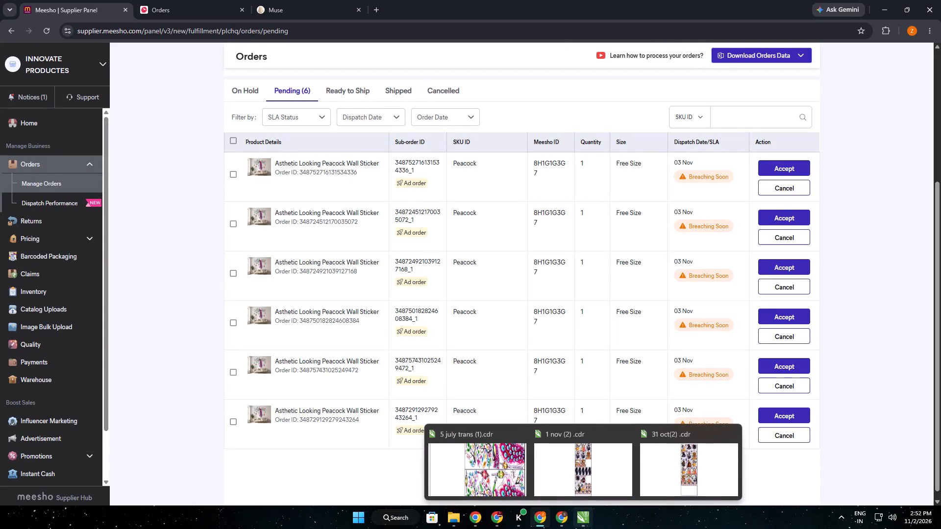
Switch to CorelDRAW and examine the two peacock wall sticker layouts in 5 july trans (1).cdr.
left_click(517, 455)
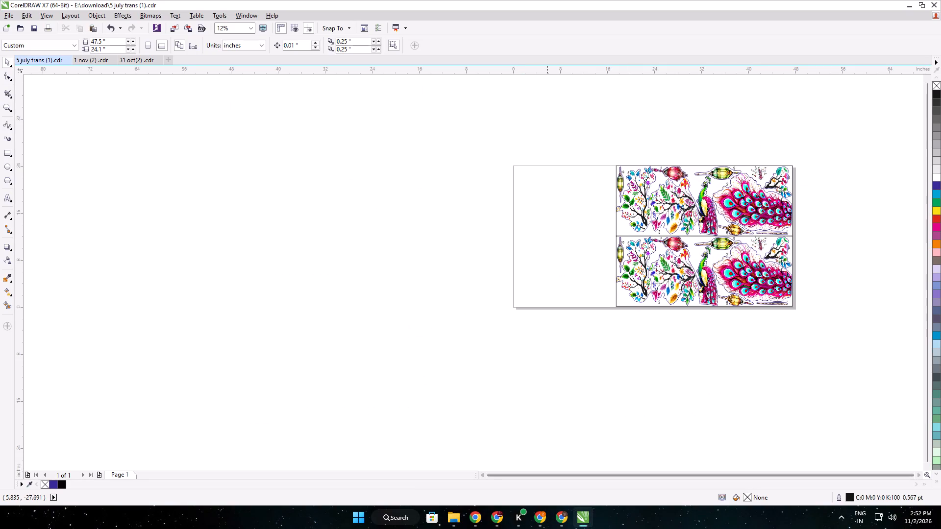
scroll(763, 242, "up", 2)
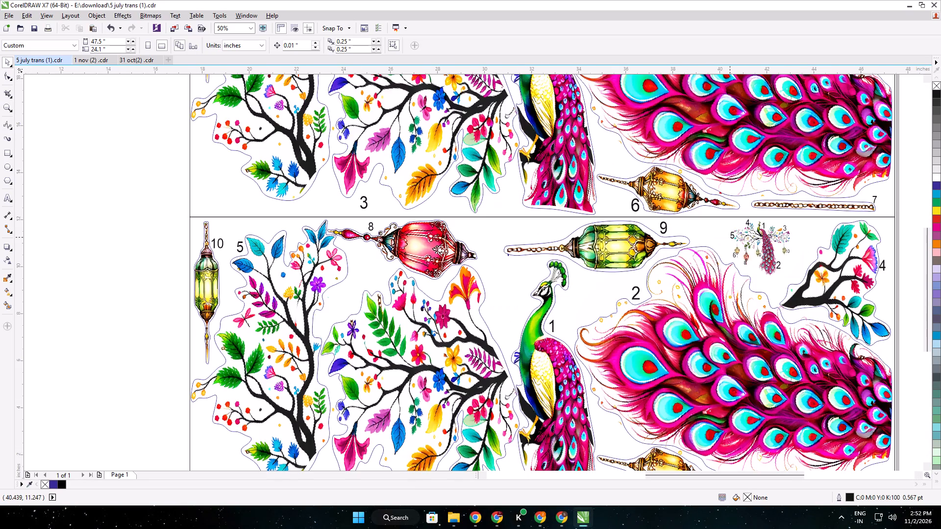
scroll(730, 237, "down", 1)
middle_click_drag(734, 235, 600, 169)
left_click_drag(703, 321, 347, 150)
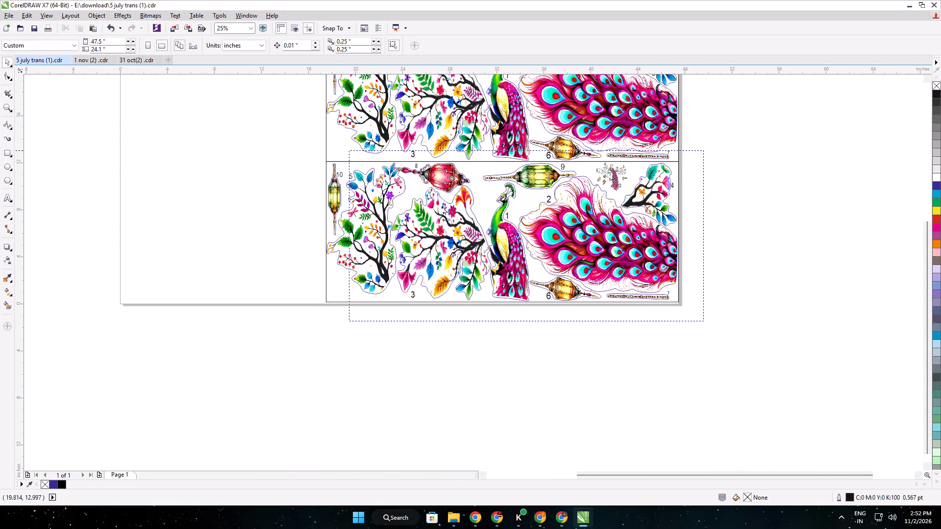
left_click_drag(347, 150, 312, 161)
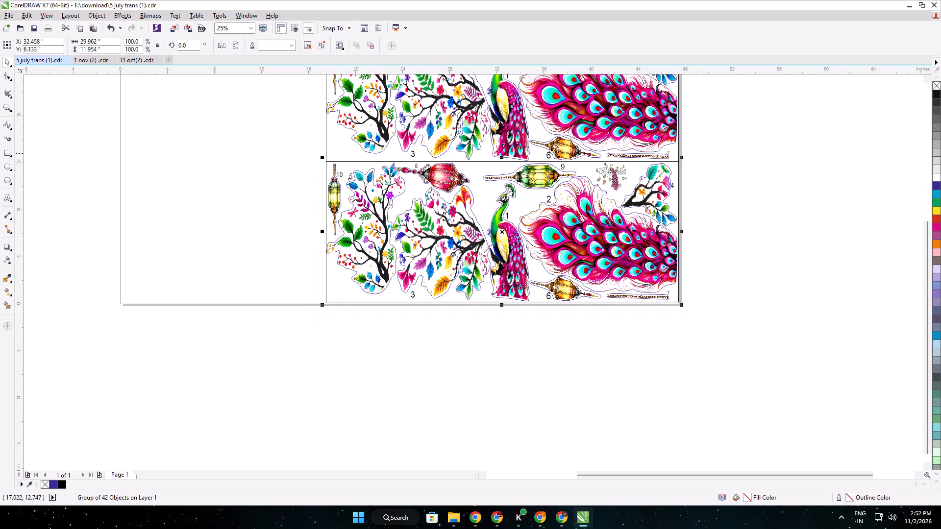
scroll(330, 148, "down", 1)
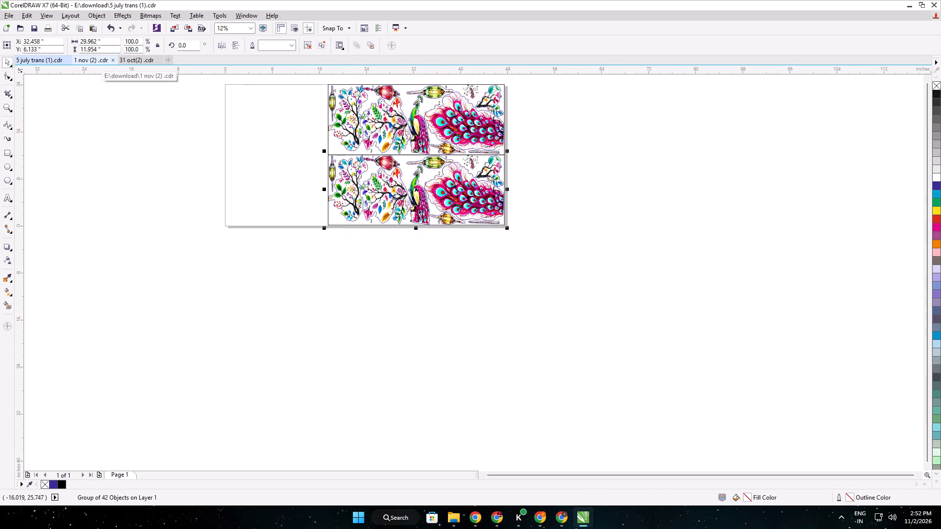
left_click(224, 211)
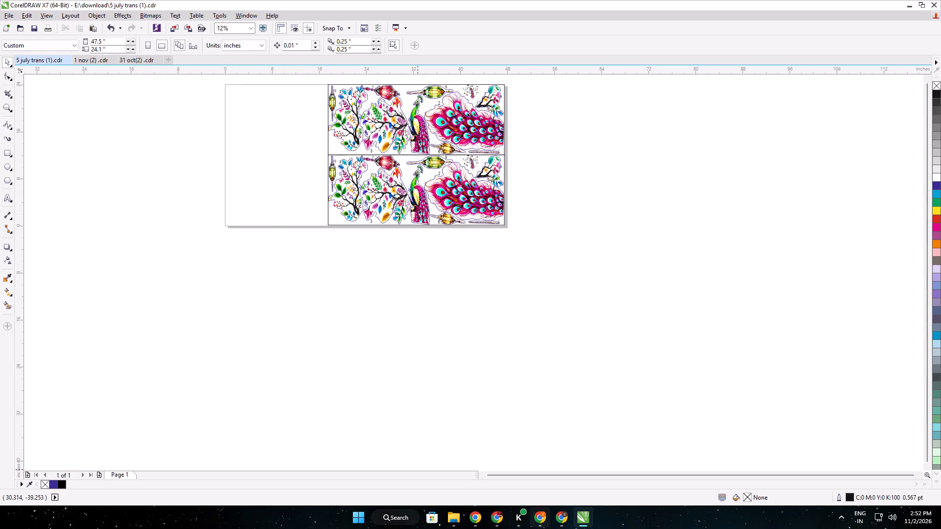
In the Meesho supplier inventory of INNOVATE PRODUCTES, find the peacock wall sticker among the active catalogs and pause that product.
left_click(544, 528)
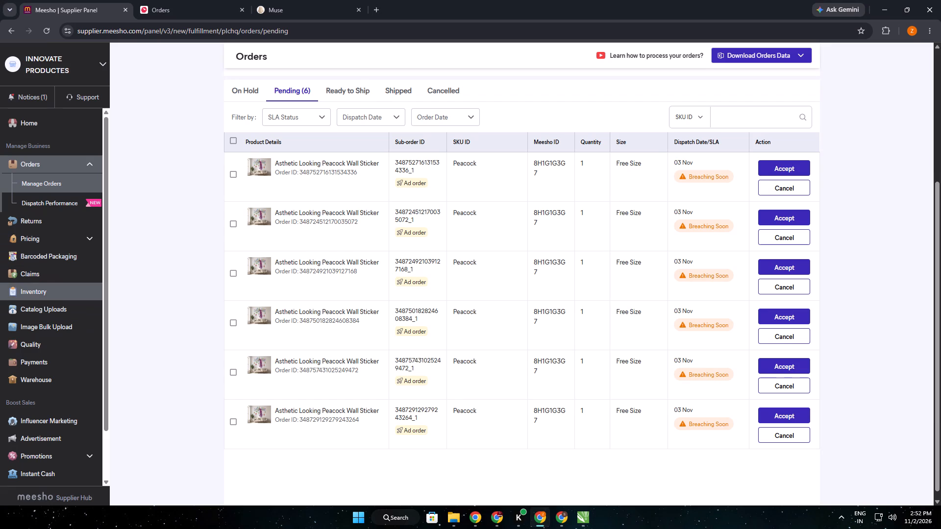
left_click(50, 292)
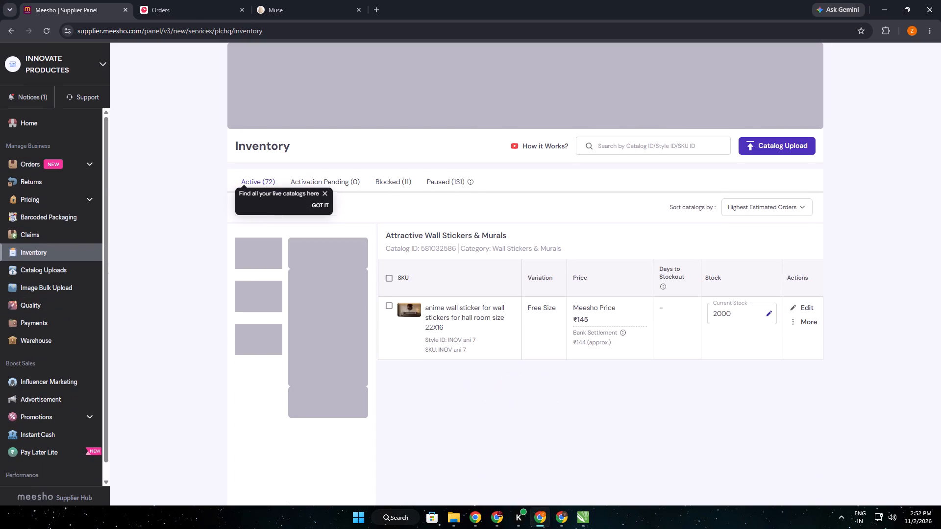
scroll(329, 337, "down", 15)
left_click(318, 496)
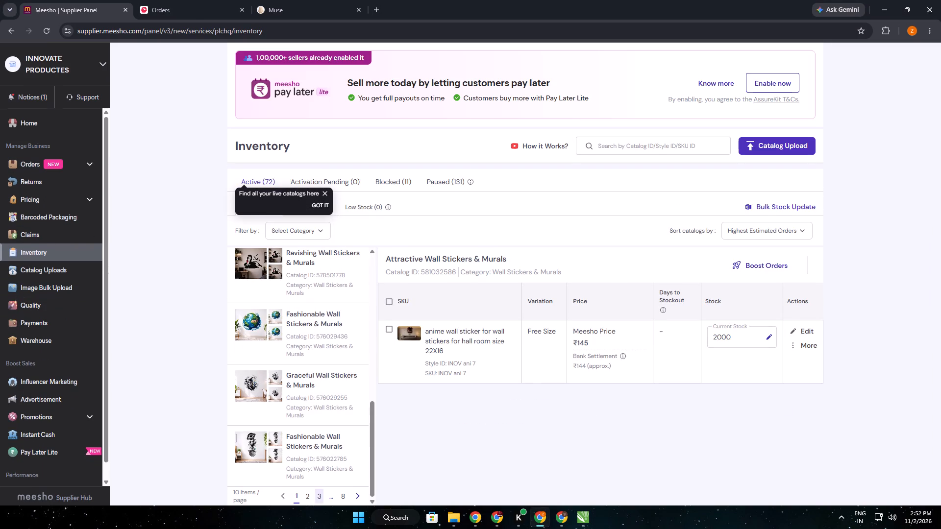
scroll(292, 384, "down", 15)
scroll(299, 413, "up", 1)
scroll(306, 403, "down", 5)
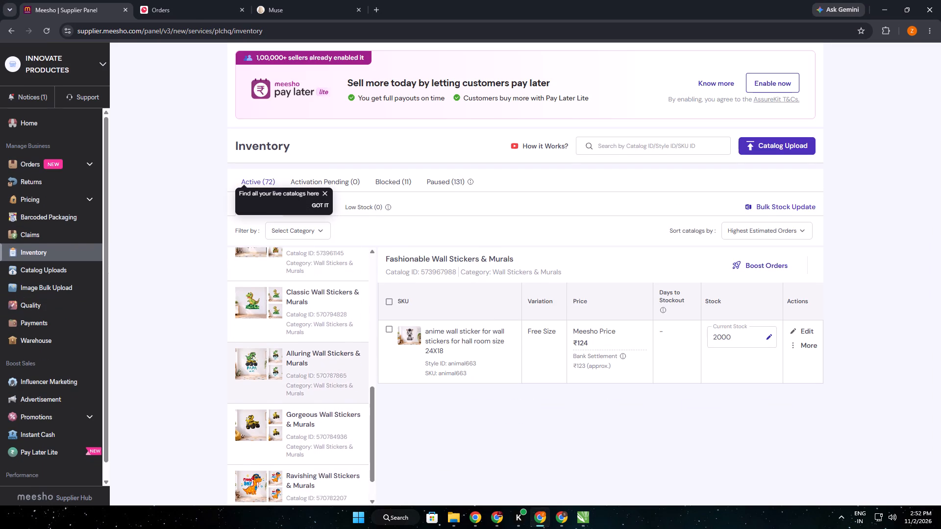
scroll(305, 402, "down", 2)
left_click(322, 493)
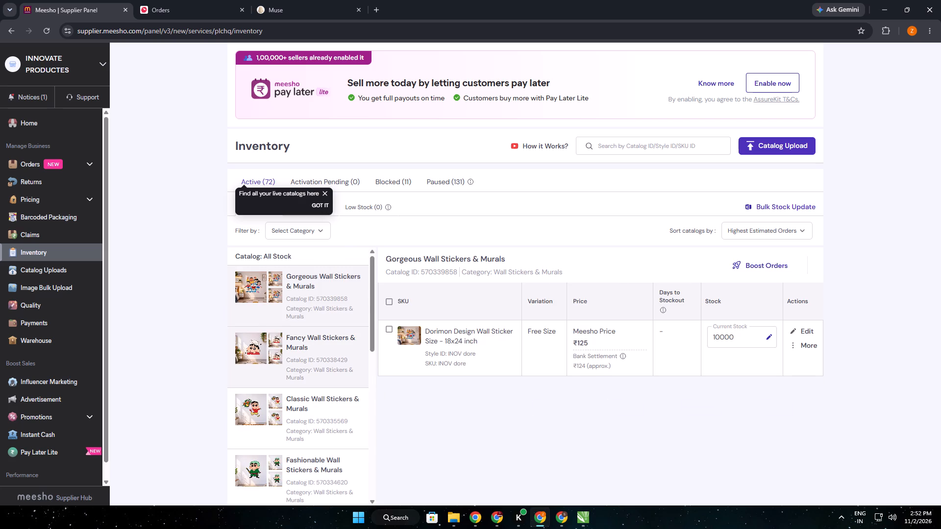
scroll(300, 331, "down", 13)
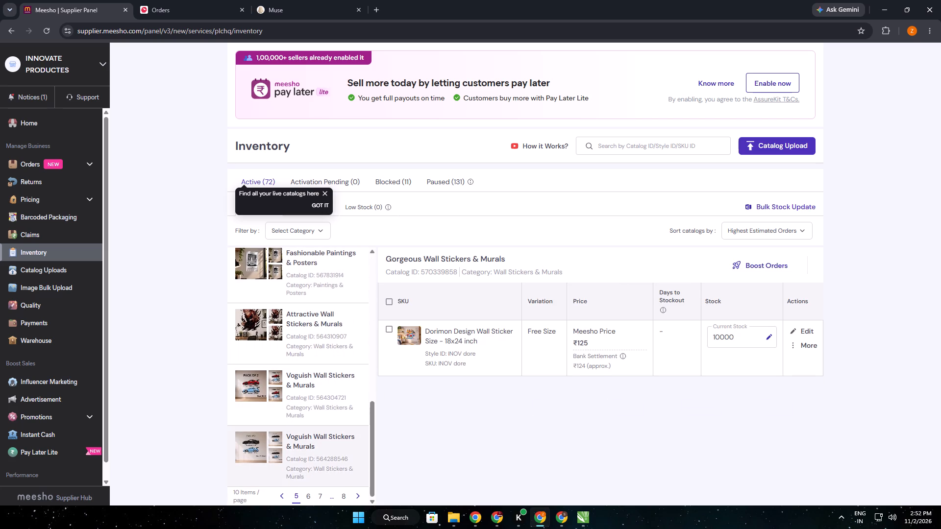
left_click(321, 491)
scroll(301, 346, "down", 7)
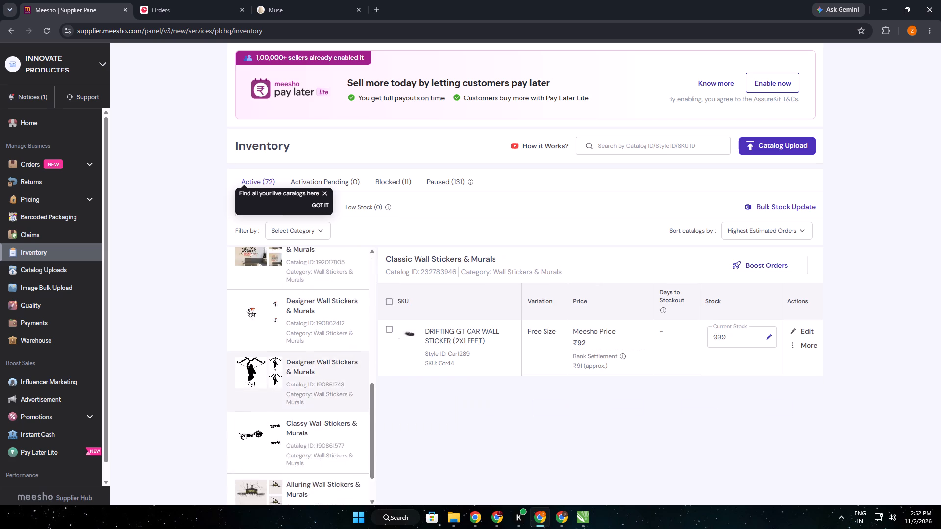
scroll(301, 393, "down", 6)
left_click(288, 496)
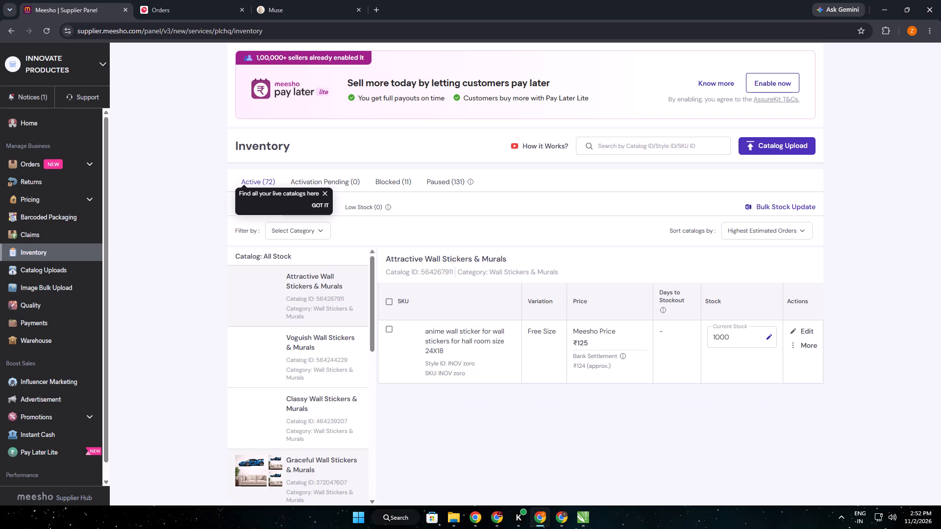
scroll(292, 410, "down", 9)
left_click(297, 335)
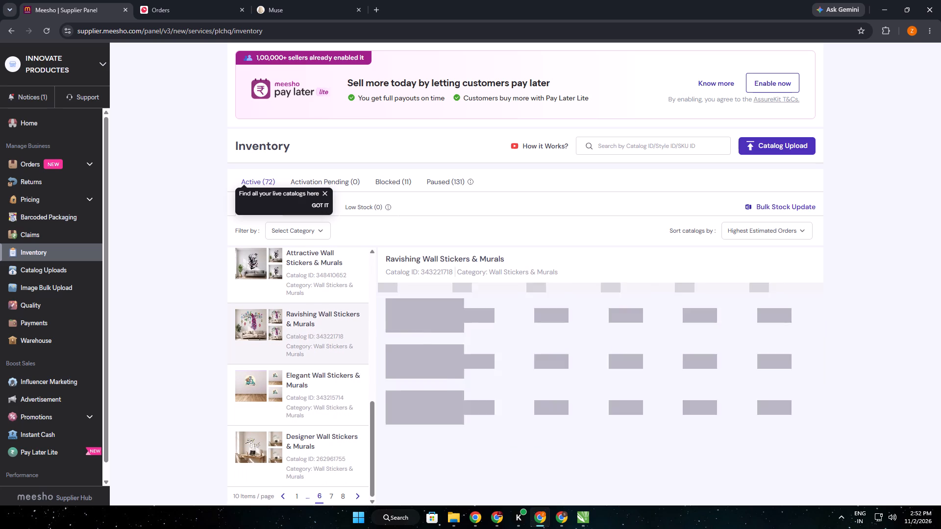
left_click(793, 347)
left_click(762, 384)
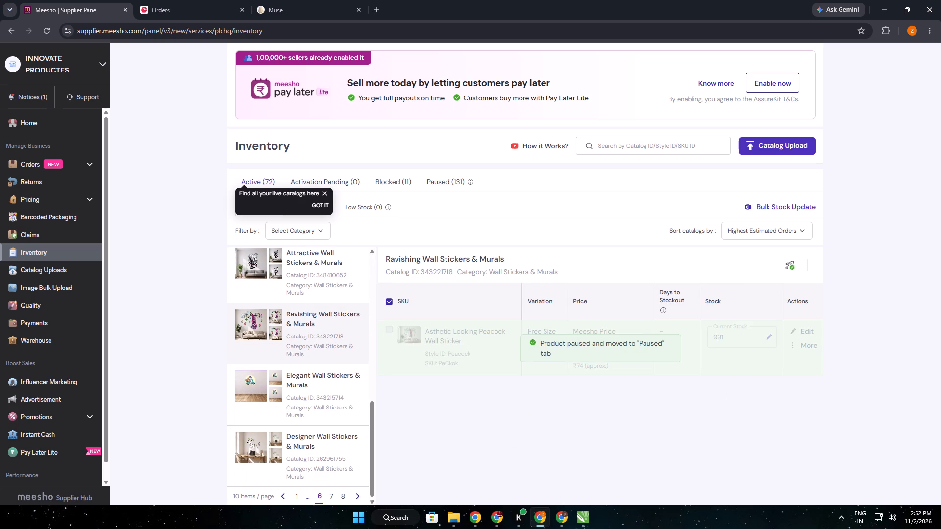
Review the Advertisement campaigns and their listing ads for INNOVATE PRODUCTES.
left_click(40, 408)
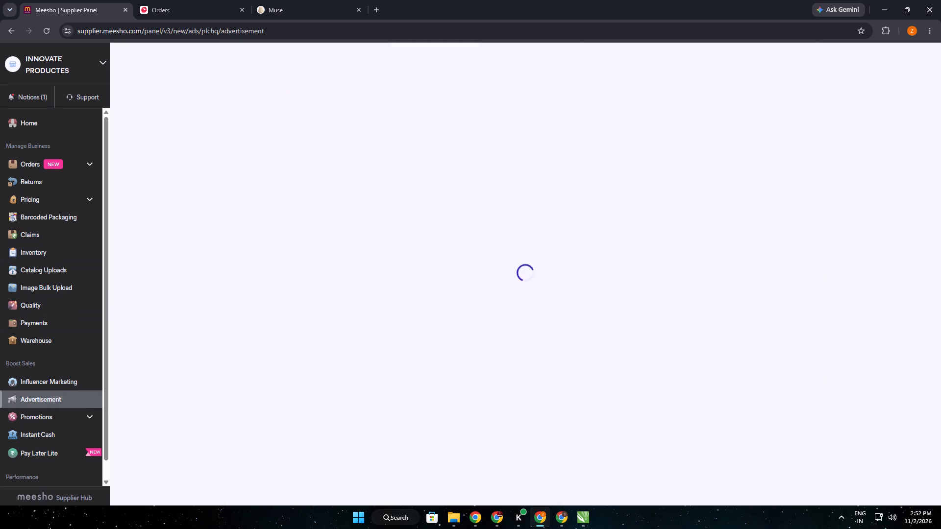
scroll(618, 391, "down", 2)
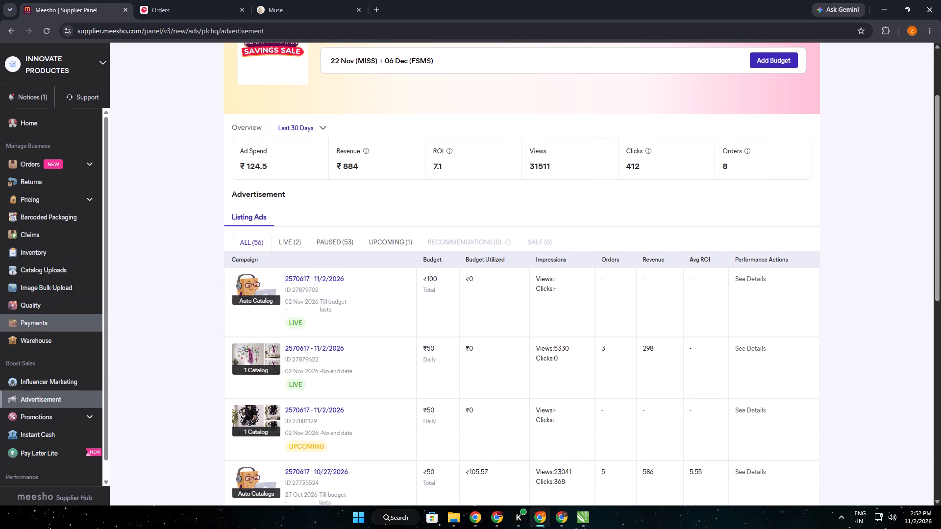
Check the store's orders that are Ready to Ship.
left_click(57, 166)
left_click(347, 289)
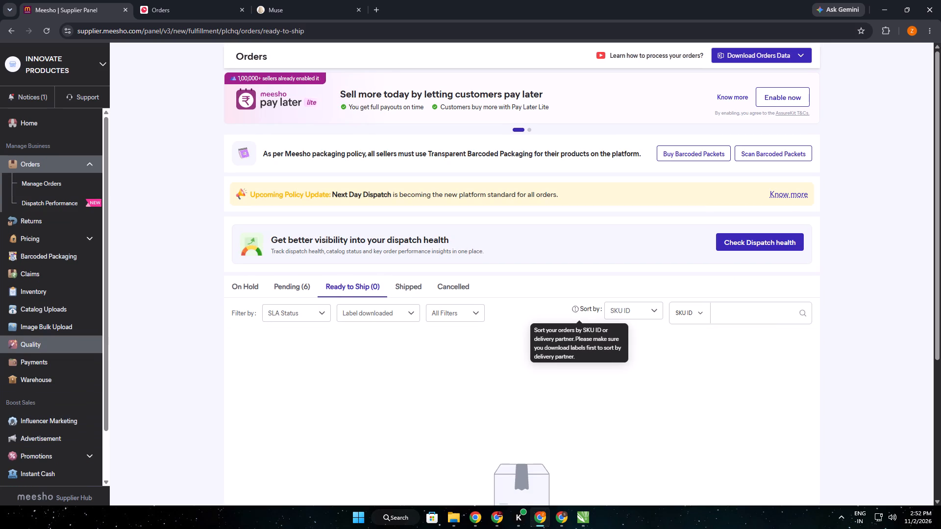
Look at the order details of the unscheduled outstanding payments.
left_click(56, 359)
scroll(813, 281, "down", 3)
left_click(789, 240)
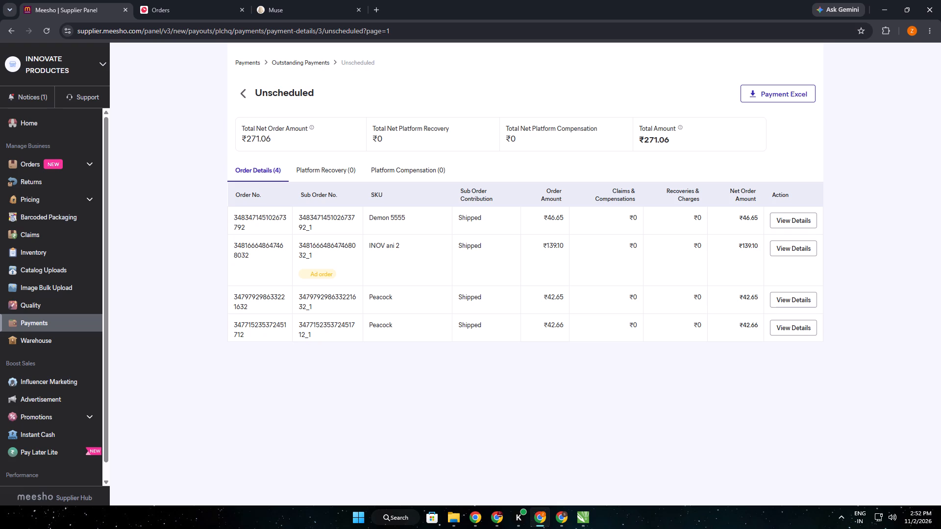
Return to the INNOVATE PRODUCTES home dashboard to view its to-do list and business insights.
left_click(56, 119)
left_click(582, 187)
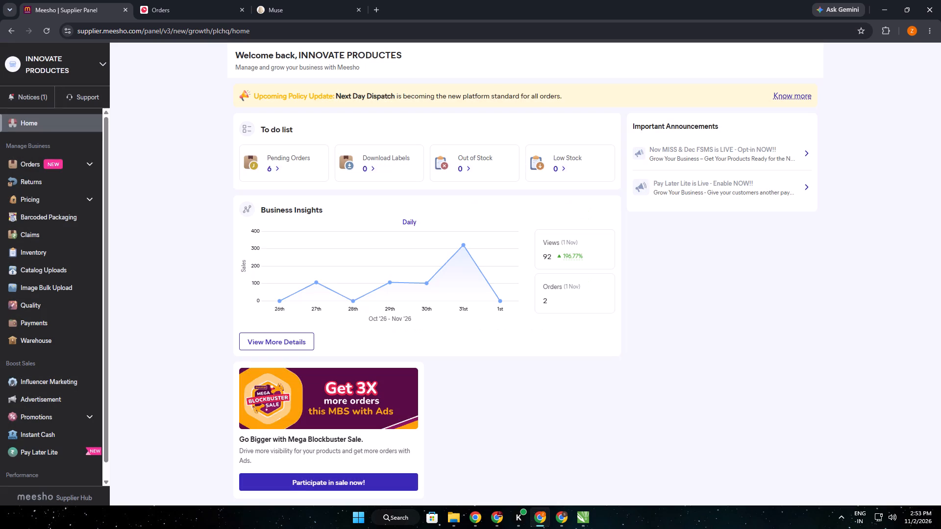
Switch to the browser window of the VALUABLE PRODUCTS AND DECALS supplier account and refresh its home dashboard.
left_click(497, 517)
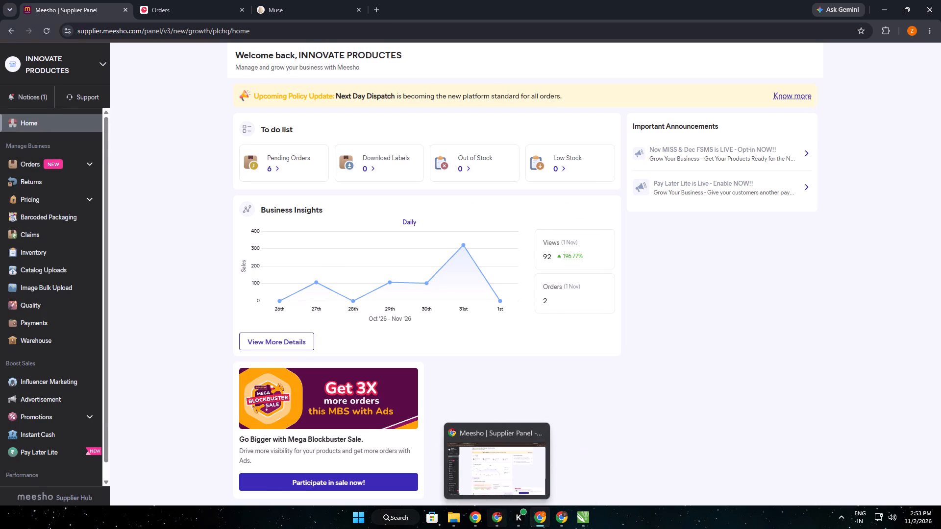
left_click(480, 517)
left_click(493, 519)
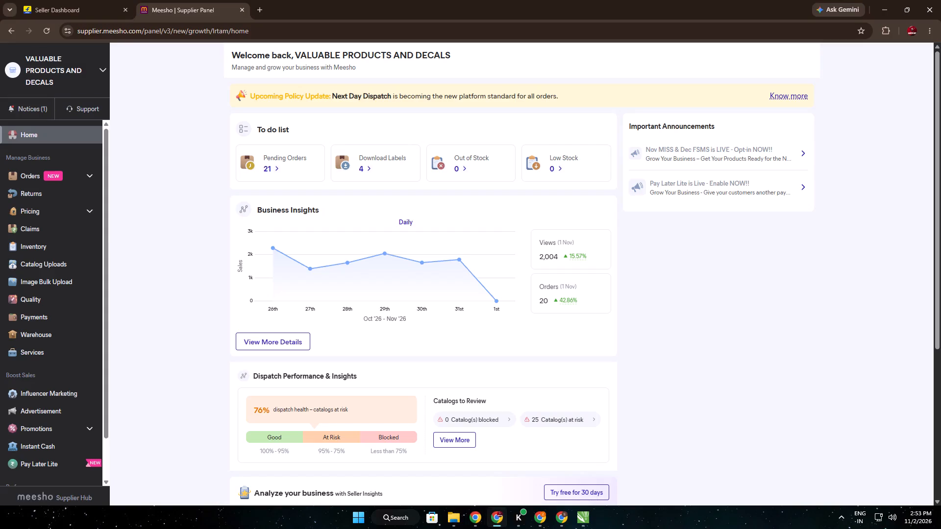
left_click(39, 22)
left_click(42, 25)
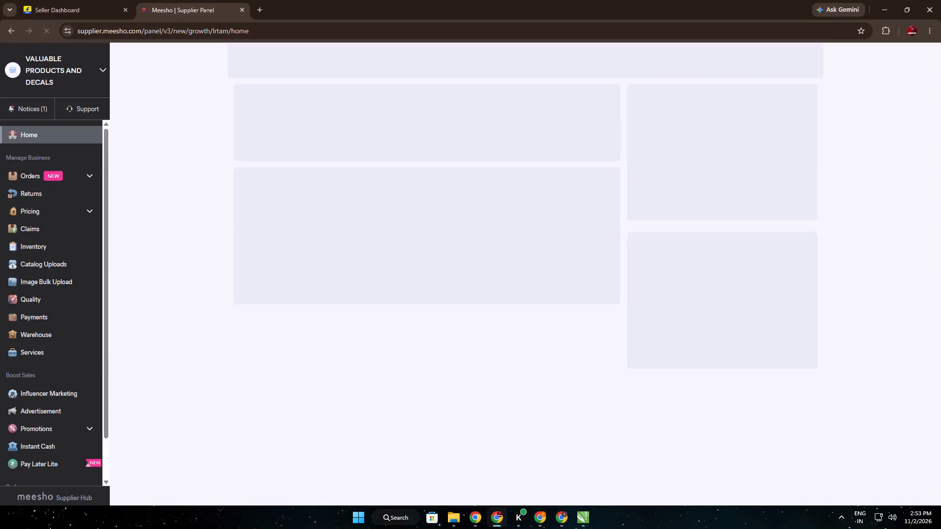
left_click(587, 192)
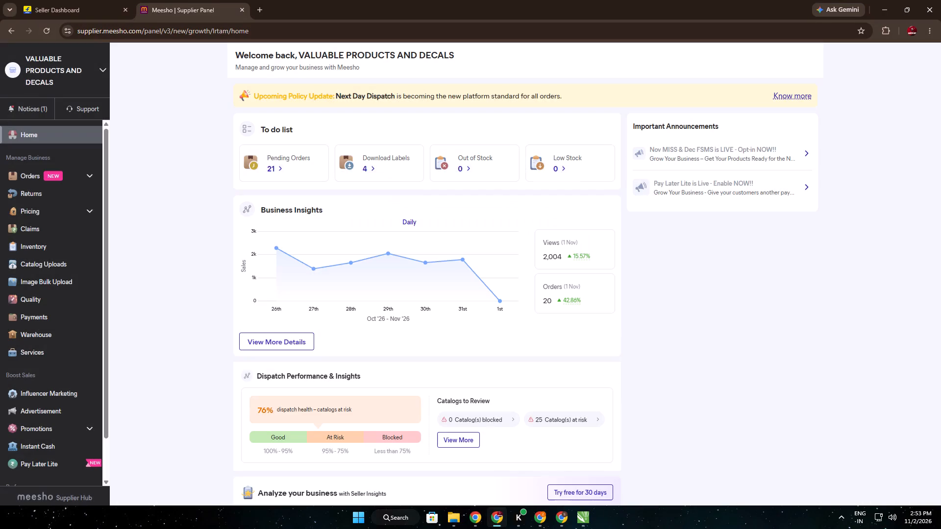
Review the products and SKU IDs in the Pending orders of VALUABLE PRODUCTS AND DECALS.
left_click(37, 168)
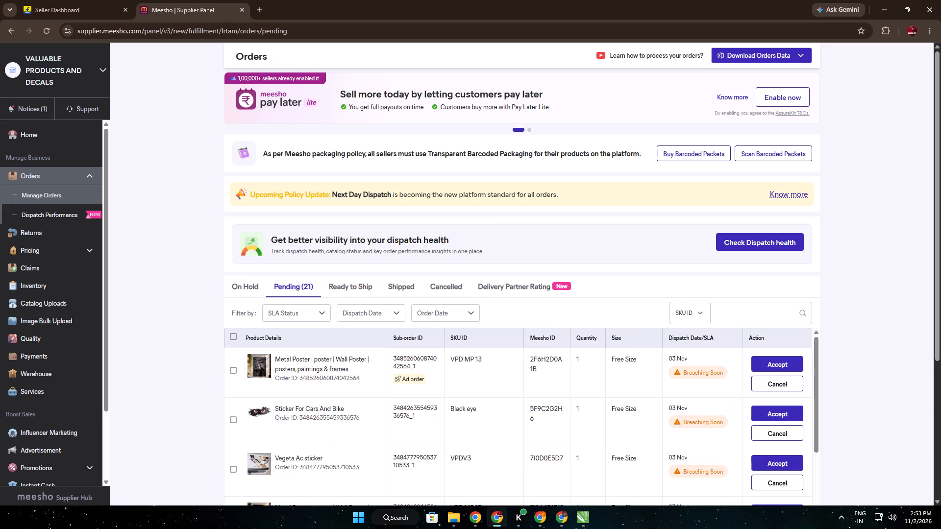
scroll(311, 476, "down", 17)
scroll(308, 435, "down", 6)
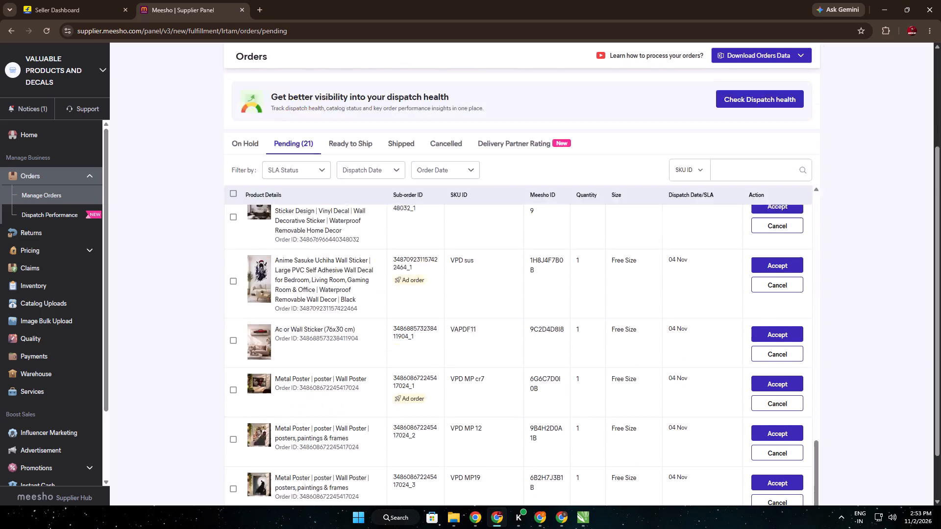
scroll(312, 436, "down", 6)
scroll(321, 434, "up", 18)
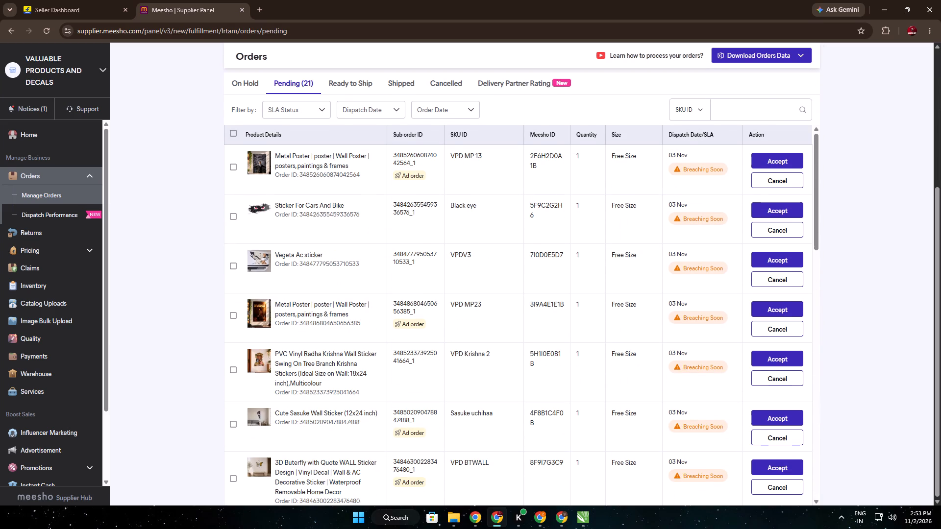
scroll(330, 321, "up", 2)
scroll(195, 306, "down", 5)
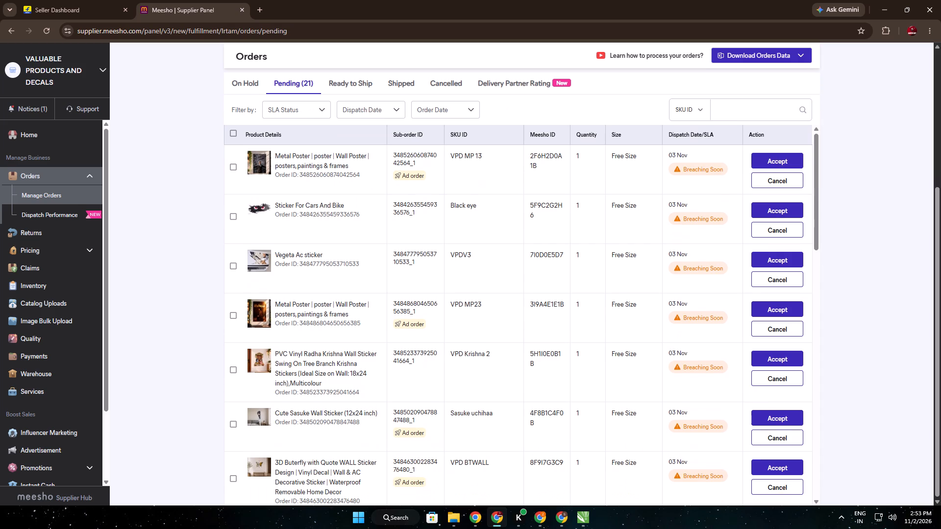
scroll(353, 391, "down", 13)
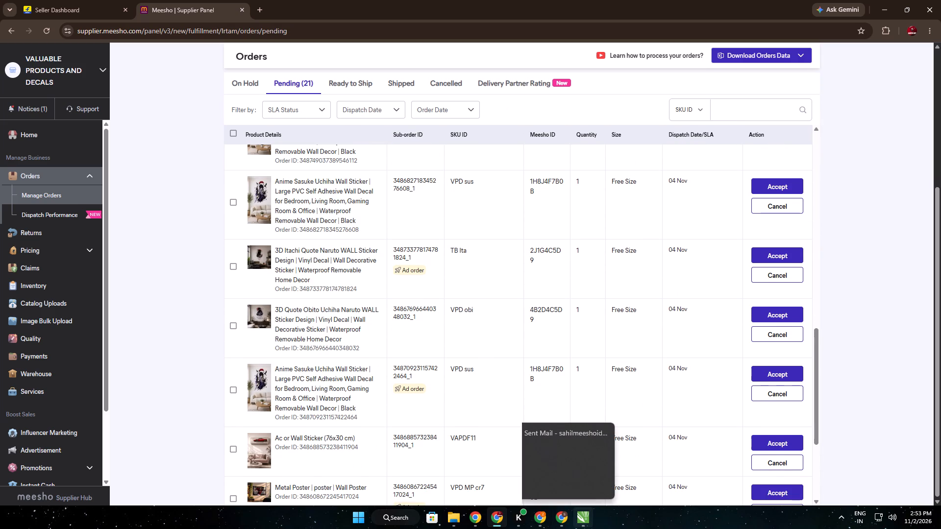
Switch to CorelDRAW and inspect the sticker print layout in 31 oct(2) .cdr.
left_click(669, 464)
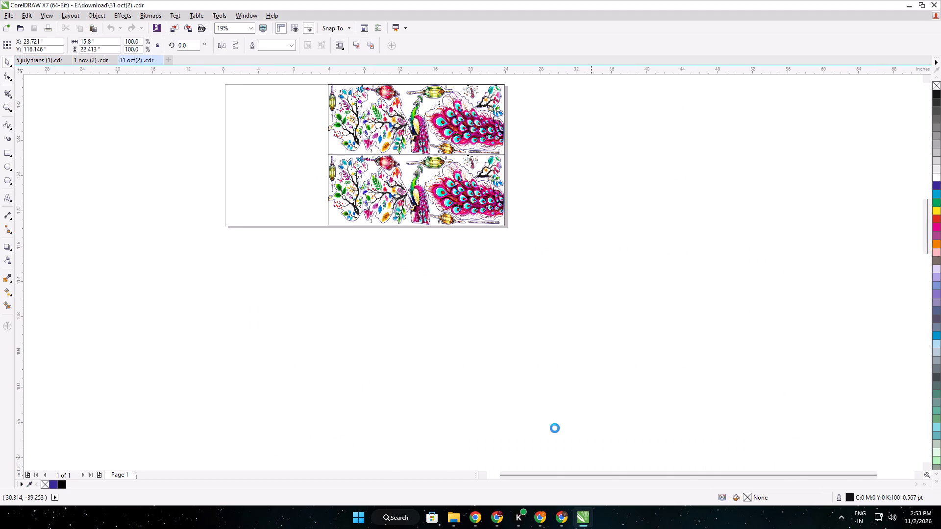
scroll(242, 128, "down", 3)
middle_click_drag(238, 123, 273, 218)
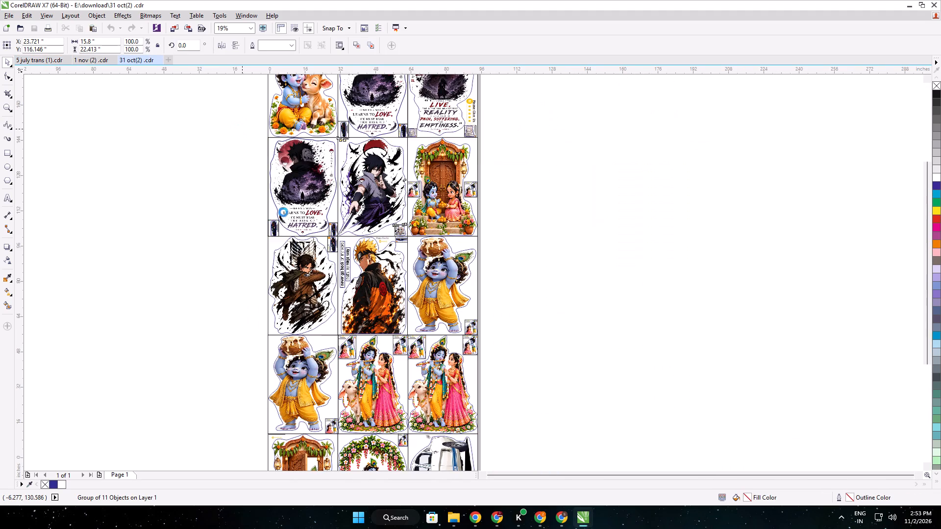
left_click(276, 242)
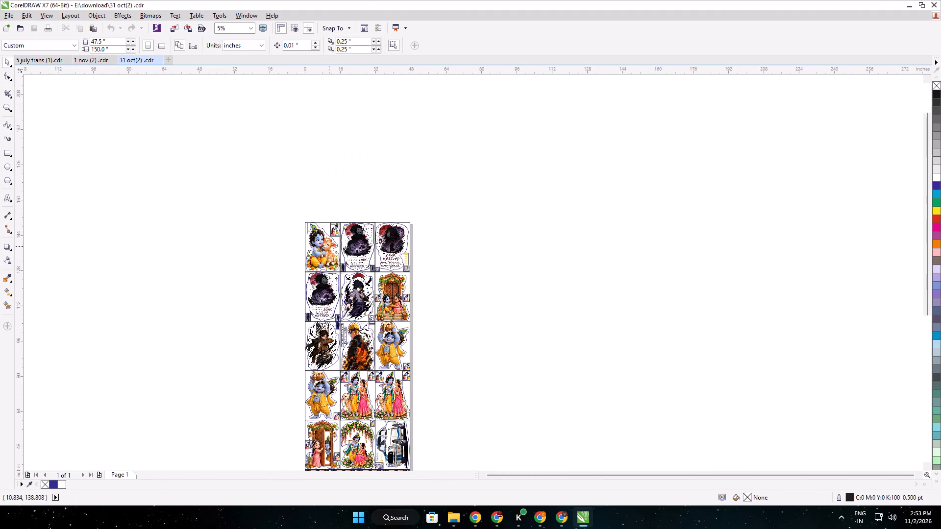
Bring up the sticker print layout in 1 nov (2) .cdr.
left_click(83, 55)
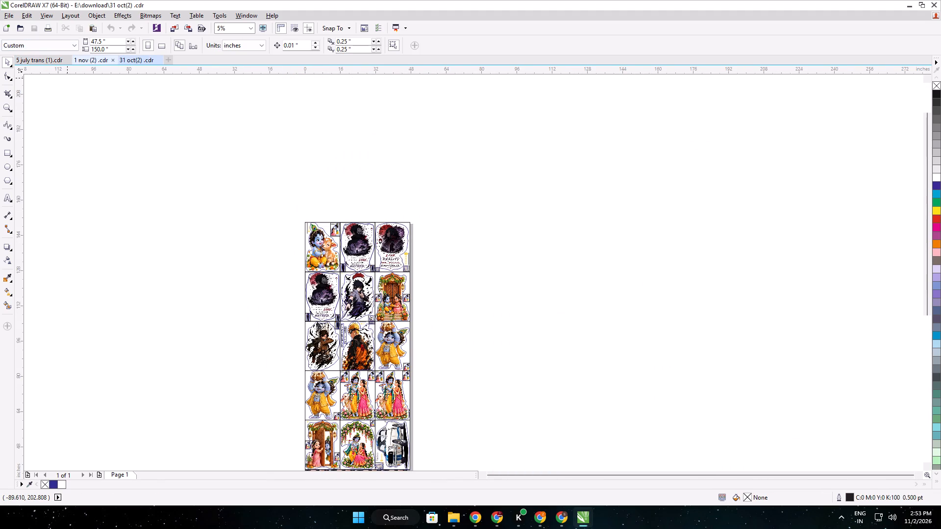
left_click(86, 58)
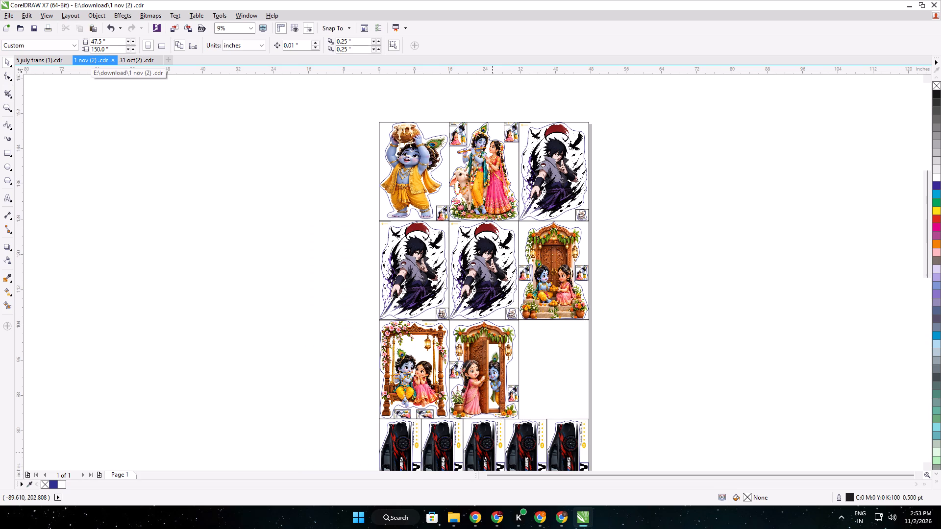
Switch to the VALUABLE PRODUCTS AND DECALS browser window and select the three Anime Sasuke Uchiha (VPD sus) pending orders.
left_click(479, 515)
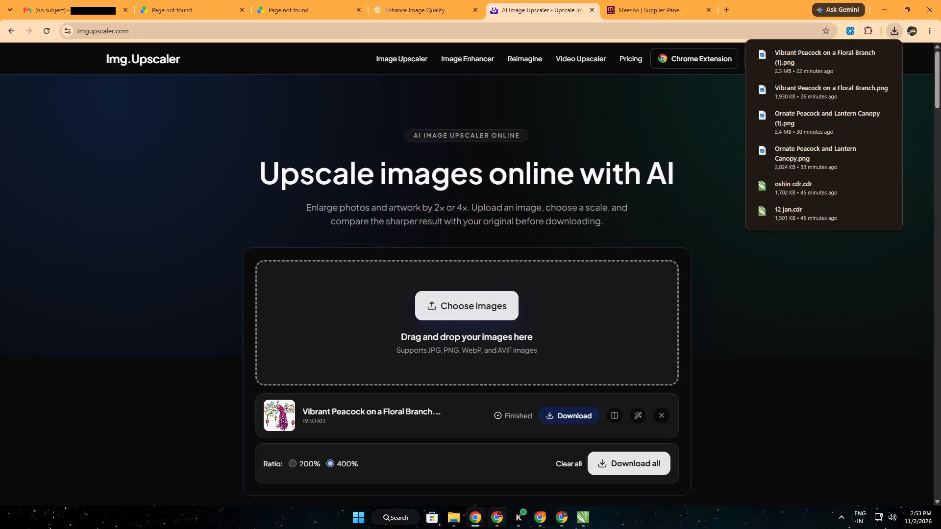
left_click(488, 518)
left_click(239, 206)
left_click(235, 203)
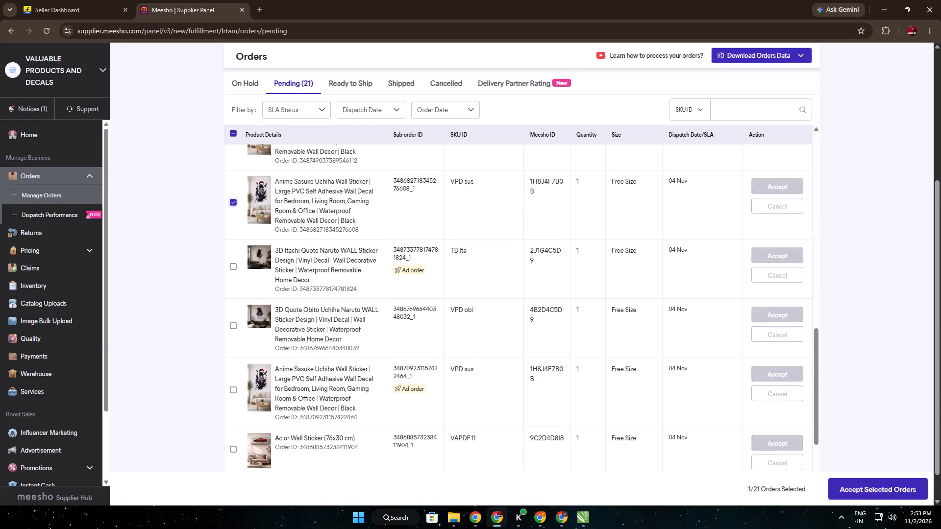
left_click(236, 391)
scroll(291, 330, "down", 5)
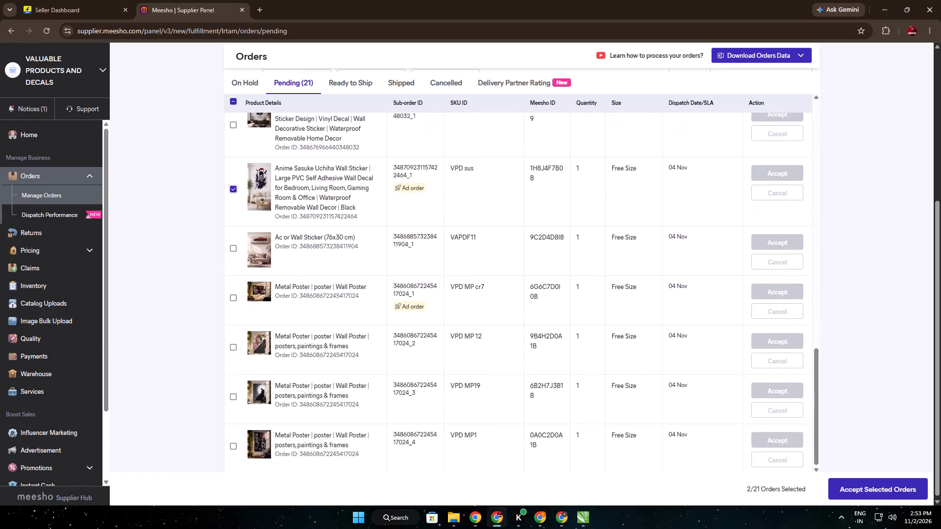
scroll(264, 361, "down", 2)
scroll(259, 353, "up", 7)
left_click(237, 275)
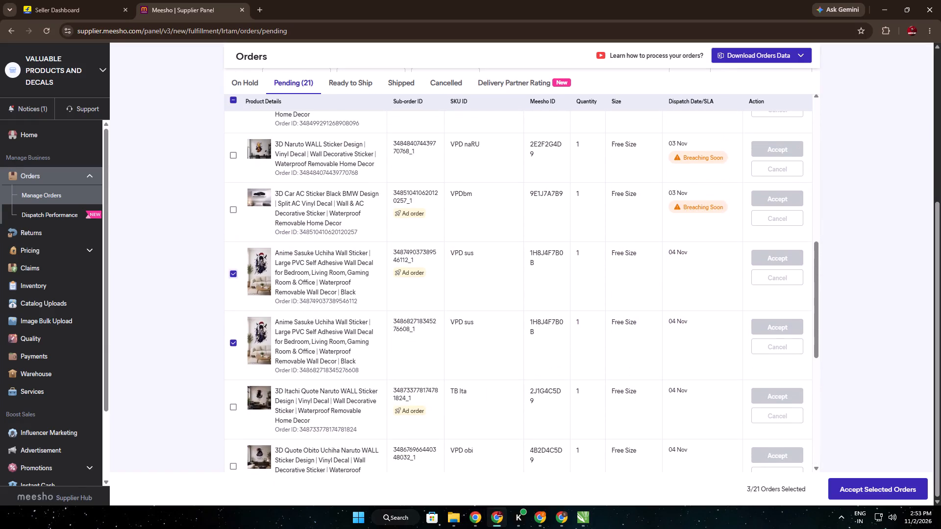
Add the pending orders with SKU IDs VPD naRU, Sasuke uchihaa, VPD Krishna 2 and VPDV3 to the selection.
scroll(314, 273, "up", 3)
left_click(237, 298)
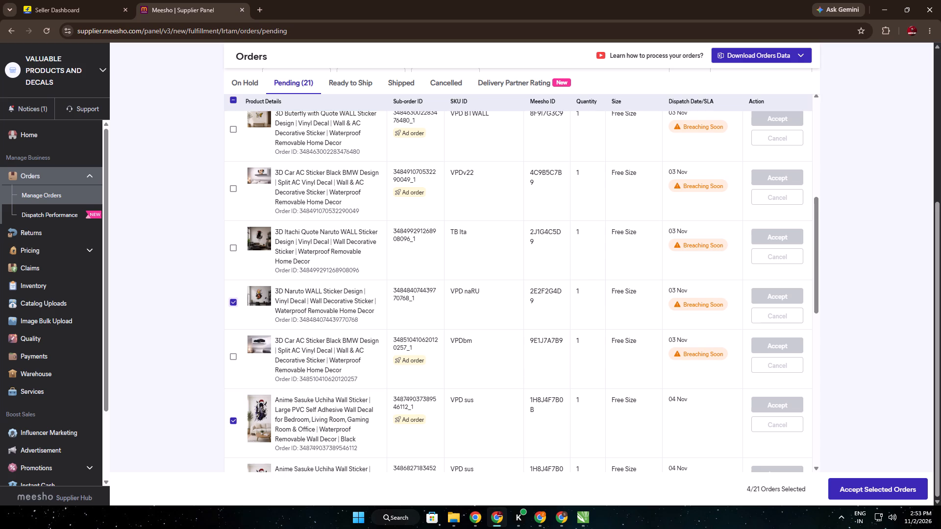
scroll(300, 240, "up", 3)
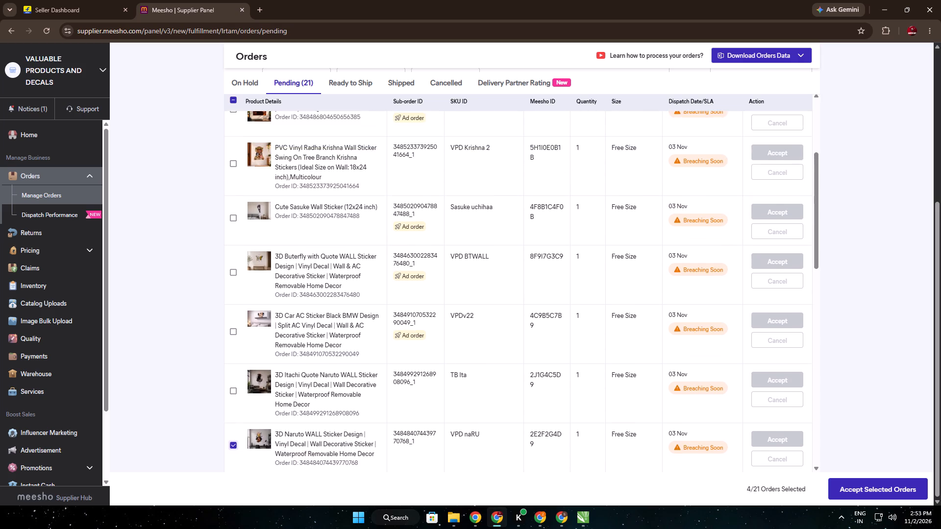
scroll(276, 256, "up", 1)
left_click(236, 271)
scroll(267, 248, "up", 2)
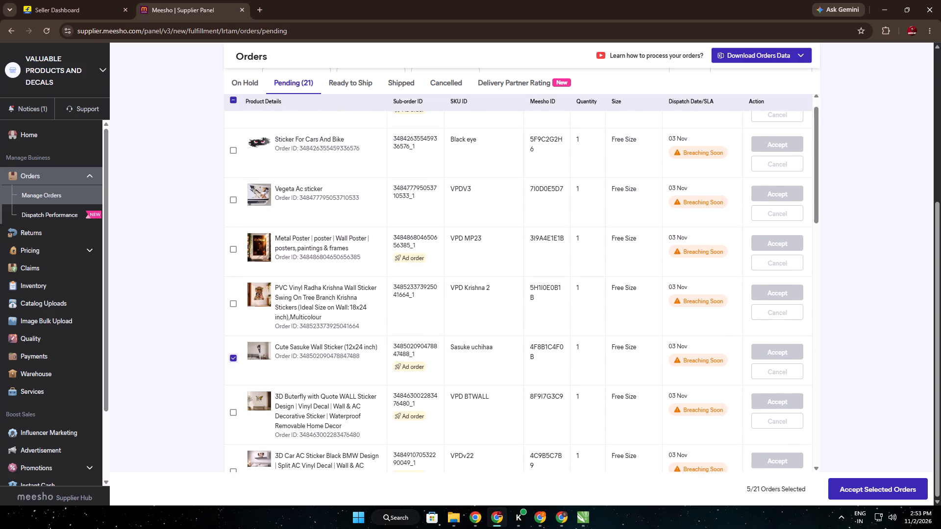
scroll(261, 313, "up", 3)
left_click(233, 337)
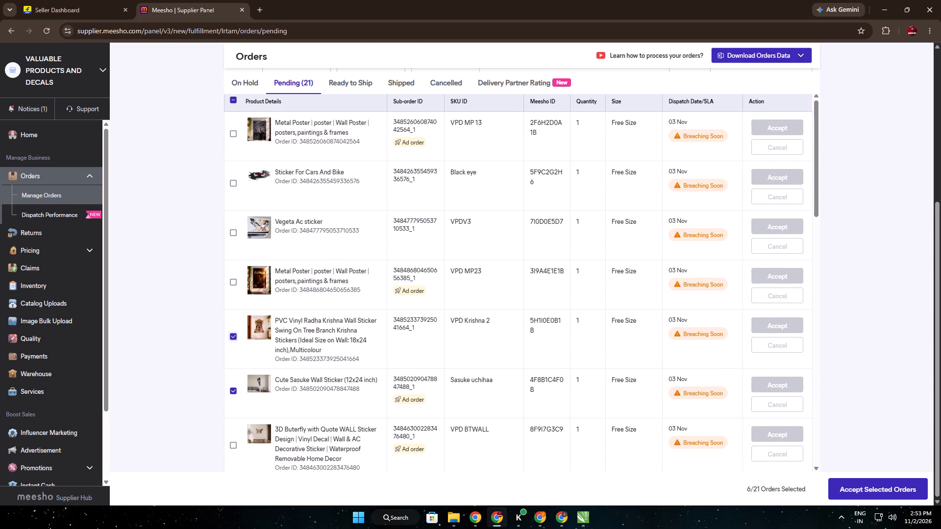
left_click(239, 232)
left_click(234, 233)
Add the two black BMW car AC sticker orders, SKU IDs VPDv22 and VPDbm, to the selection.
scroll(253, 261, "down", 4)
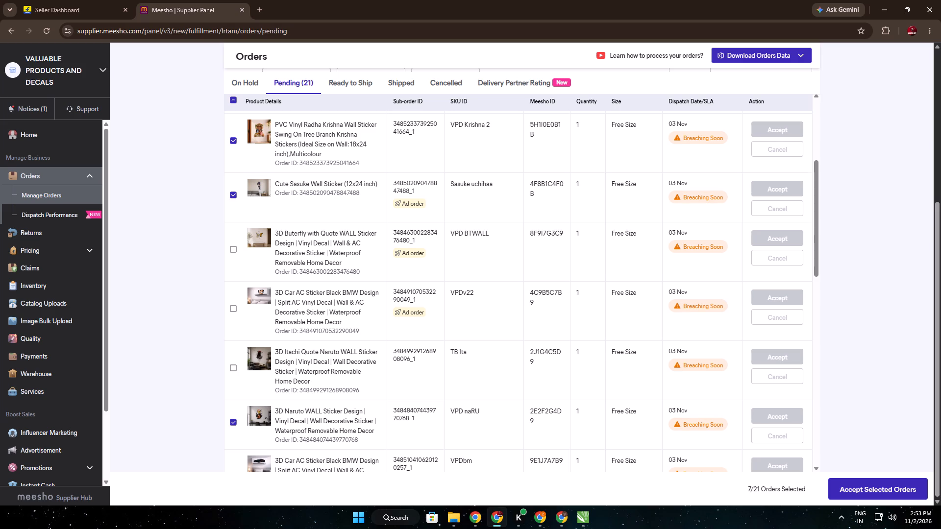
left_click(234, 309)
scroll(270, 325, "down", 2)
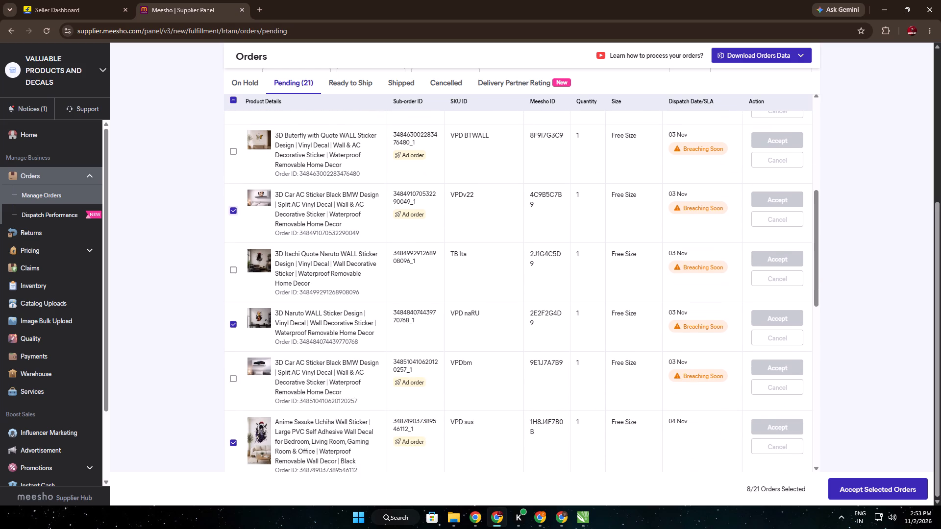
scroll(299, 325, "down", 2)
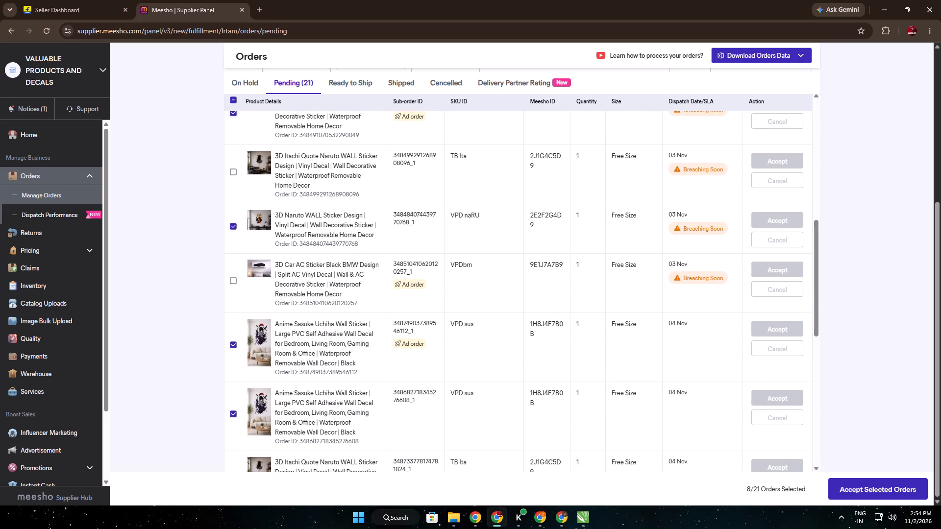
left_click(232, 287)
left_click(231, 283)
scroll(329, 311, "down", 3)
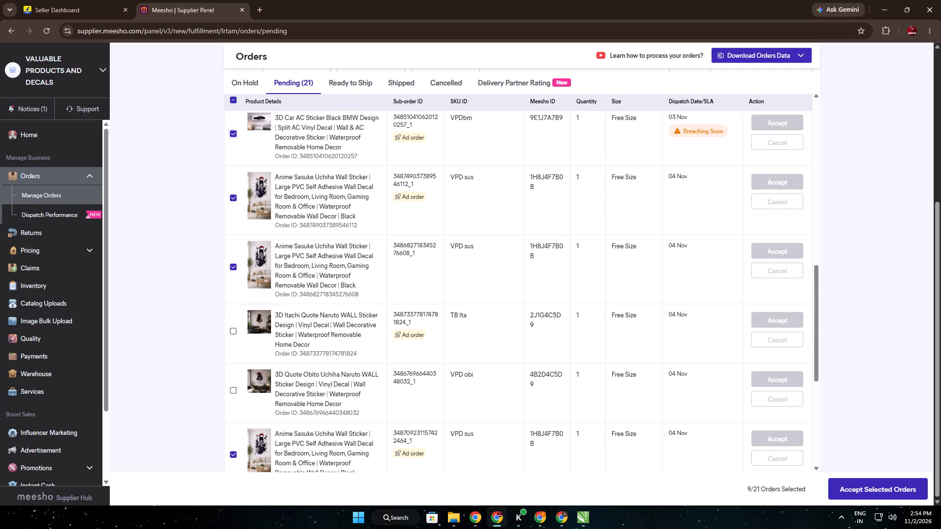
Switch to the TREND BRIDGE supplier account in the other browser window and check its Ready to Ship orders.
left_click(474, 517)
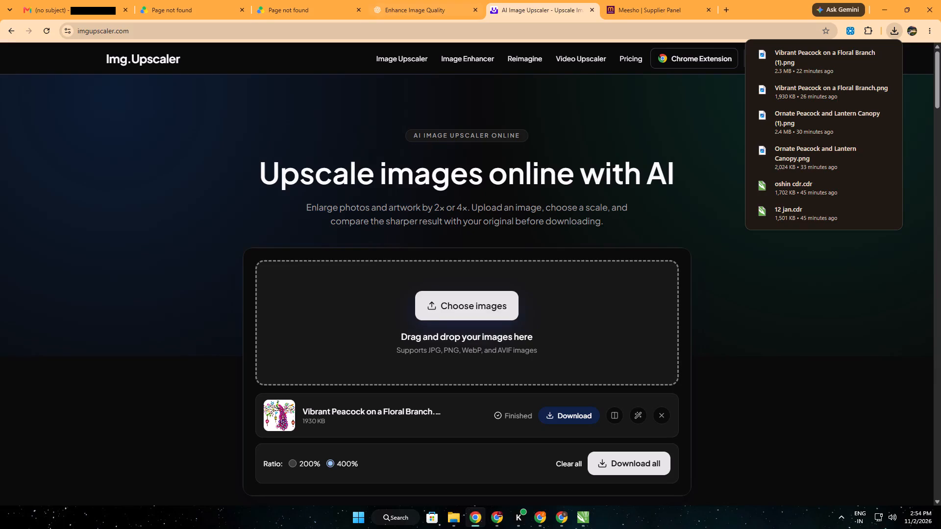
left_click(626, 0)
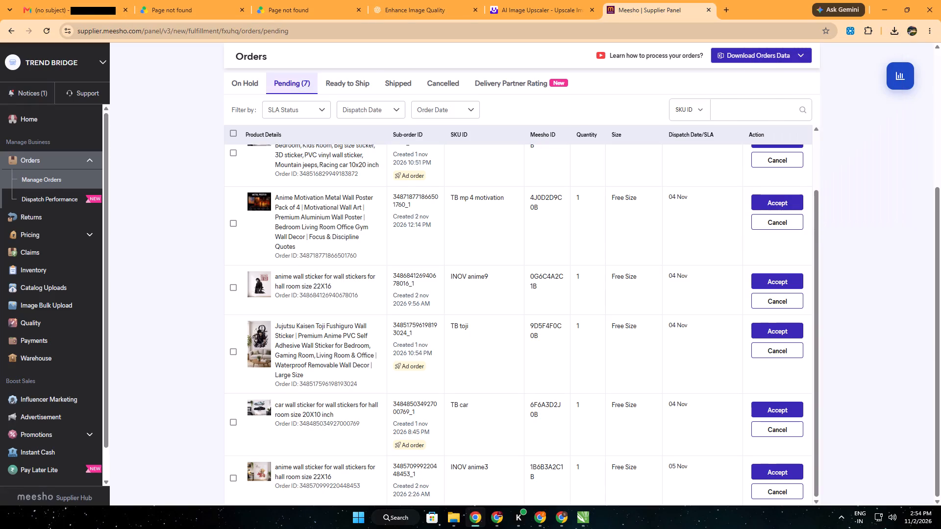
left_click(352, 88)
left_click(300, 299)
left_click(303, 282)
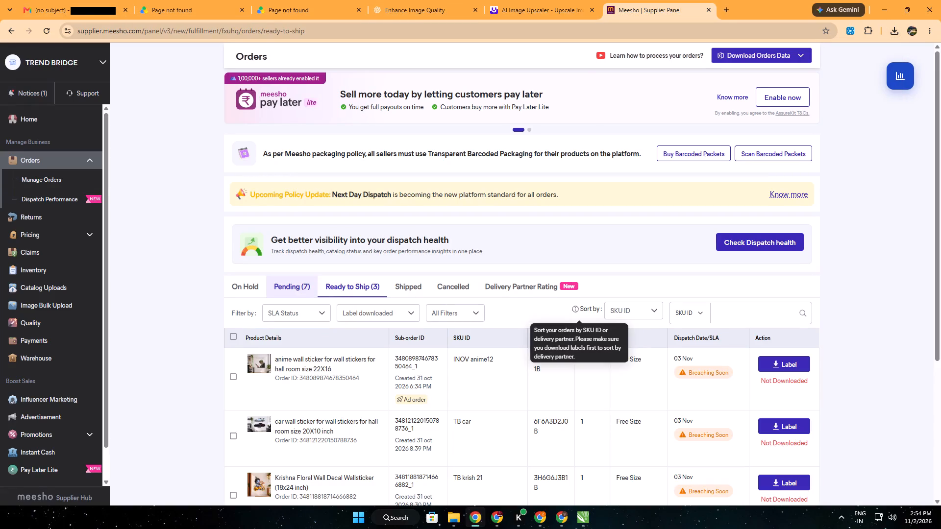
left_click(366, 293)
scroll(207, 347, "down", 2)
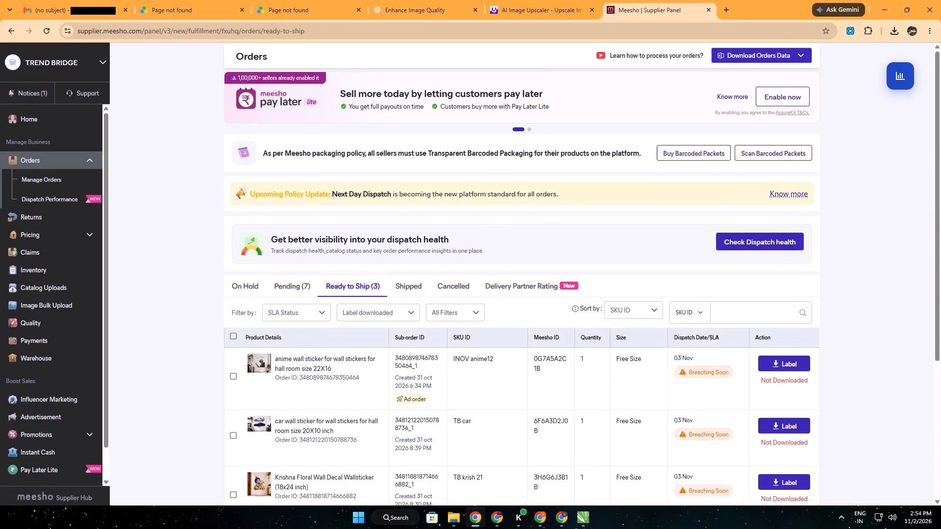
scroll(207, 348, "down", 1)
Review the products and SKU IDs in the Pending orders of TREND BRIDGE.
left_click(311, 140)
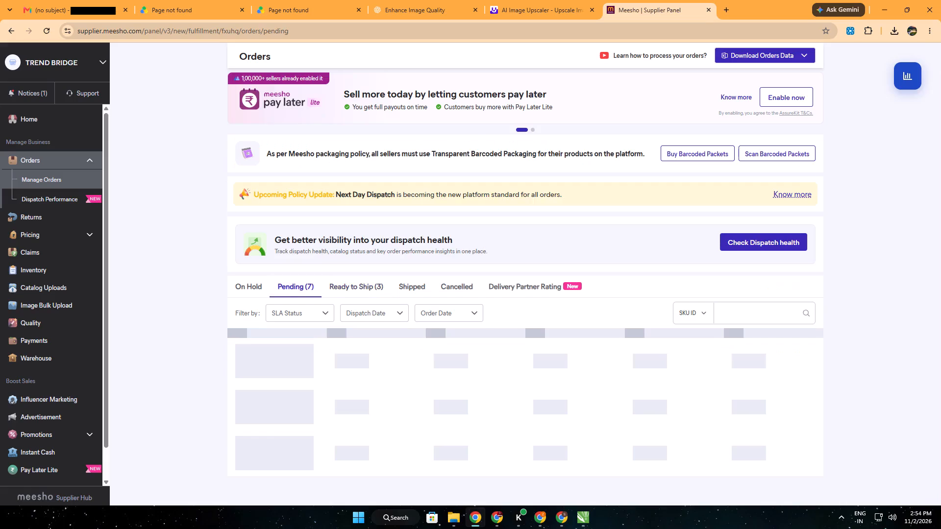
scroll(188, 379, "down", 4)
scroll(345, 274, "down", 3)
scroll(319, 390, "down", 2)
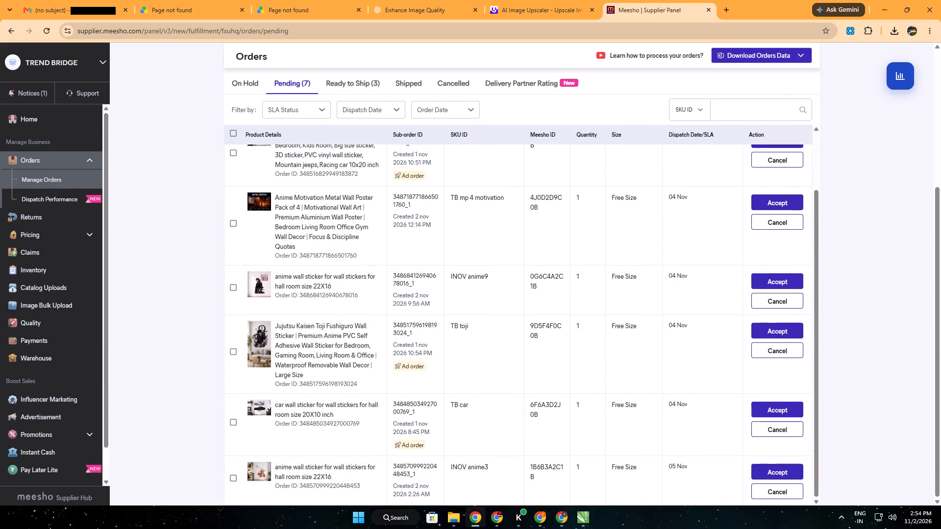
Switch to CorelDRAW to view the sticker print layout in 1 nov (2) .cdr.
left_click(580, 519)
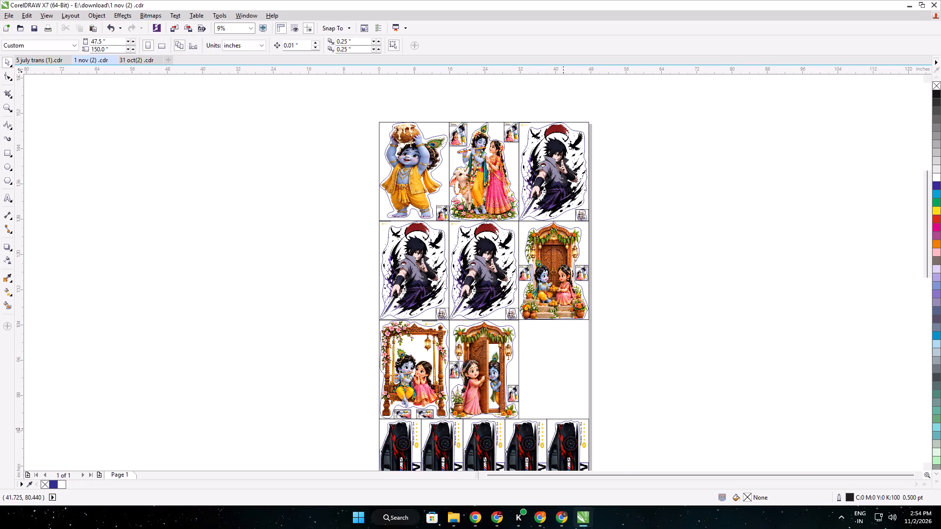
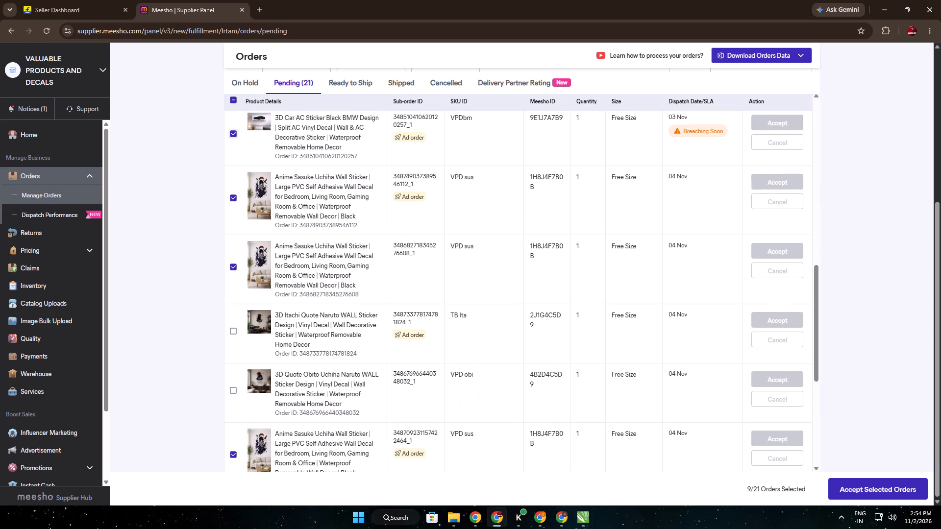
Recheck the selected products and SKU IDs among the Pending orders of VALUABLE PRODUCTS AND DECALS.
scroll(249, 258, "up", 5)
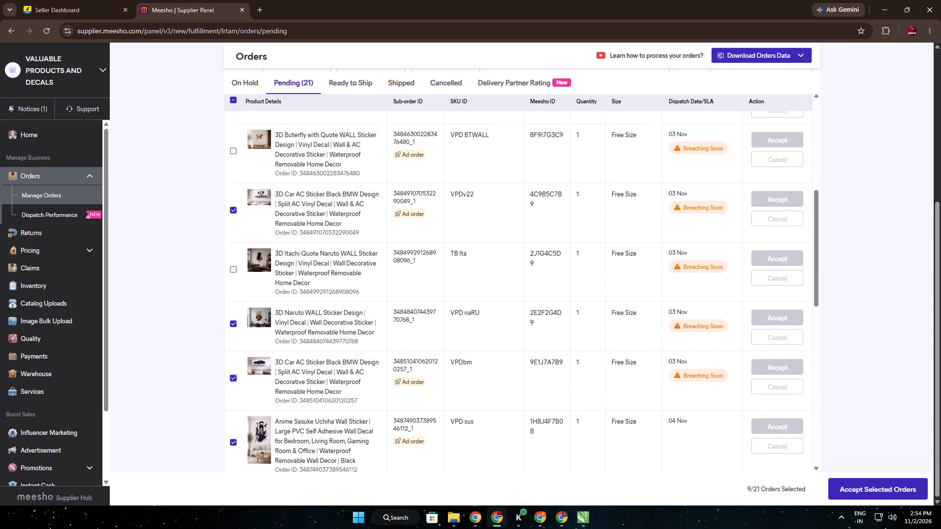
Switch to File Explorer and look through the label PDFs, CorelDRAW layouts and images in the Downloads folder.
left_click(449, 522)
scroll(359, 358, "down", 3)
scroll(438, 342, "down", 2)
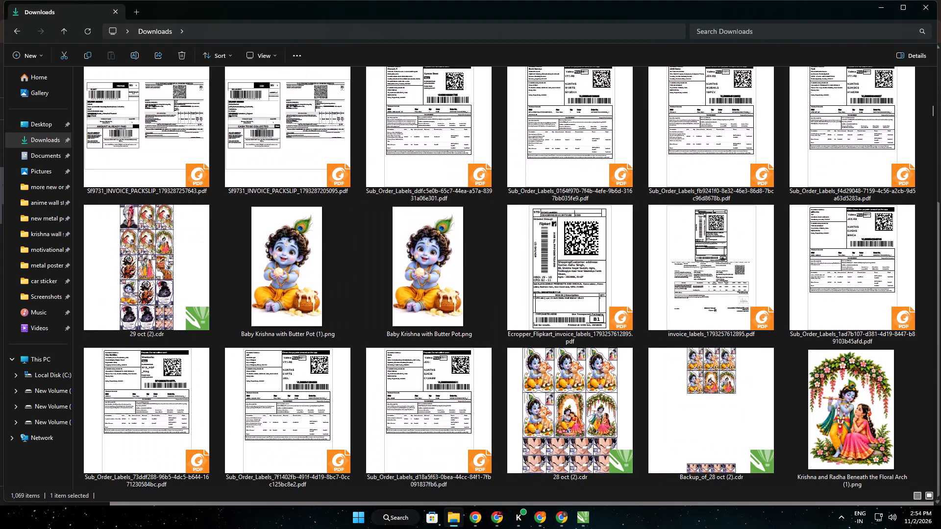
Find the older layout file 22 sep (1) (1).cdr in the Downloads folder and open it in CorelDRAW.
scroll(438, 342, "down", 4)
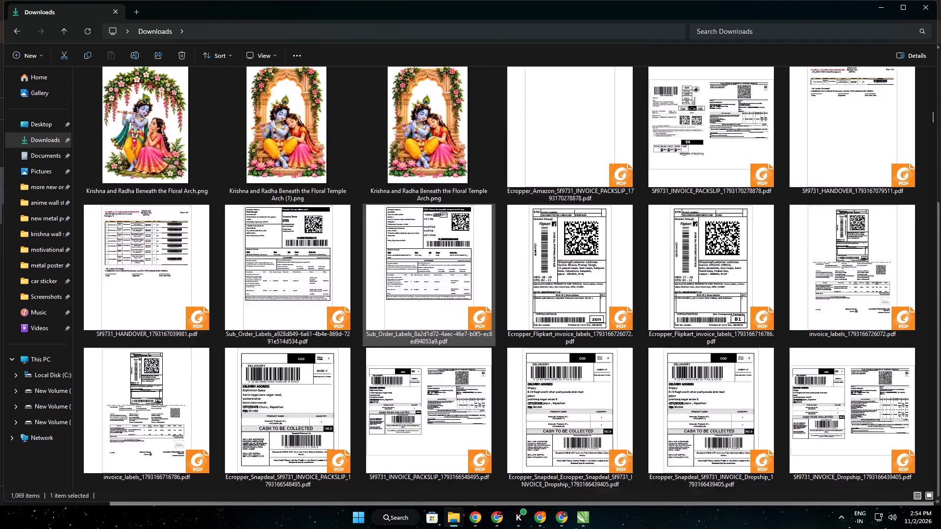
scroll(438, 342, "down", 2)
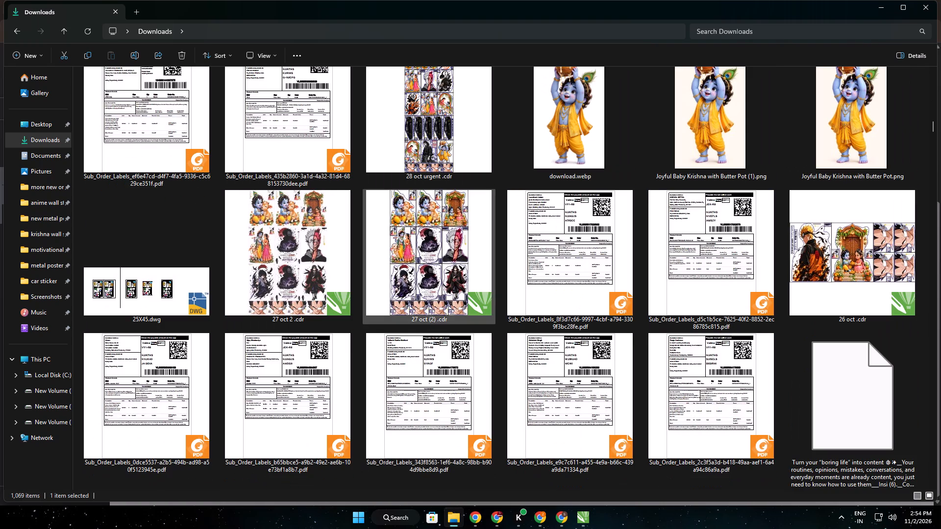
scroll(455, 281, "down", 3)
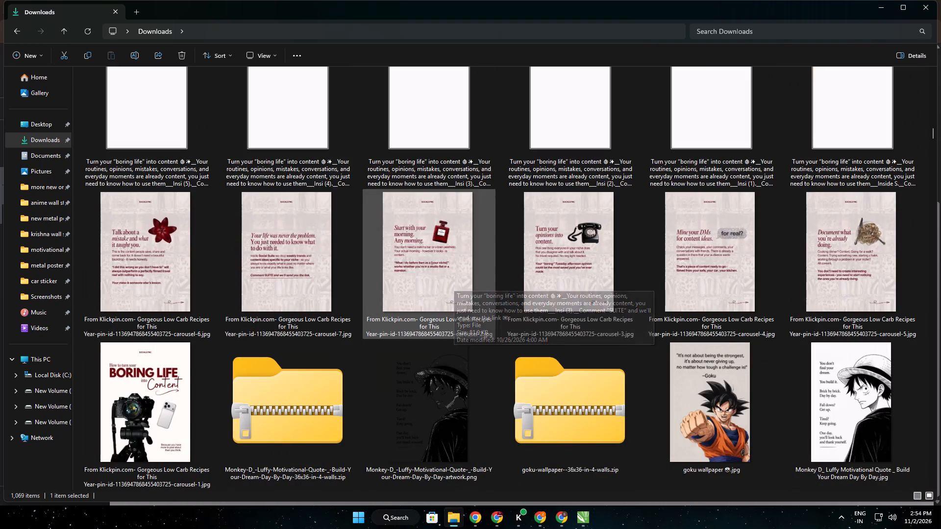
scroll(448, 281, "down", 5)
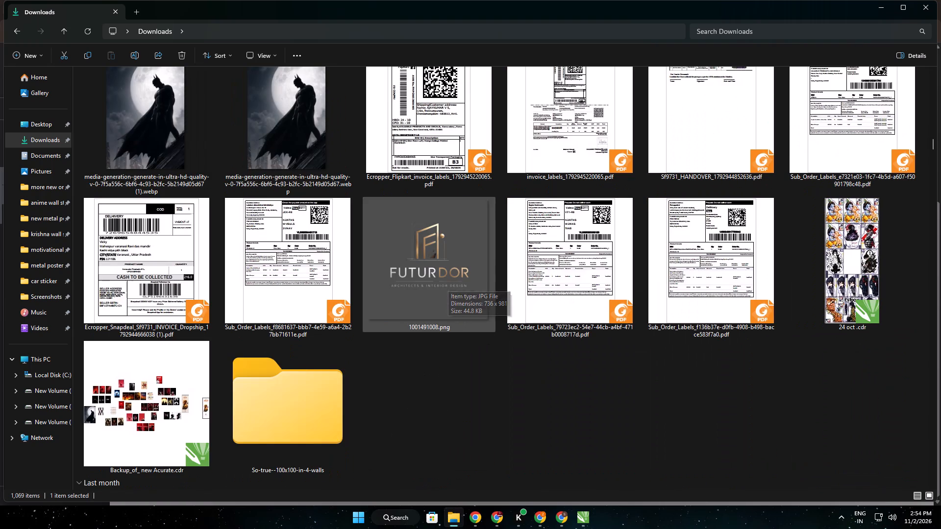
scroll(790, 290, "down", 1)
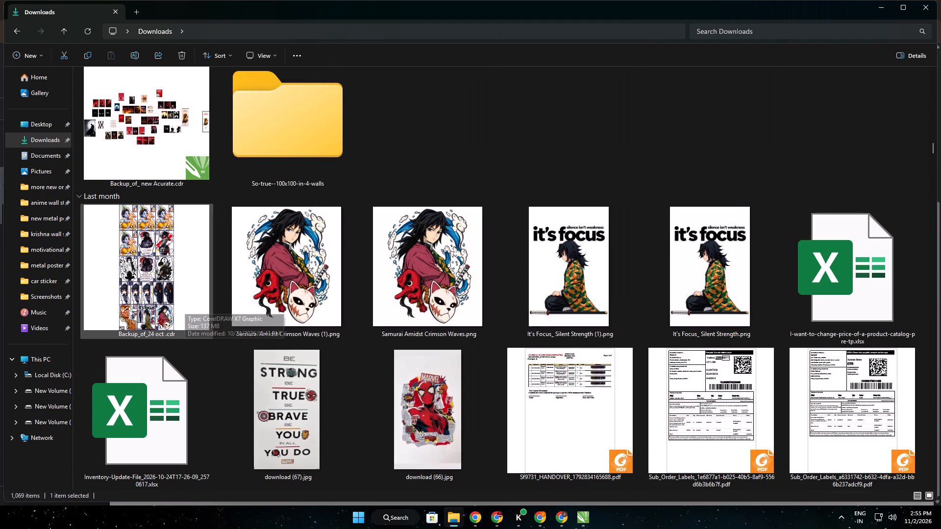
scroll(185, 304, "down", 2)
scroll(339, 354, "down", 1)
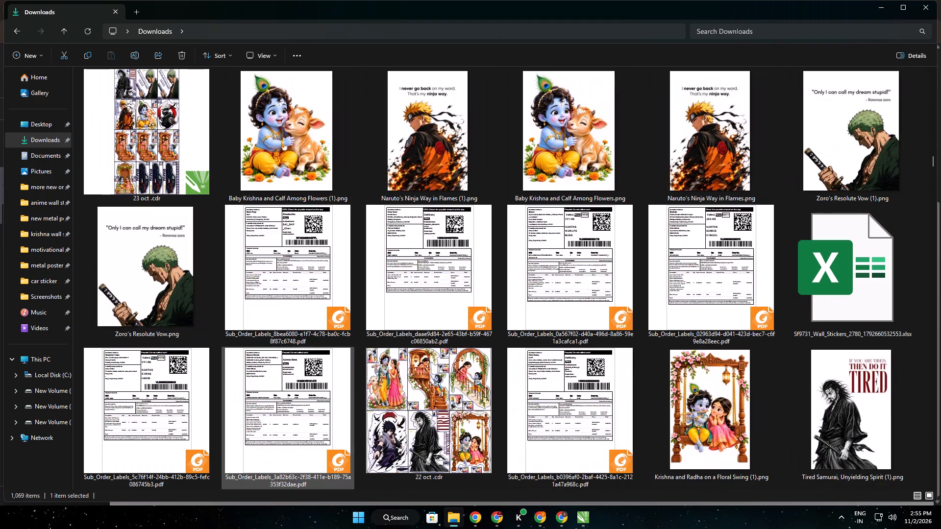
scroll(361, 313, "down", 3)
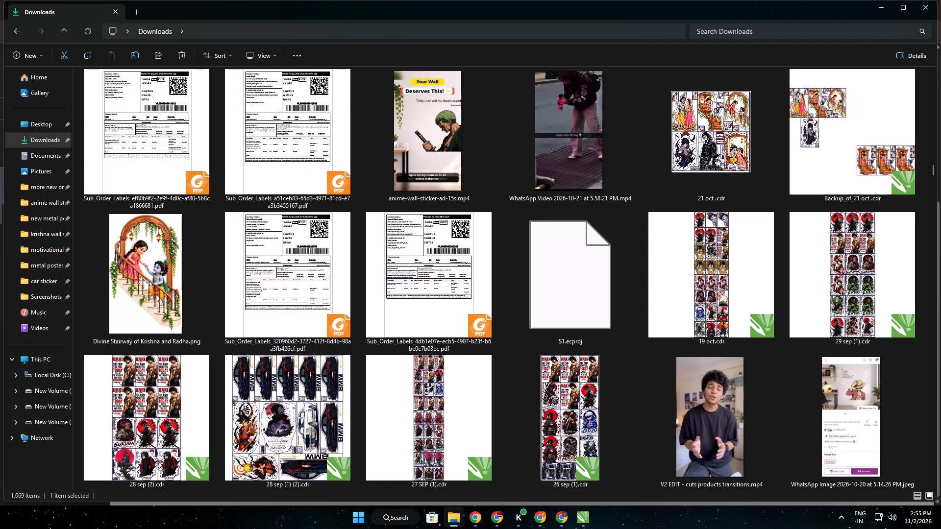
scroll(384, 425, "down", 1)
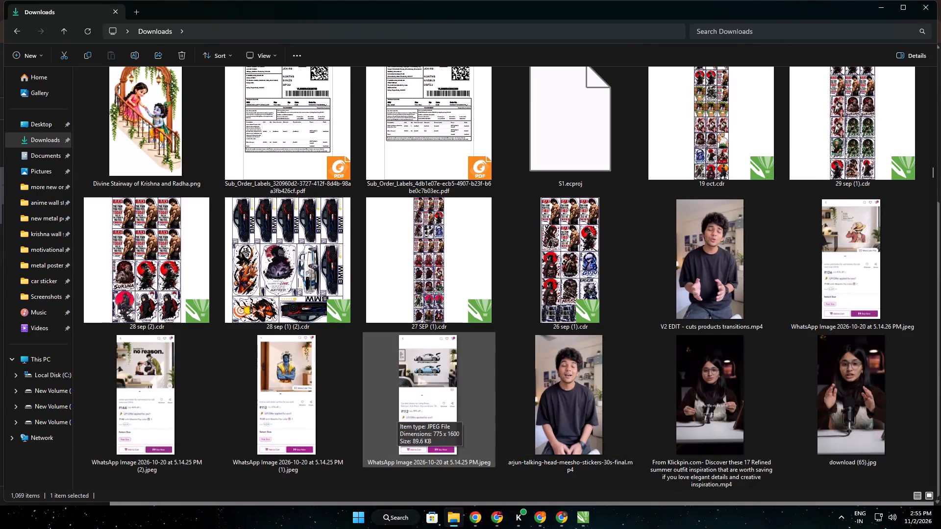
scroll(378, 349, "down", 2)
scroll(522, 349, "down", 6)
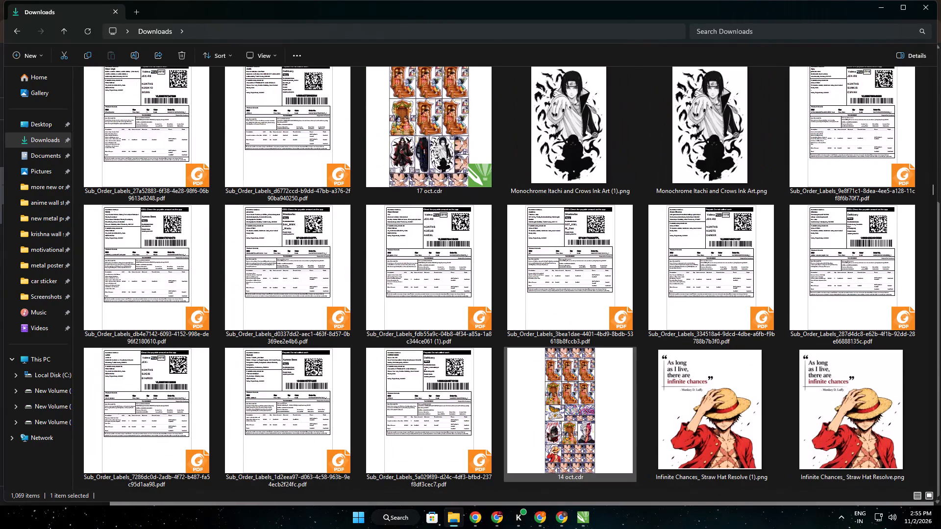
scroll(537, 350, "down", 2)
scroll(594, 313, "down", 2)
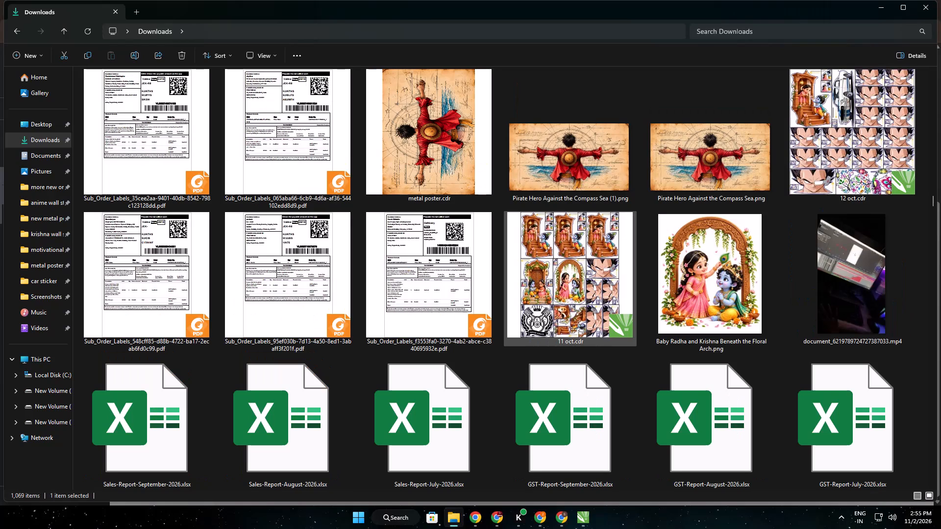
scroll(590, 309, "down", 2)
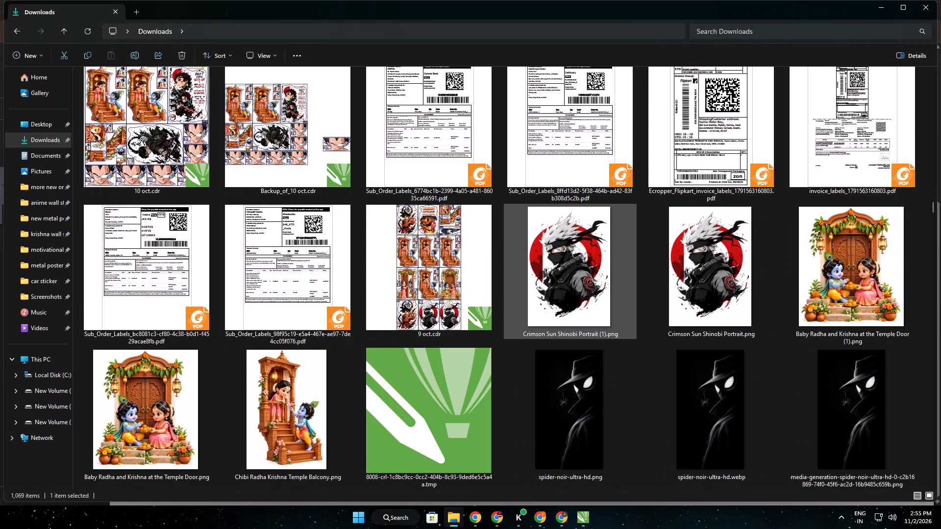
scroll(587, 309, "down", 5)
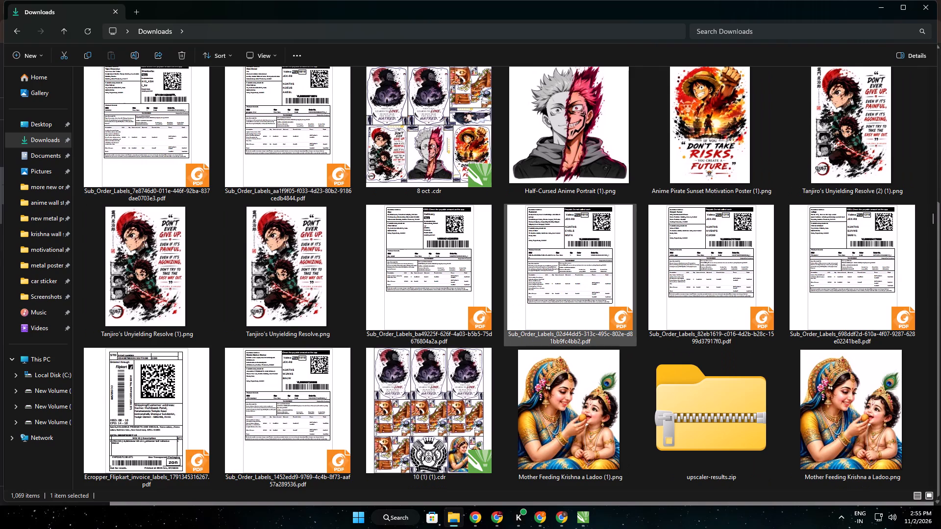
scroll(581, 308, "down", 5)
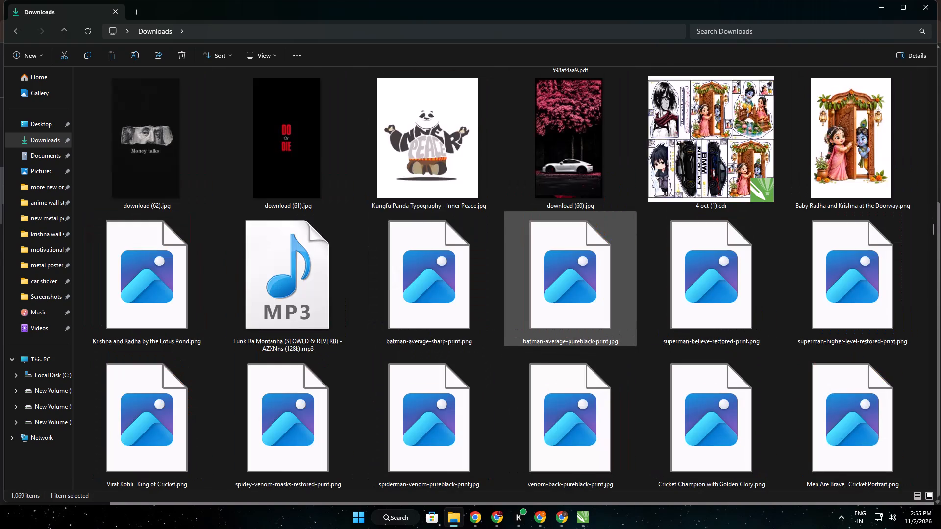
scroll(574, 311, "down", 4)
scroll(574, 311, "up", 1)
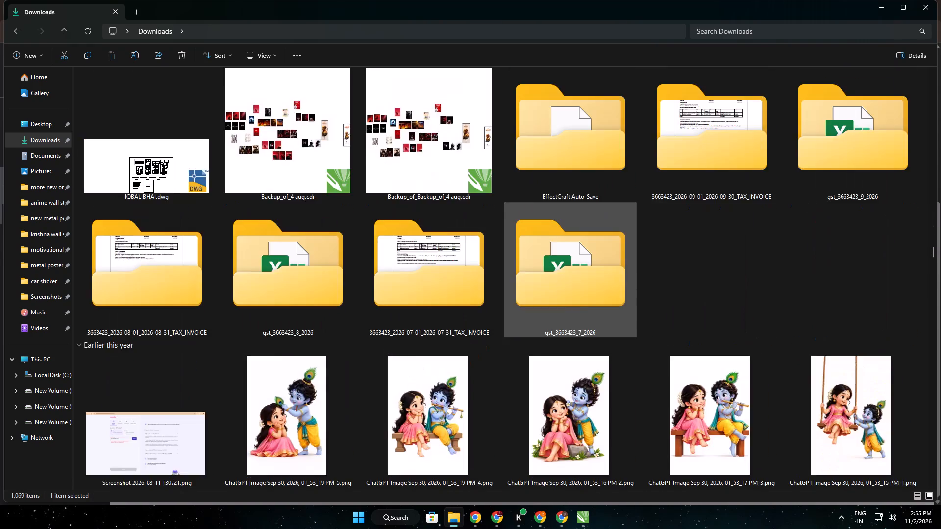
scroll(574, 311, "down", 11)
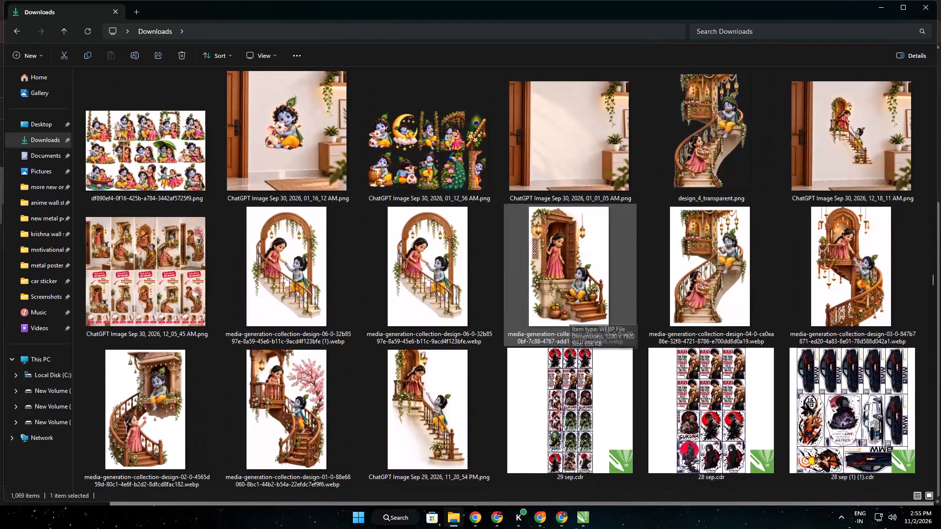
scroll(564, 318, "down", 1)
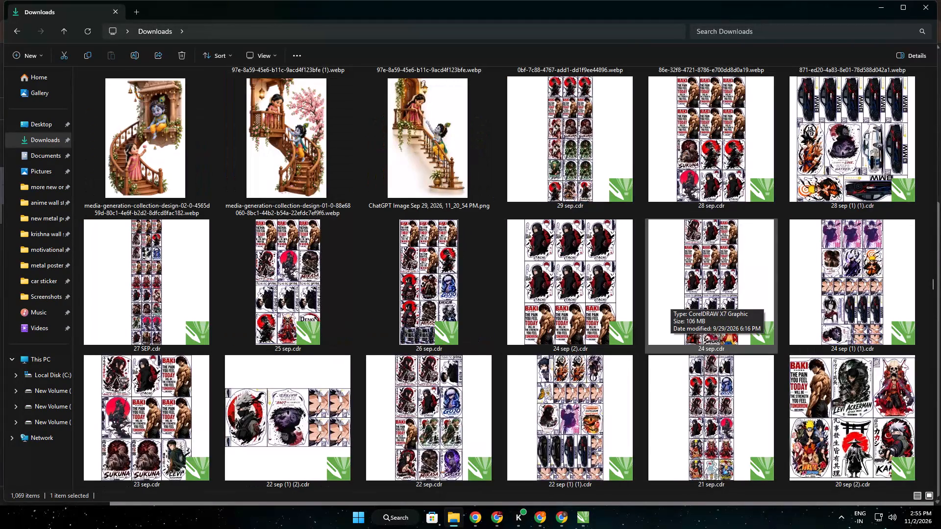
double_click(554, 412)
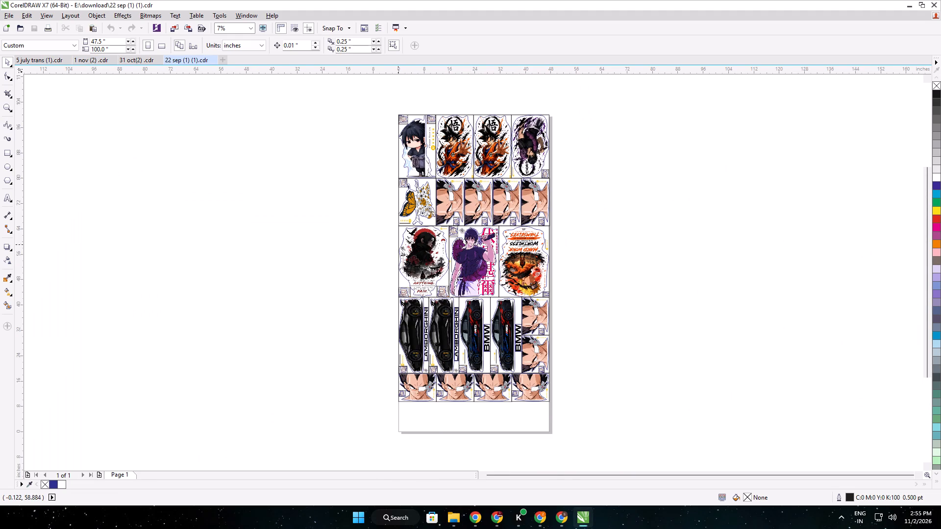
Copy the red-moon anime sticker with the "PAIN" quote, including its small corner images, and return to the 1 nov (2) .cdr layout.
scroll(396, 242, "up", 1)
left_click_drag(395, 212, 498, 337)
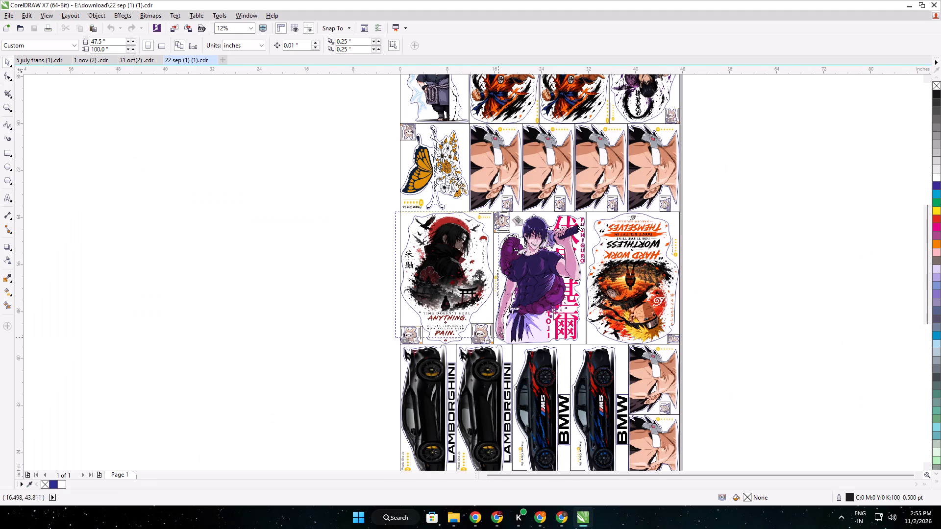
left_click_drag(498, 337, 494, 347)
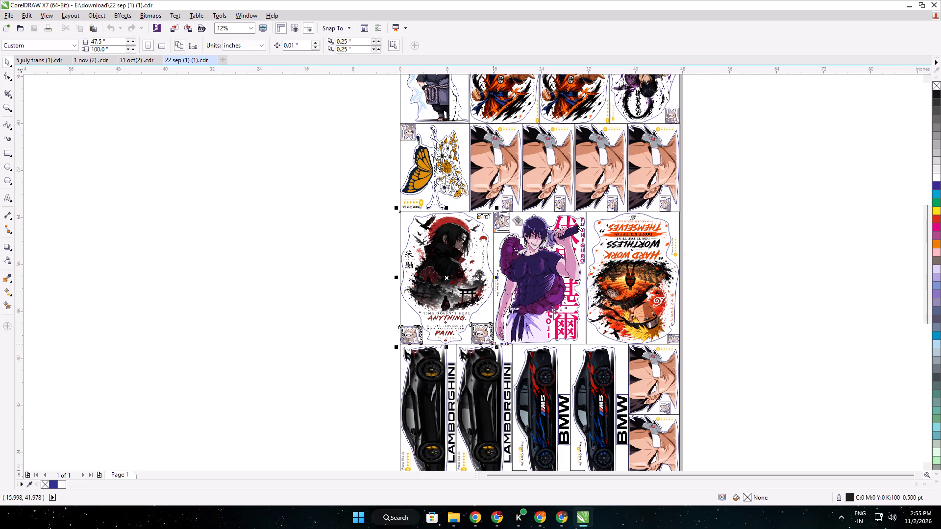
key("ctrl+c")
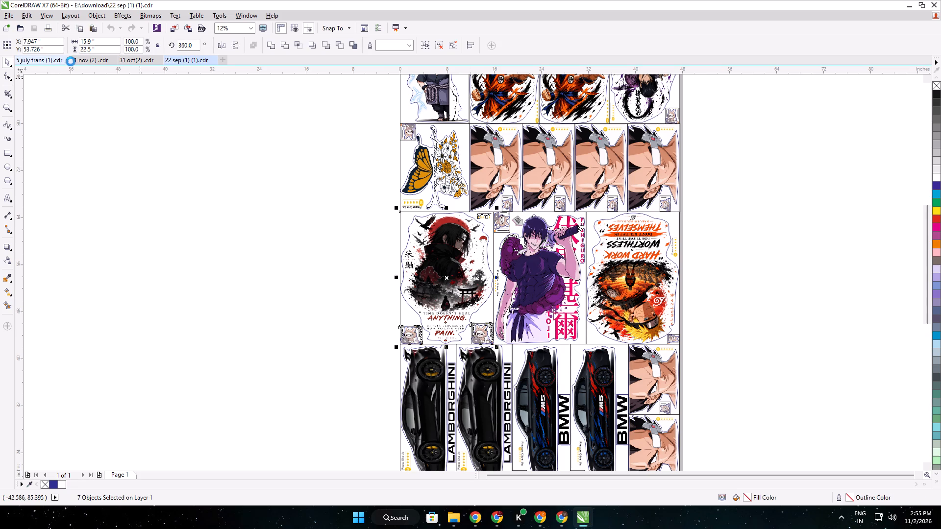
left_click(82, 61)
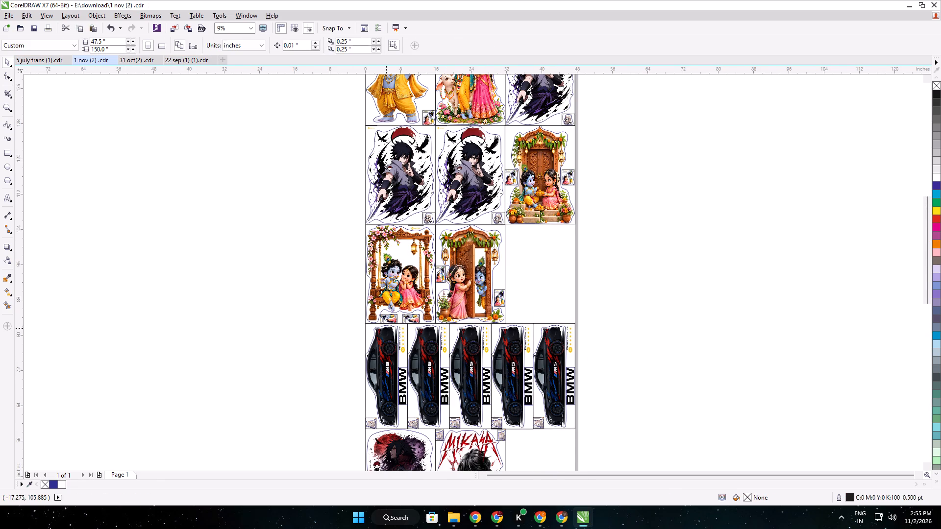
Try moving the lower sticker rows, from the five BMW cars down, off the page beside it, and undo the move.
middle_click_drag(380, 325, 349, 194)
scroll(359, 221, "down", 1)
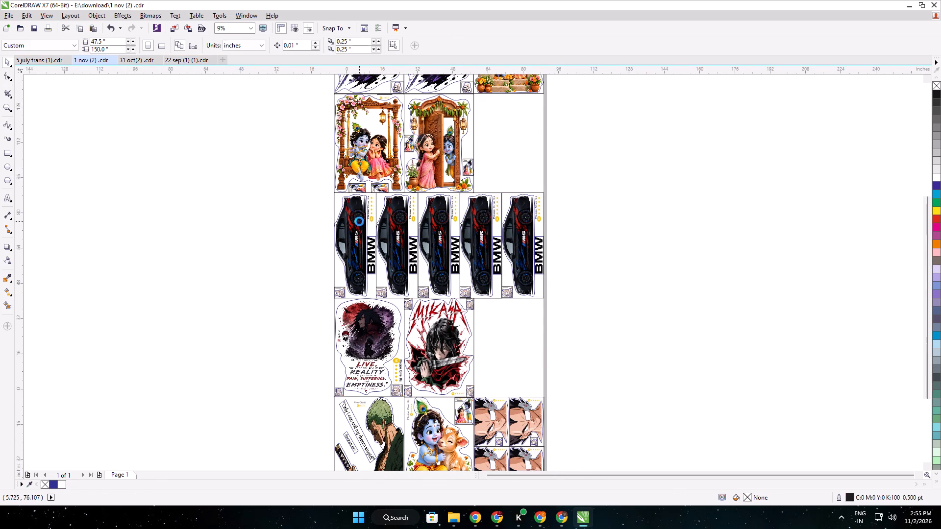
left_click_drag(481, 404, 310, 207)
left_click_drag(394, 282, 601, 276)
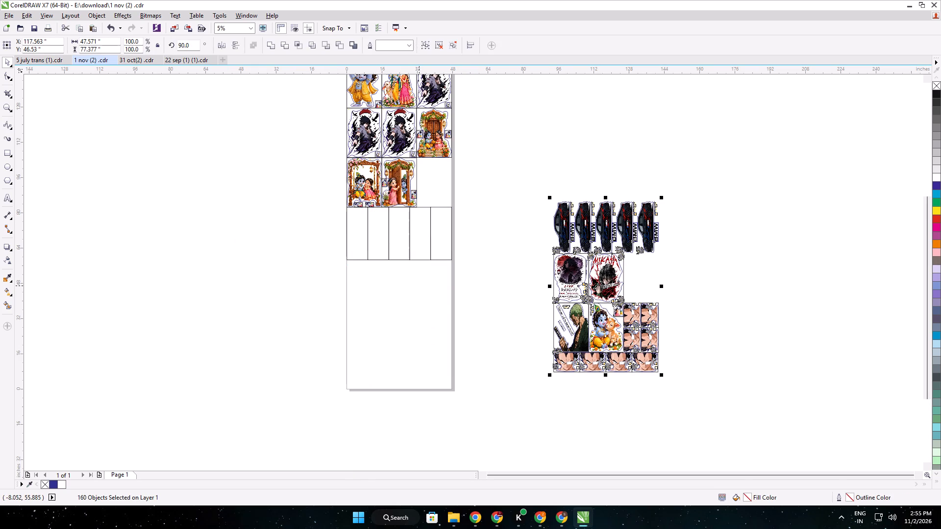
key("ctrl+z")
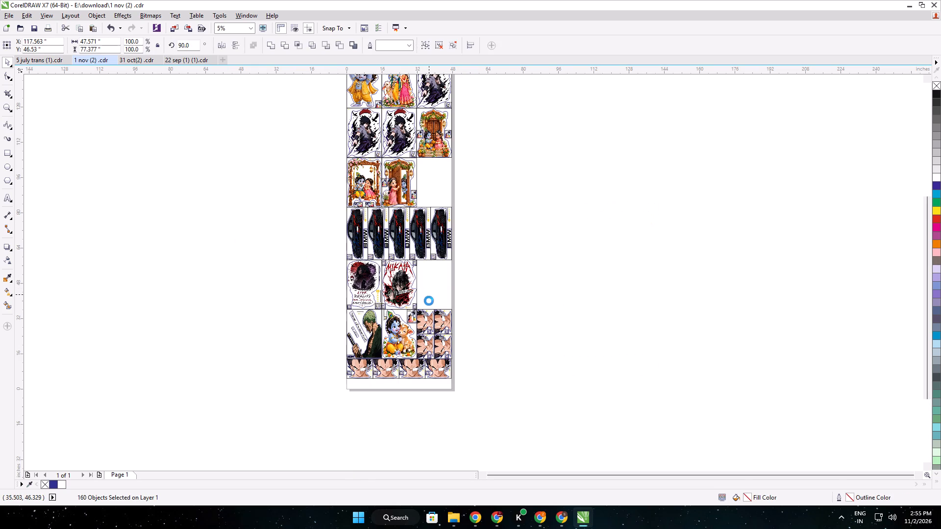
Move all rows from the five BMW cars down, including the car frames, off the page's right side to about X 81.9, Y 34.4 inches.
left_click(507, 356)
left_click_drag(495, 421, 298, 210)
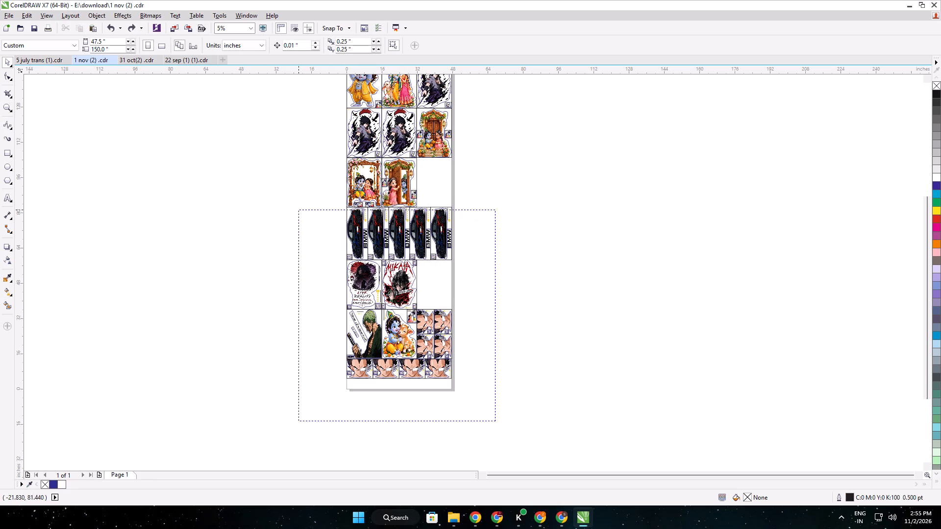
left_click_drag(298, 210, 298, 206)
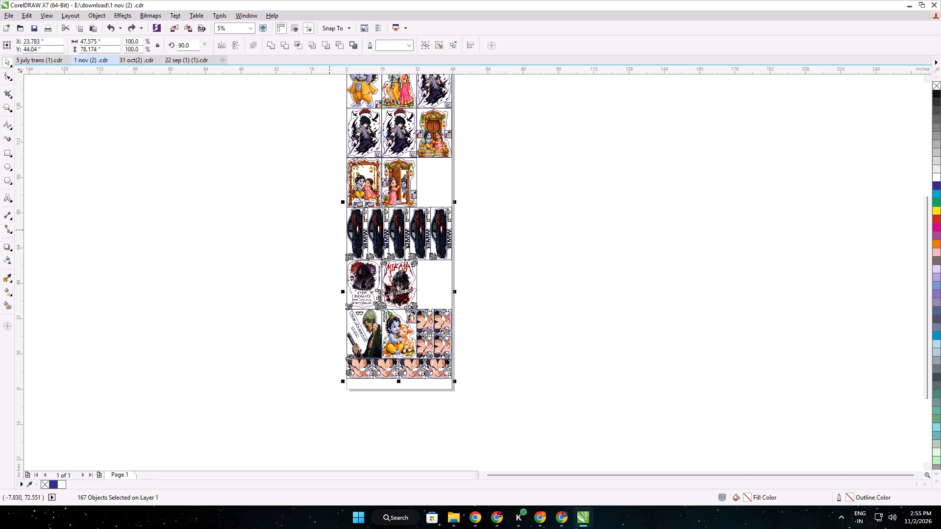
left_click_drag(405, 303, 535, 327)
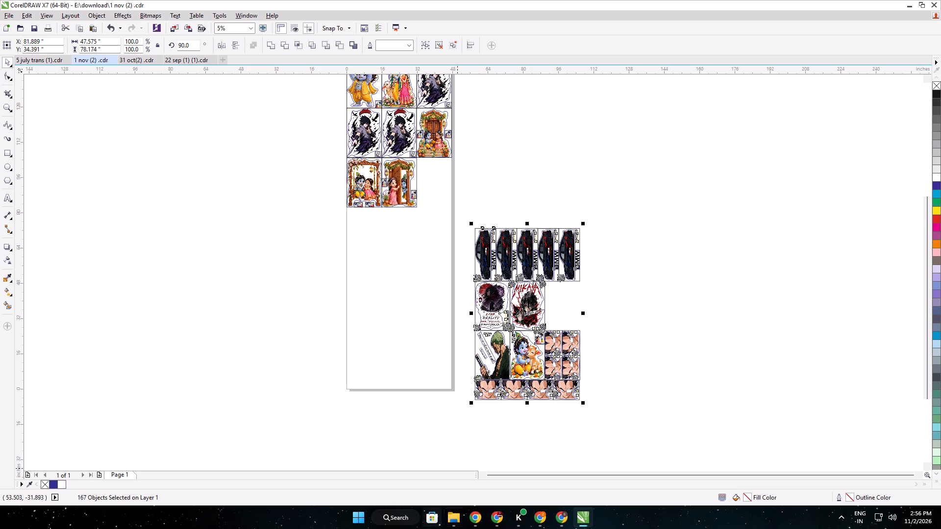
left_click(606, 421)
Examine the remaining Krishna and anime sticker rows and the free space below them on the page.
scroll(495, 247, "up", 1)
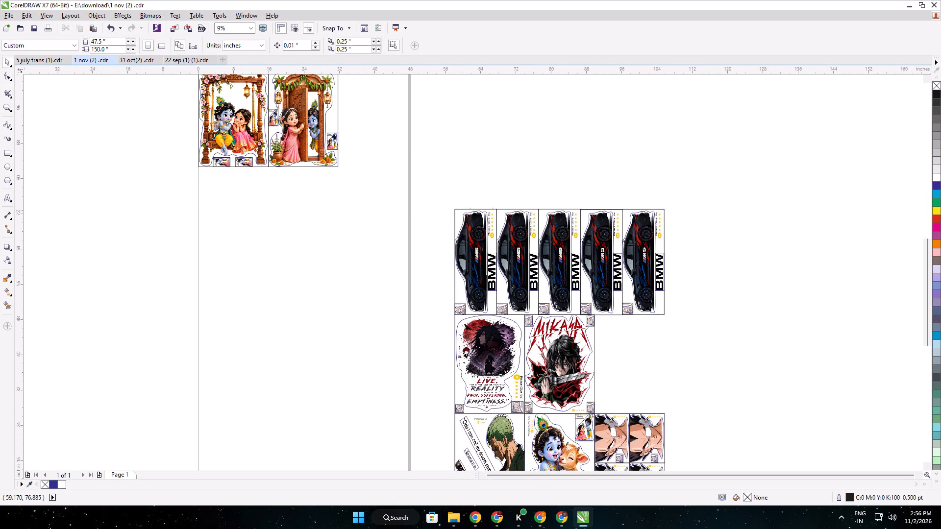
scroll(249, 185, "up", 1)
middle_click_drag(273, 175, 525, 358)
scroll(280, 183, "up", 1)
scroll(533, 345, "down", 1)
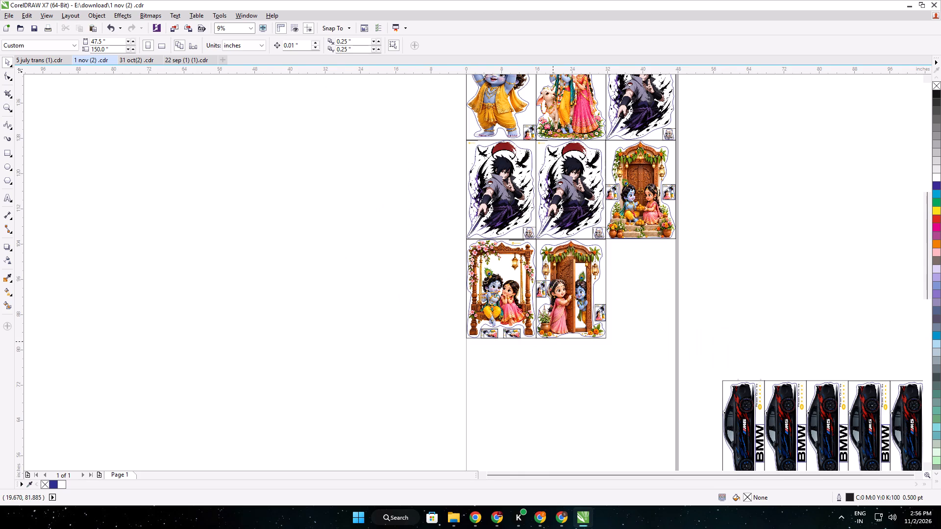
scroll(553, 341, "down", 1)
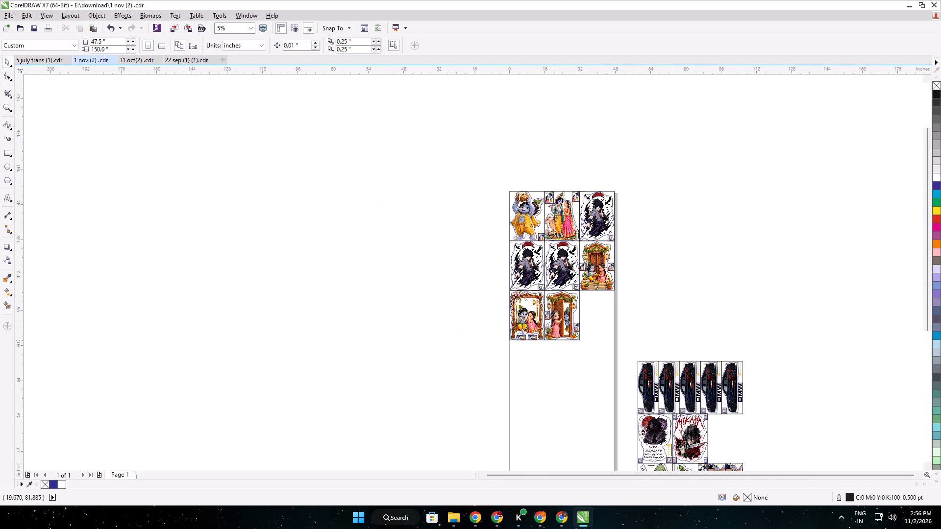
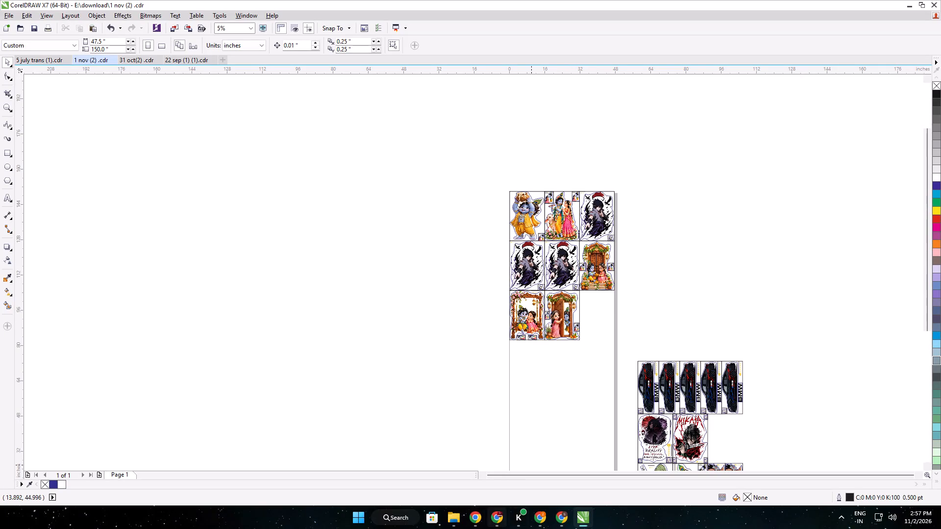
Switch to the Meesho pending orders in Chrome and select both 3D Itachi Quote Naruto WALL Sticker orders (SKU TB Ita).
left_click(500, 524)
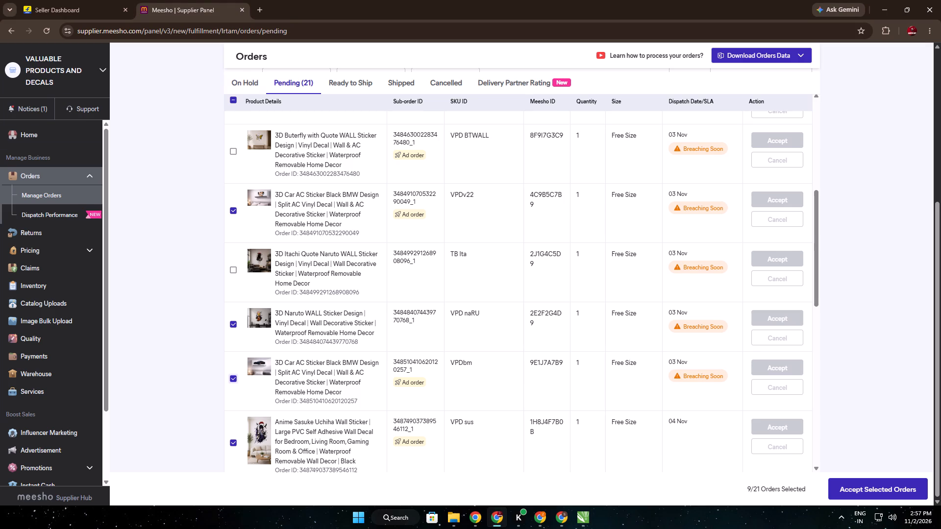
scroll(336, 340, "down", 2)
scroll(302, 402, "down", 2)
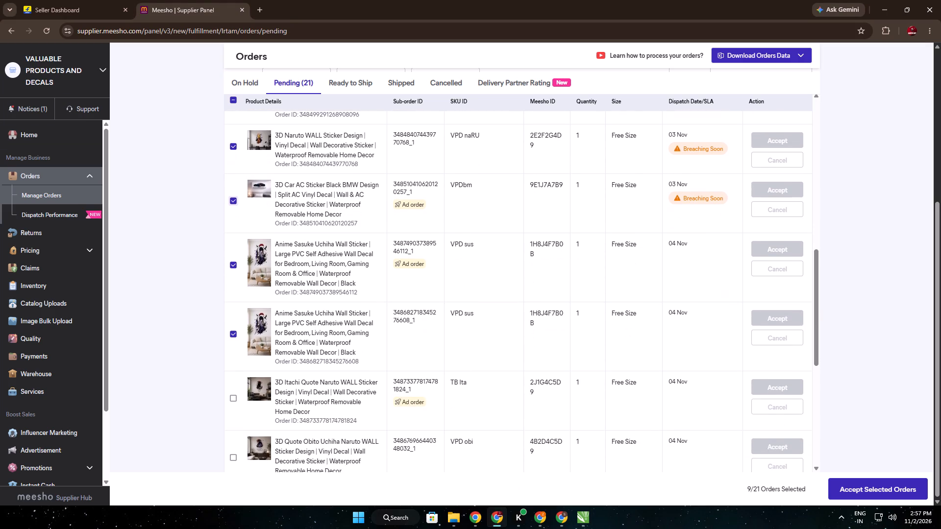
scroll(290, 423, "down", 2)
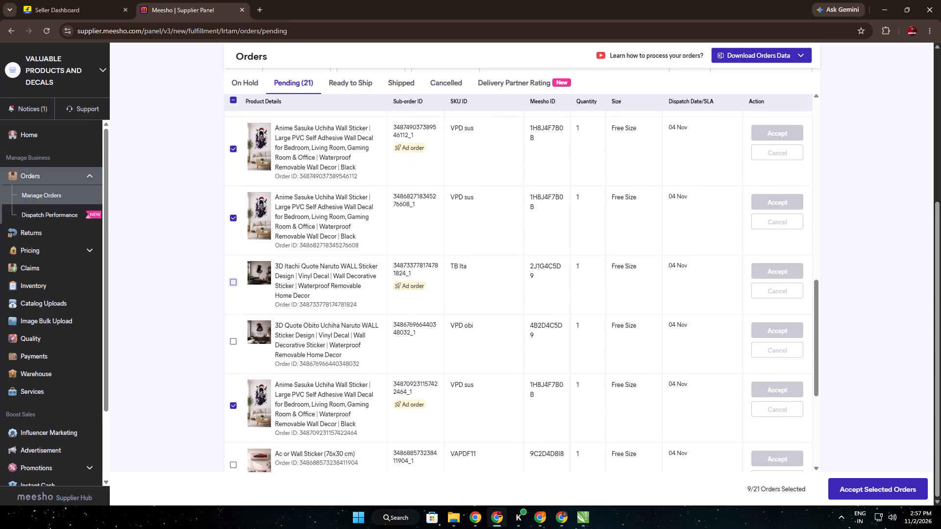
left_click(236, 283)
scroll(278, 309, "up", 6)
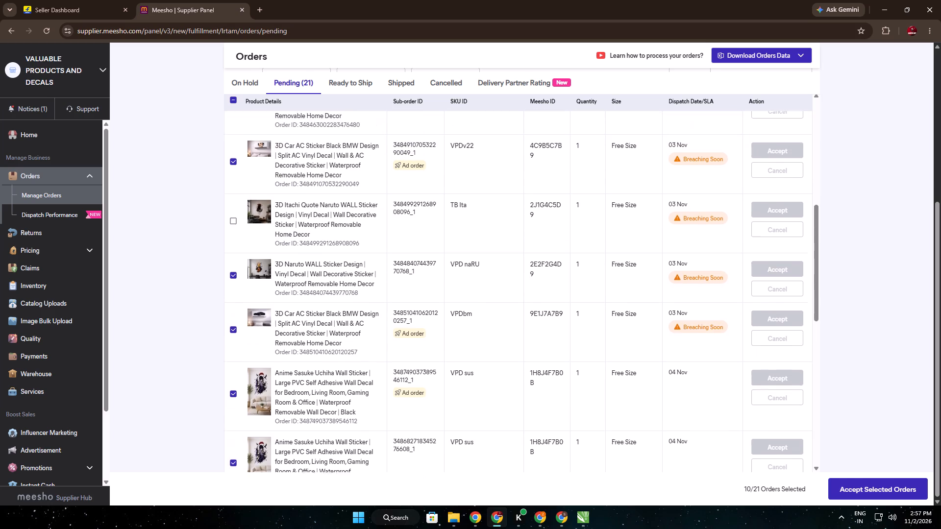
scroll(282, 304, "up", 1)
left_click(232, 318)
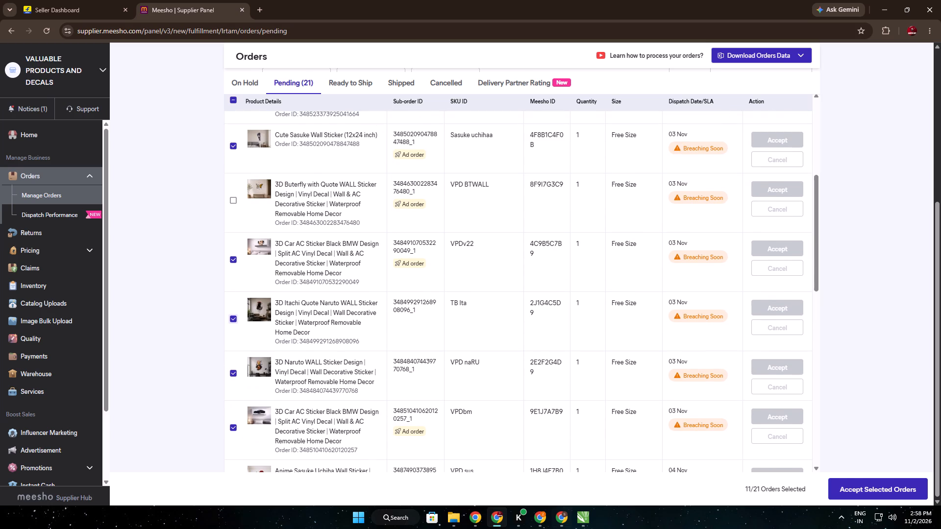
Return to CorelDRAW, paste the red-moon "PAIN" sticker and move it into the empty slot beside the Krishna door sticker.
left_click(582, 521)
middle_click_drag(633, 345, 609, 211)
key("ctrl+v")
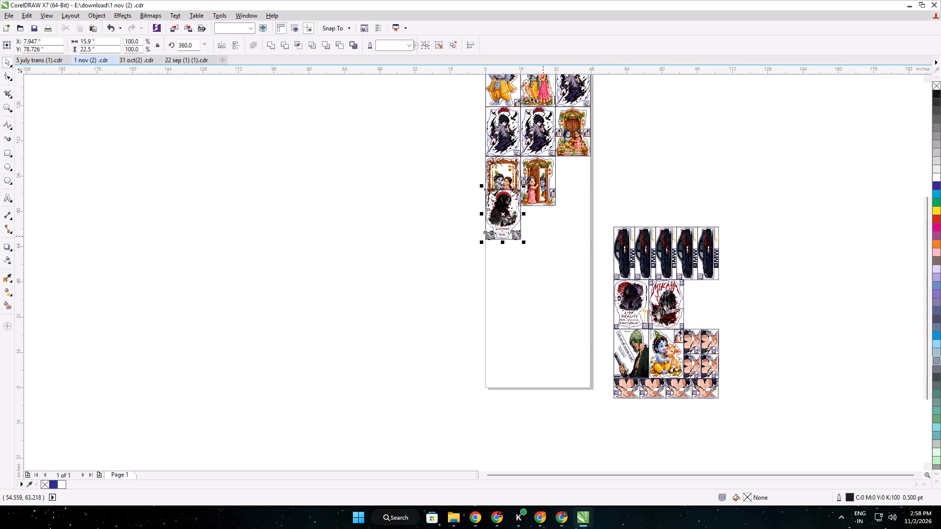
left_click_drag(506, 216, 582, 232)
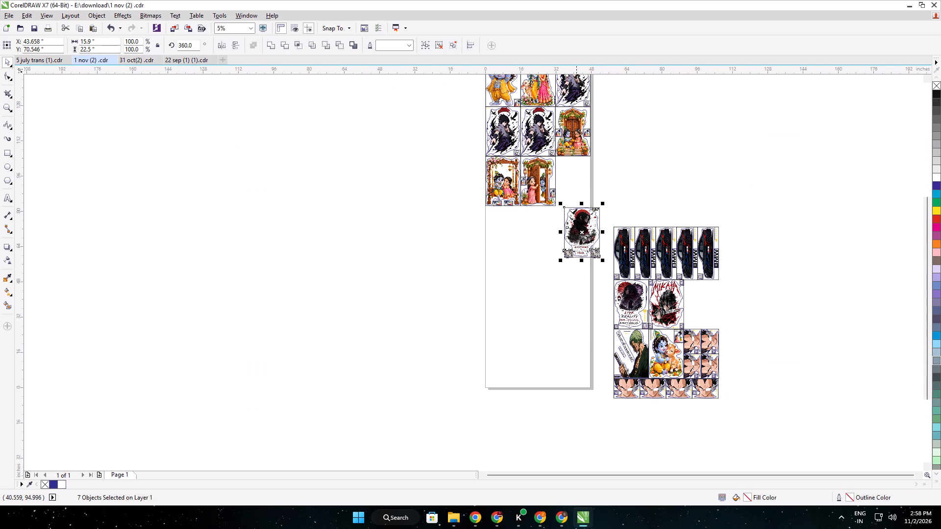
scroll(597, 217, "up", 1)
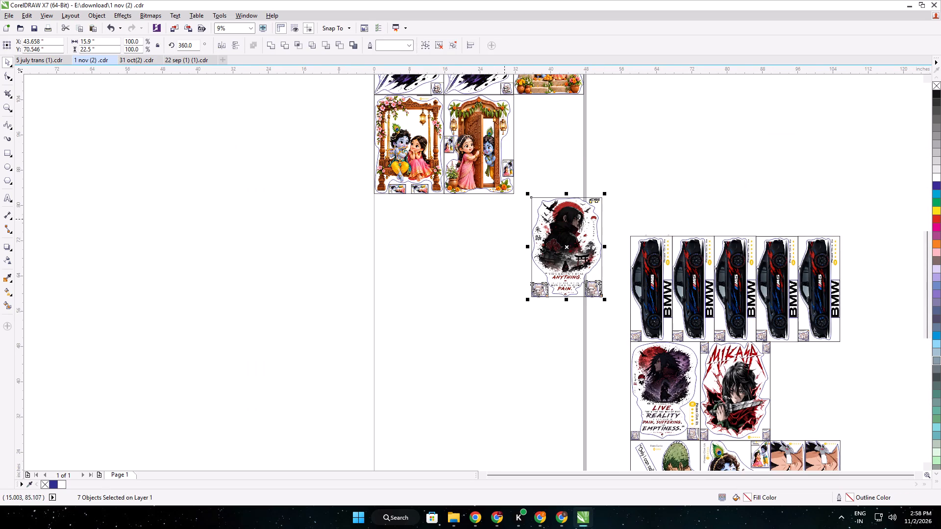
left_click_drag(550, 228, 535, 143)
left_click_drag(534, 136, 531, 125)
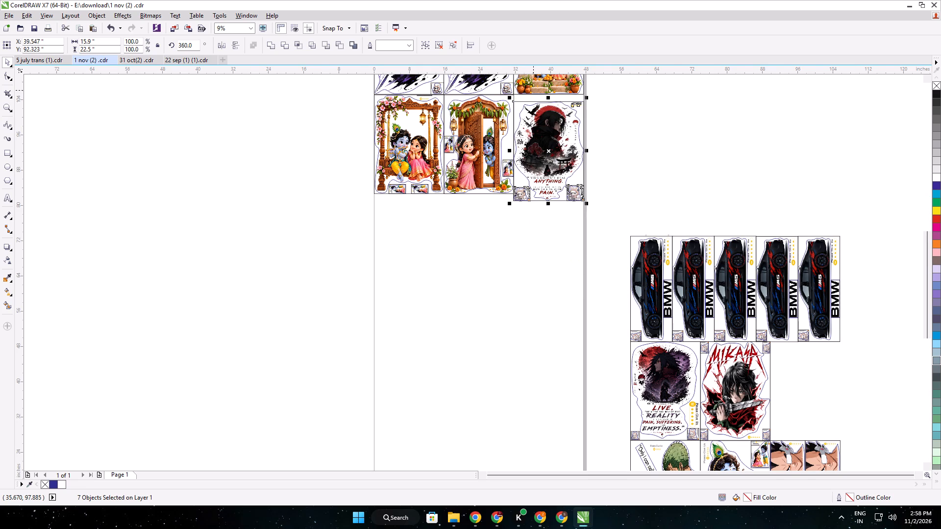
Fine-position the "PAIN" sticker against the door sticker and the row above, at about X 39.555, Y 93.954 inches.
scroll(532, 86, "up", 4)
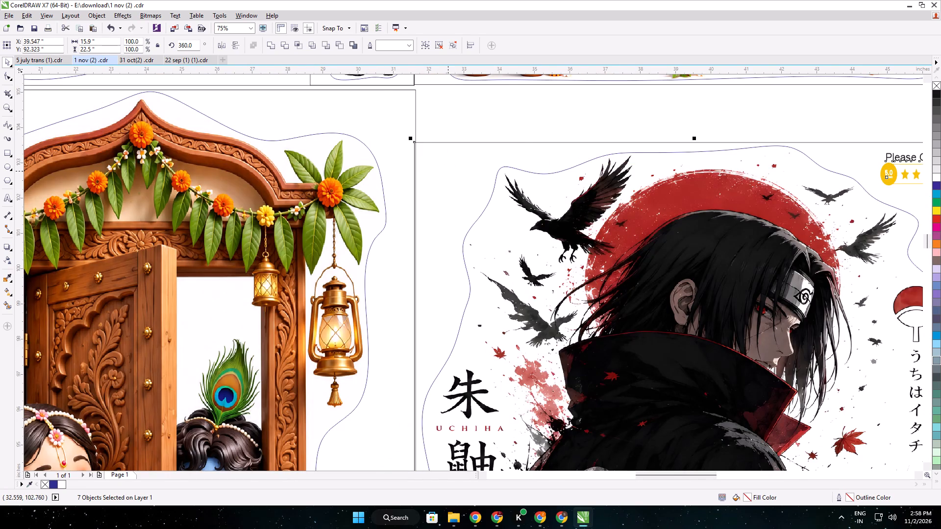
scroll(448, 171, "down", 1)
middle_click_drag(443, 171, 574, 175)
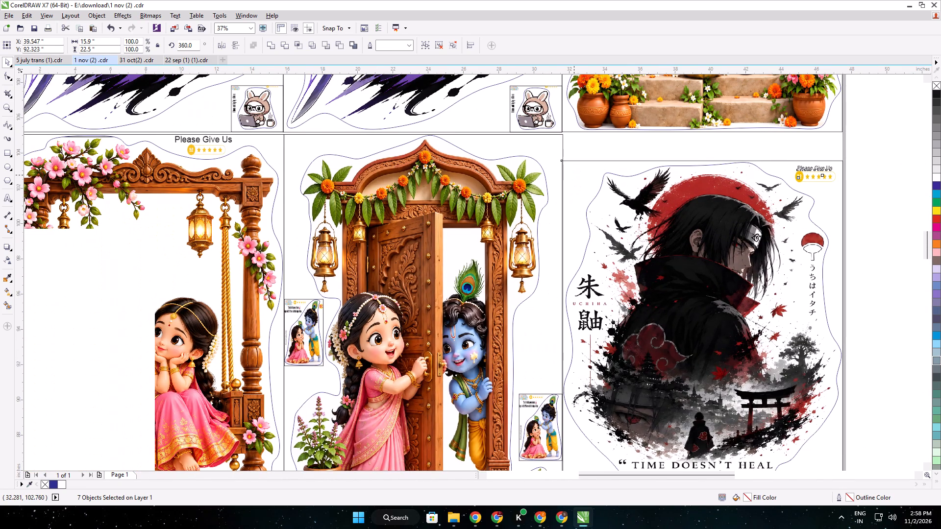
left_click_drag(575, 186, 576, 157)
scroll(567, 140, "up", 1)
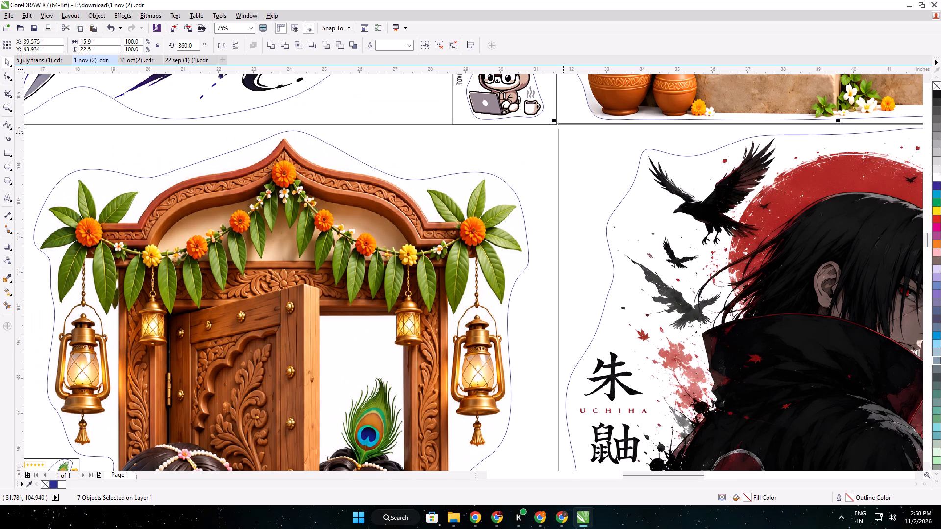
key("Down")
key("Down")
key("Up")
key("Up")
key("Up")
key("Up")
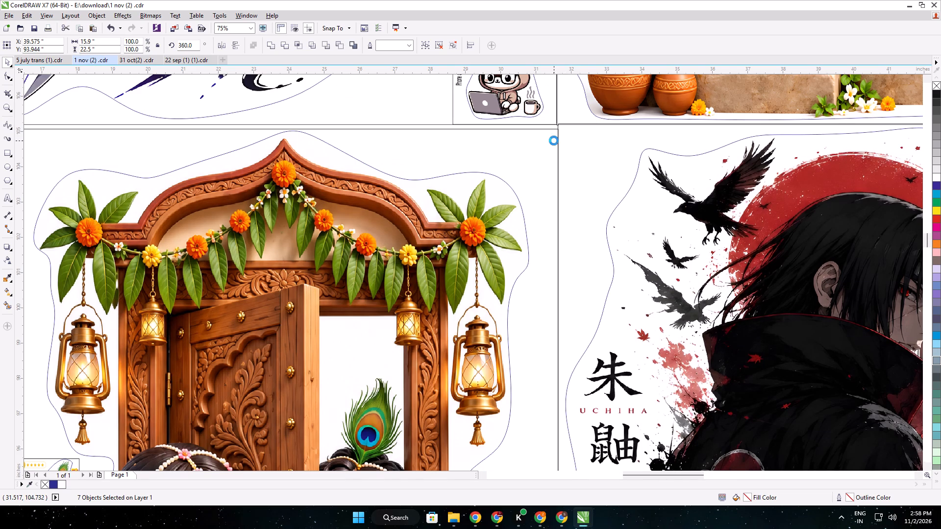
scroll(550, 143, "down", 2)
scroll(703, 220, "up", 1)
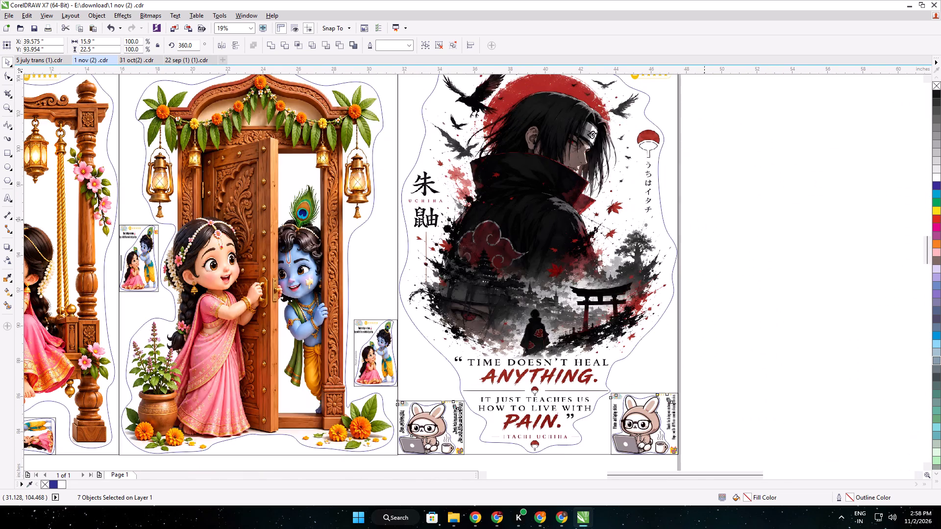
scroll(684, 239, "up", 1)
key("Left")
key("Left")
scroll(536, 253, "down", 2)
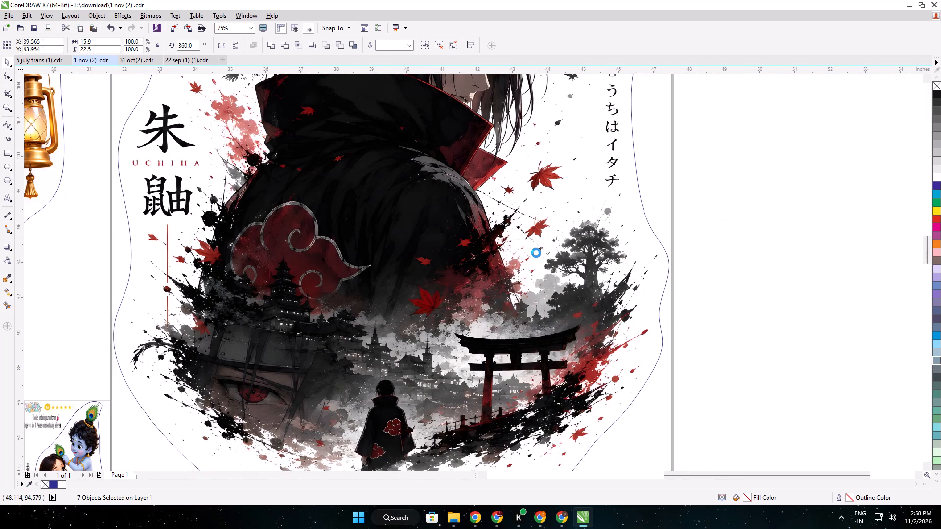
middle_click_drag(461, 238, 660, 222)
scroll(503, 241, "down", 1)
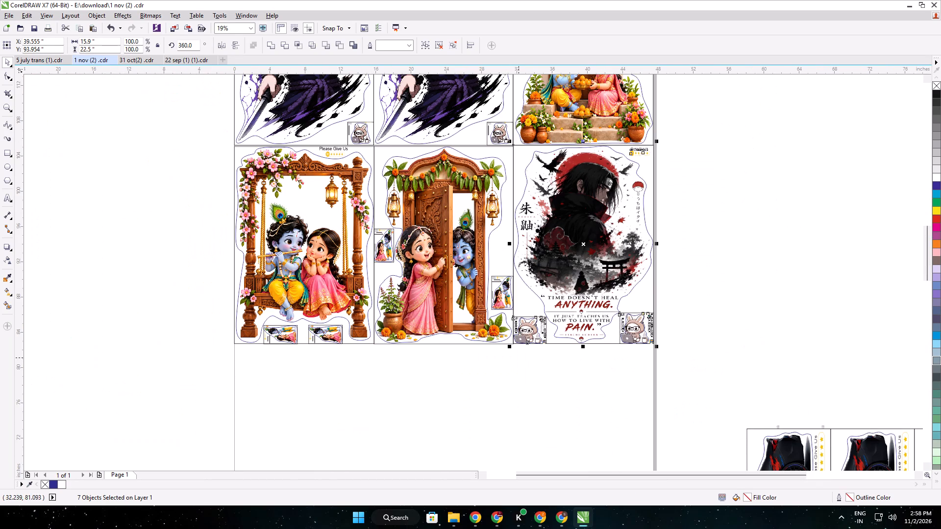
left_click(519, 358)
Delete the Radha-Krishna door sticker in the middle of the third row, including its frame and small corner images.
left_click_drag(513, 356, 359, 159)
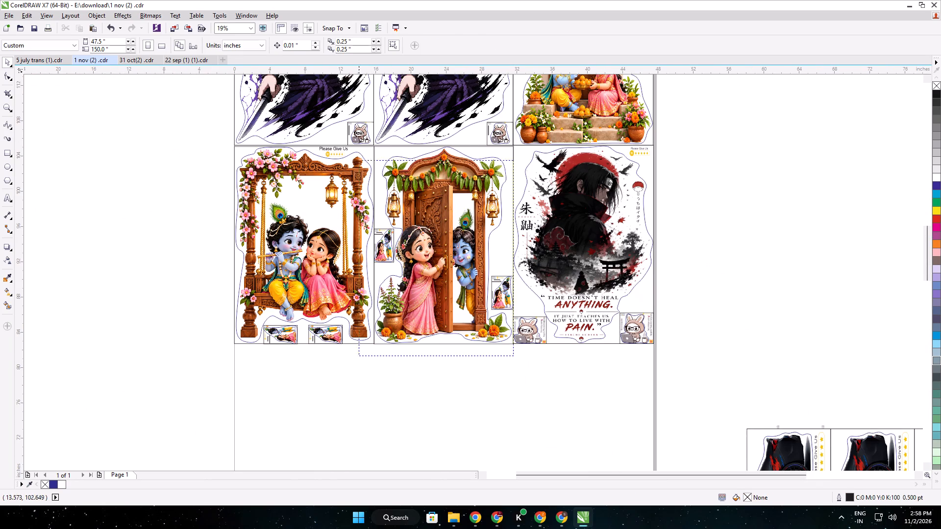
left_click_drag(359, 159, 363, 142)
key("Delete")
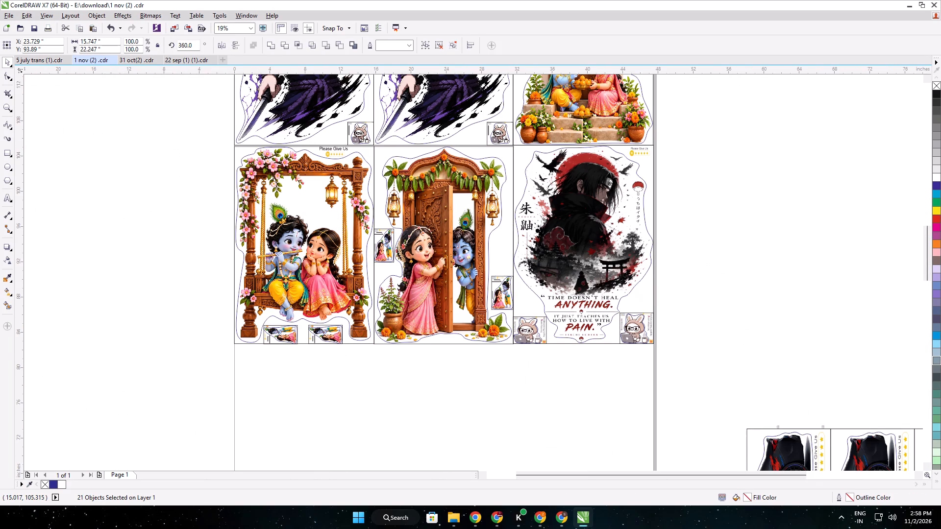
left_click(455, 296)
key("Delete")
Move the Krishna swing sticker up against the row above and the page edge, at about X 7.917, Y 94.024 inches.
left_click_drag(413, 372, 245, 175)
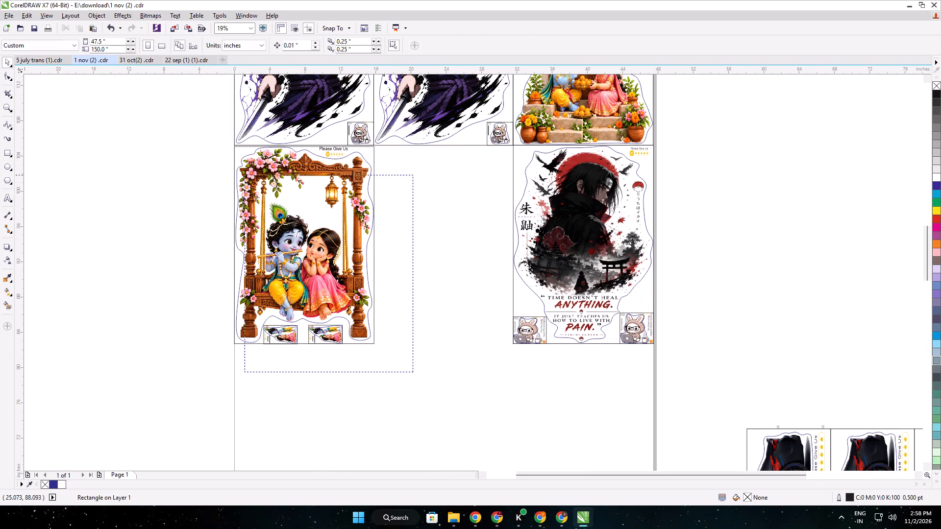
left_click_drag(245, 175, 216, 145)
scroll(252, 141, "up", 3)
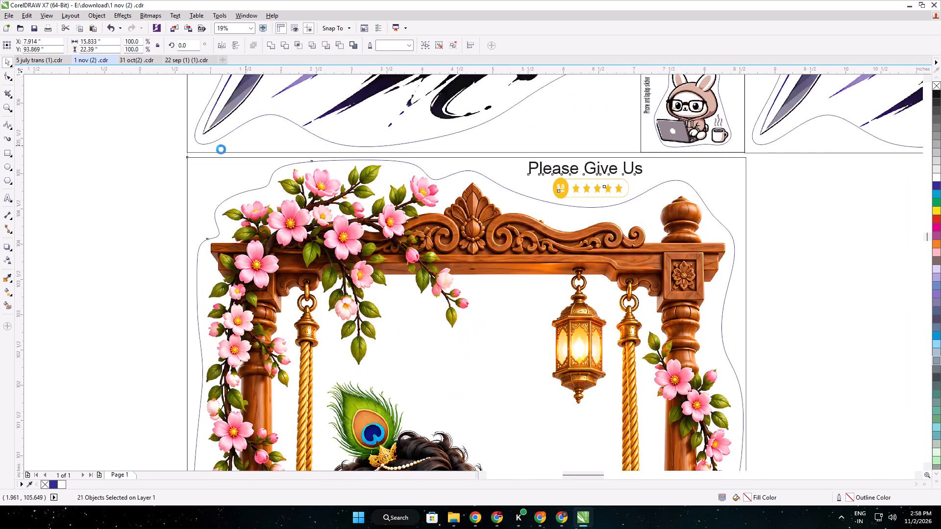
scroll(201, 180, "up", 1)
left_click_drag(207, 201, 206, 183)
left_click(206, 183)
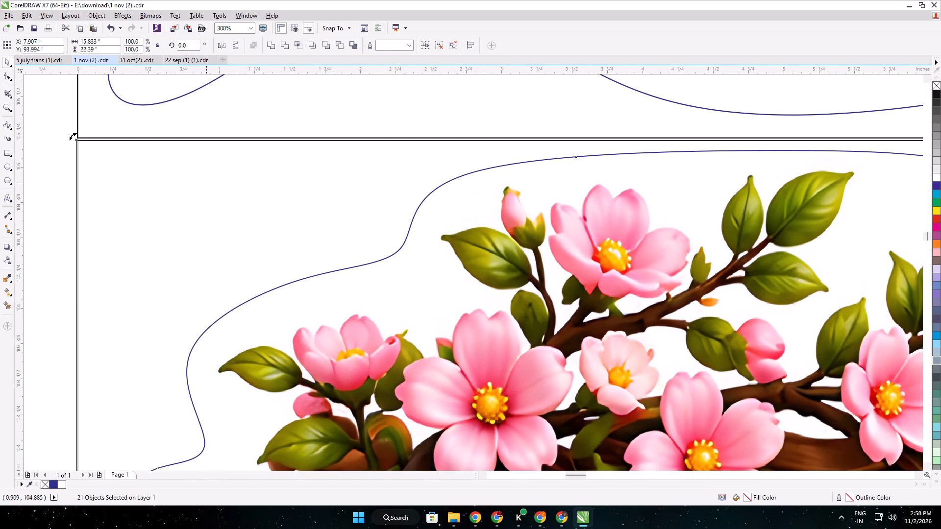
key("Up")
key("Up")
key("Up")
key("Right")
key("Down")
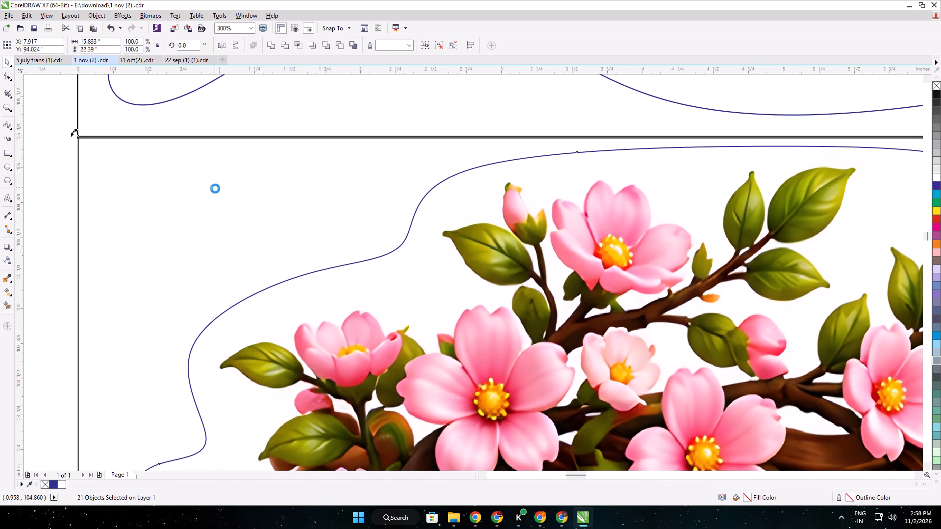
left_click(68, 191)
Set the height of the whole "PAIN" sticker, including its frame and small corner images, to 22.4 inches.
scroll(92, 191, "down", 4)
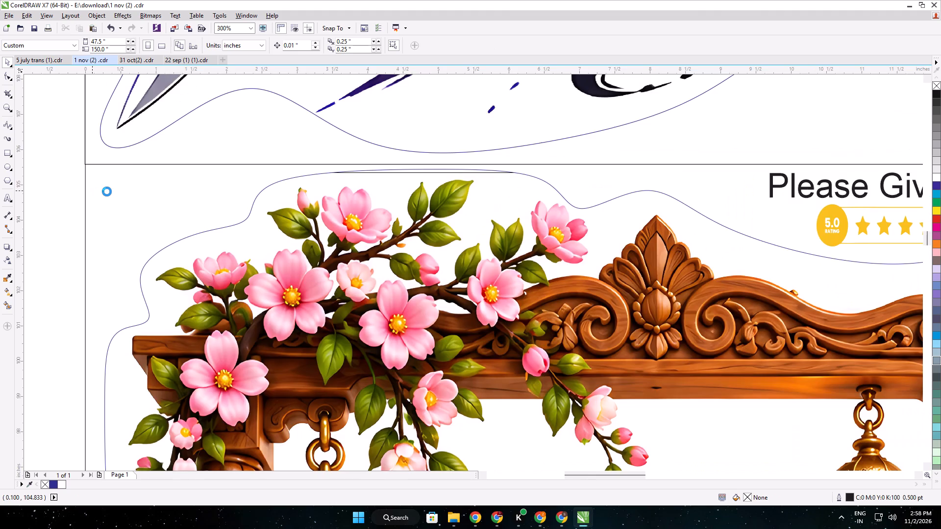
middle_click_drag(416, 241, 186, 181)
scroll(297, 196, "down", 1)
left_click_drag(524, 376, 354, 160)
double_click(354, 160)
left_click(355, 237)
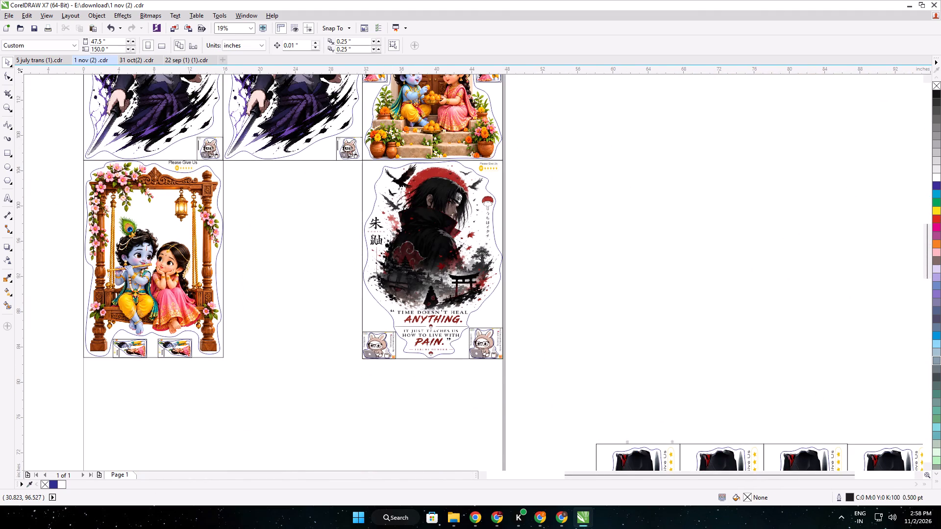
left_click_drag(524, 382, 337, 161)
left_click(335, 158)
left_click(349, 283)
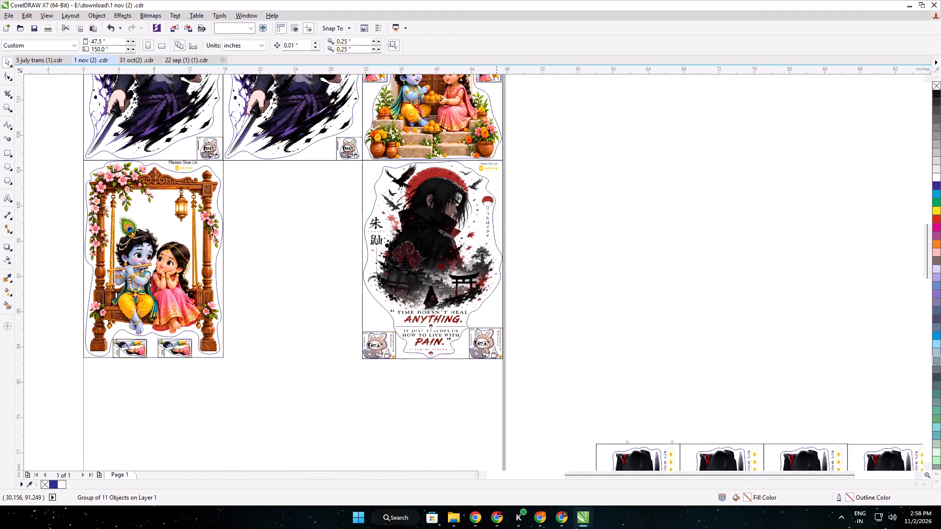
left_click_drag(516, 378, 331, 163)
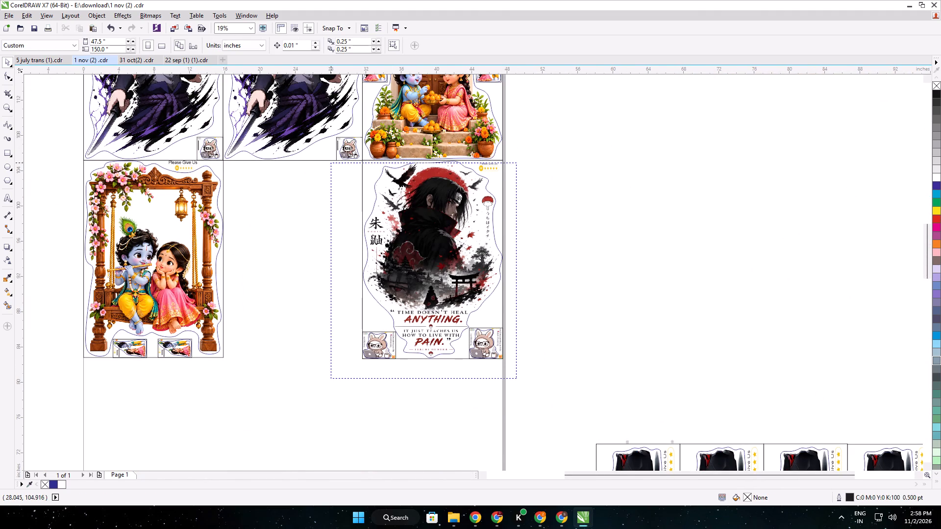
left_click_drag(331, 163, 329, 158)
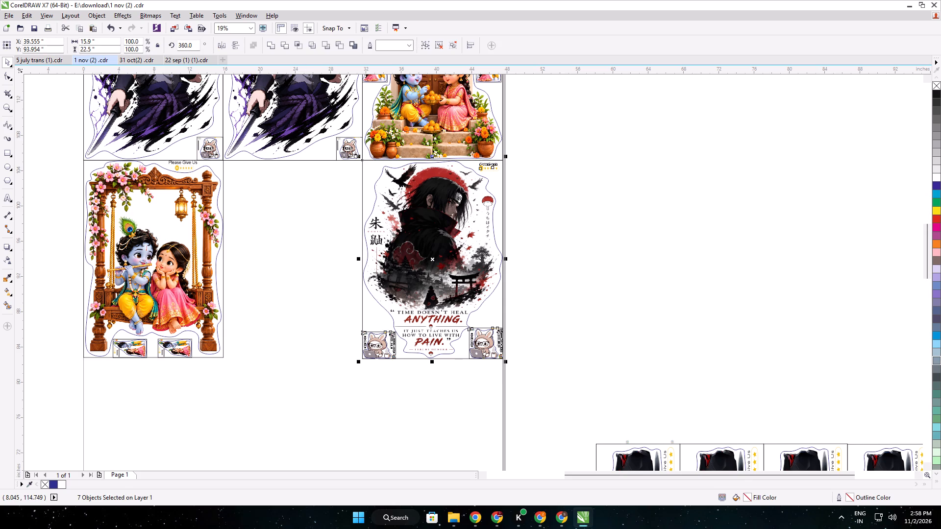
left_click(89, 48)
key("BackSpace")
key("4")
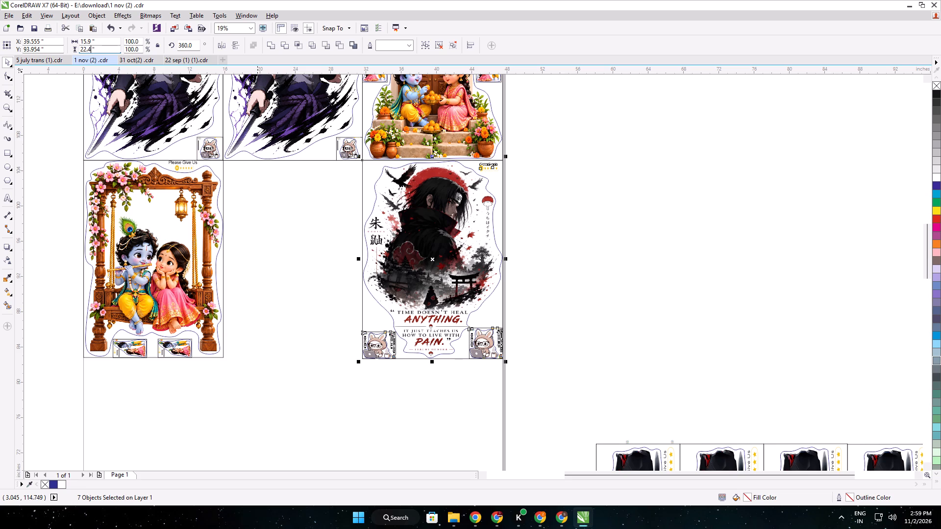
left_click(268, 238)
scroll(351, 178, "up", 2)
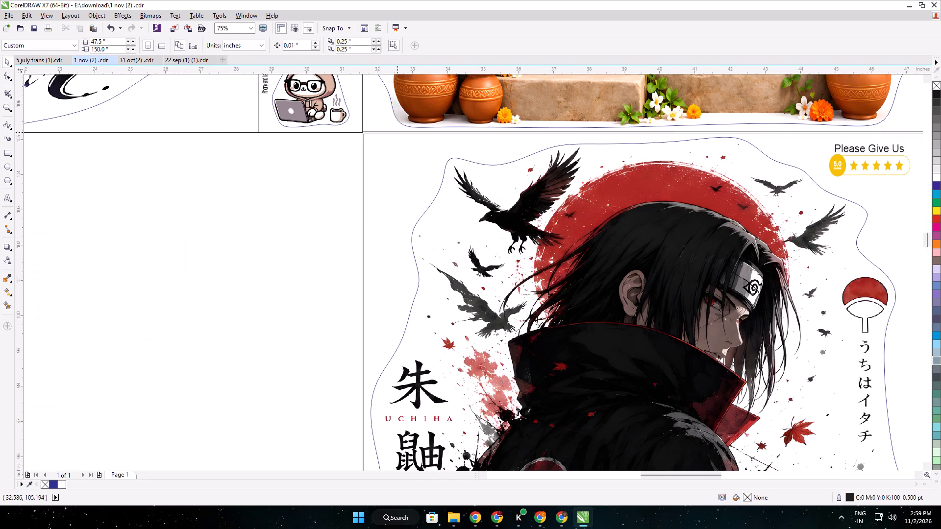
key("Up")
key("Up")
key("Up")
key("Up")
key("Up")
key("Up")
Nudge the whole "PAIN" sticker up against the row above to about Y 94.014 inches and slightly left.
scroll(390, 163, "down", 2)
left_click_drag(549, 370, 345, 161)
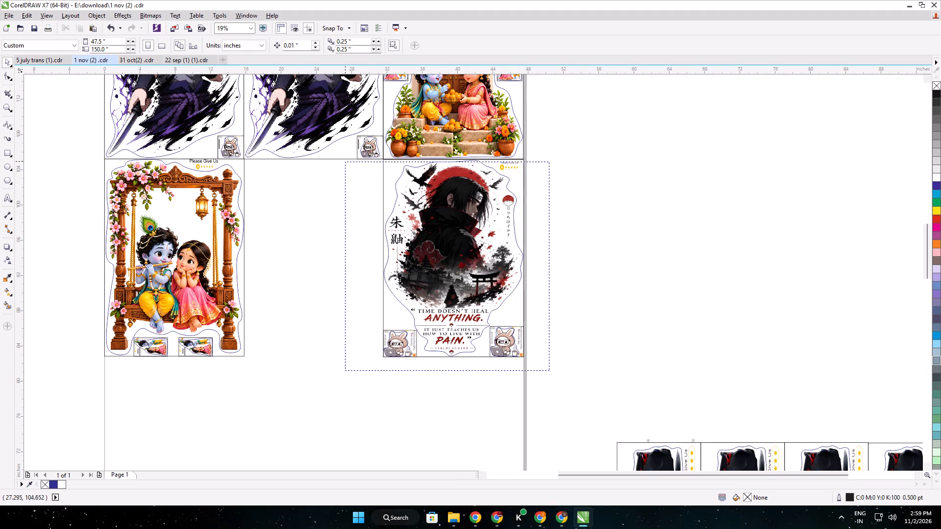
left_click_drag(345, 161, 346, 158)
scroll(411, 163, "up", 3)
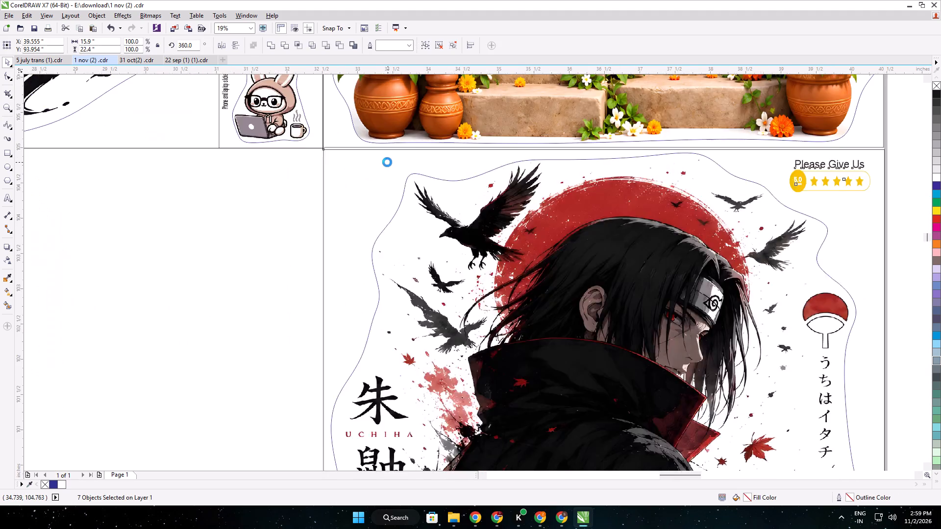
key("Up")
key("Up")
key("Up")
key("Up")
key("Up")
key("Up")
key("Left")
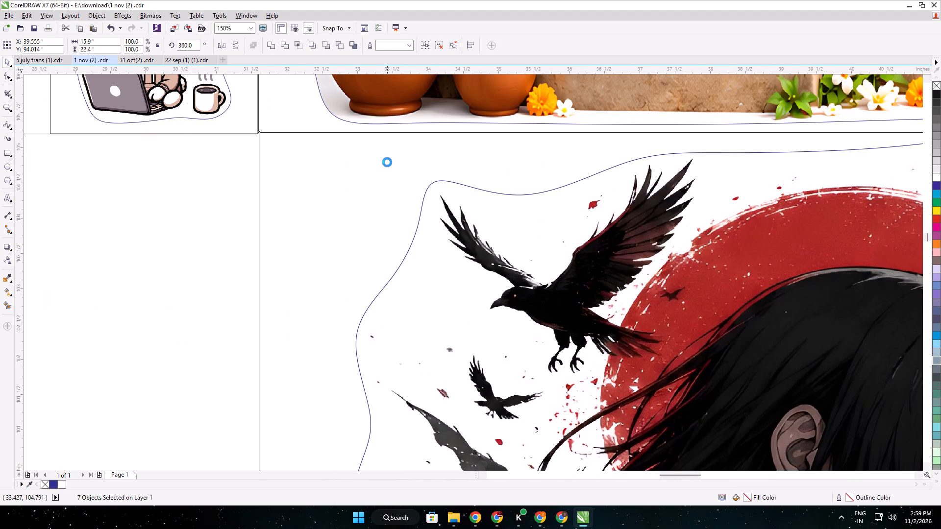
Nudge the whole "PAIN" sticker at the end of the bottom row down to about Y 93.974 inches.
scroll(387, 162, "down", 3)
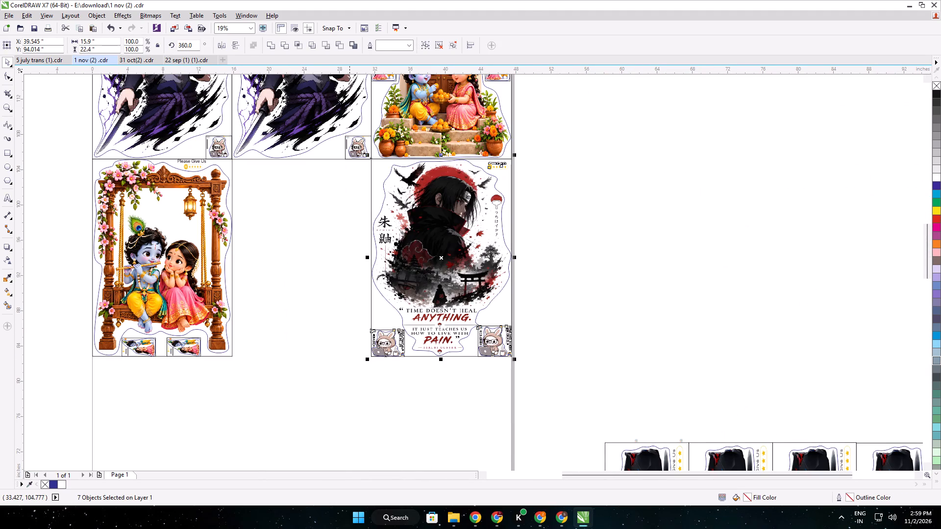
key("Down")
key("Down")
key("Down")
key("Down")
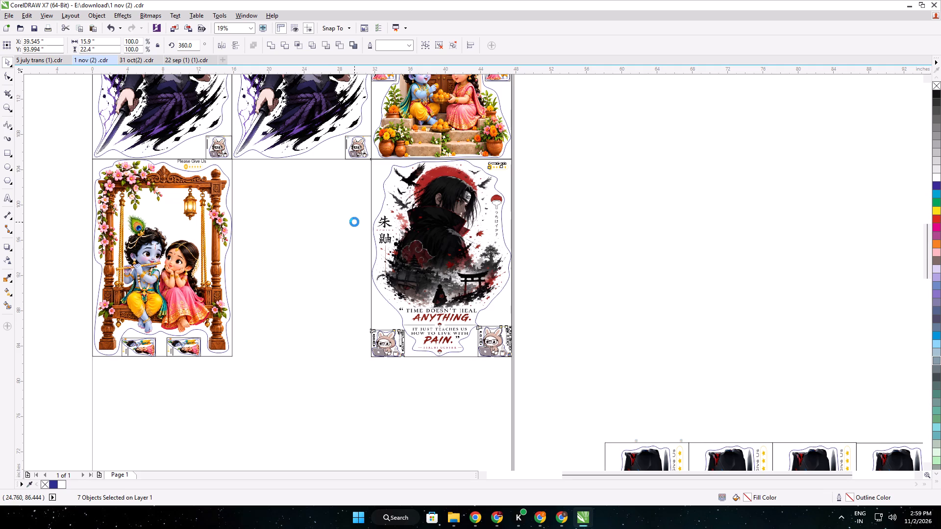
Duplicate the "PAIN" sticker into the gap beside the Krishna swing sticker, at about X 23.795, Y 94.002 inches.
key("ctrl+d")
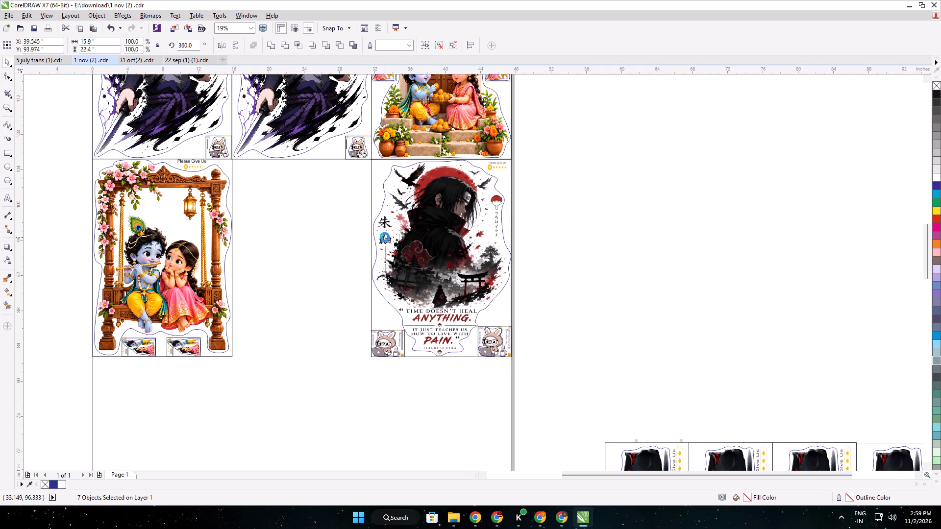
left_click_drag(418, 229, 276, 231)
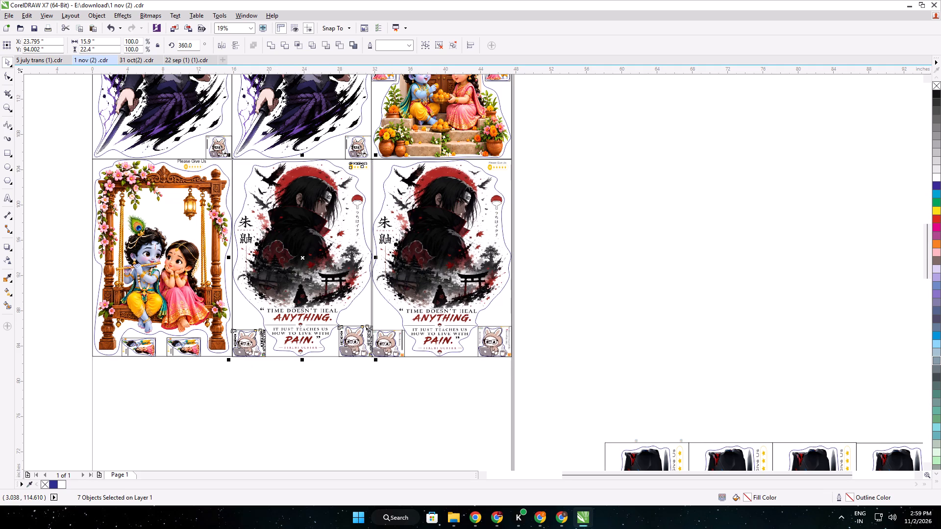
Set the width of the duplicated "PAIN" sticker to 15.8 inches.
double_click(87, 40)
type("15.8")
key("Return")
Nudge the duplicated "PAIN" sticker left and slightly down against its neighbours, to about X 23.735, Y 93.992 inches.
scroll(236, 161, "up", 2)
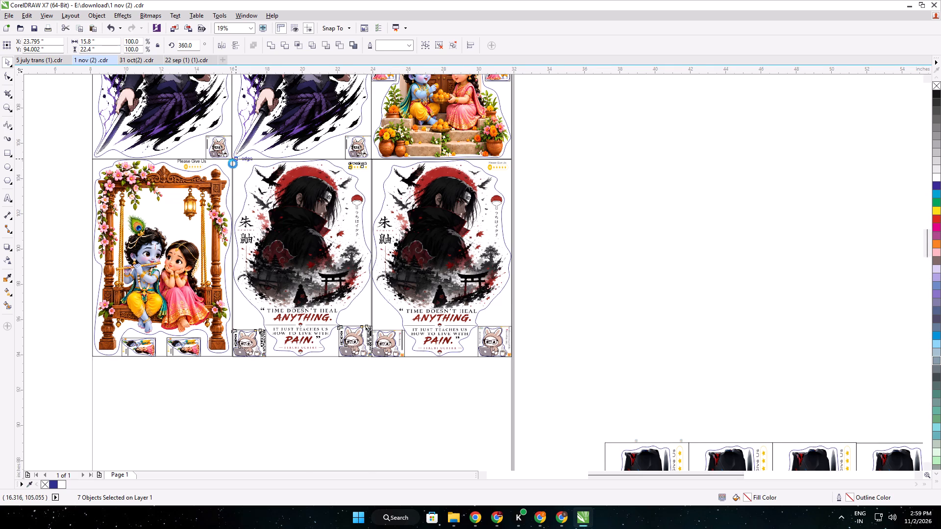
scroll(233, 164, "up", 2)
key("Left")
key("Left")
key("Left")
key("Left")
key("Left")
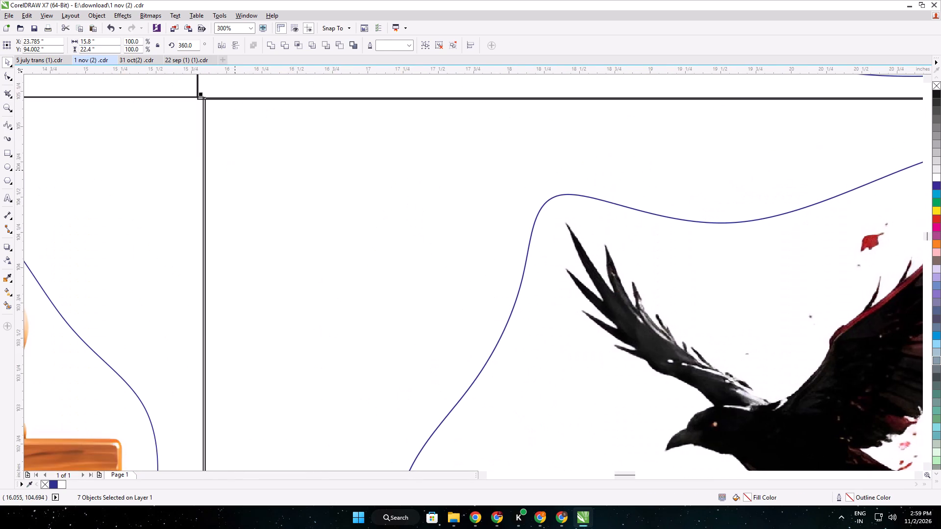
key("Down")
key("Left")
Narrow the duplicated "PAIN" sticker to about 15.763 inches so its edge meets the other "PAIN" sticker's frame, keeping its Krishna-side edge in place.
scroll(239, 172, "down", 4)
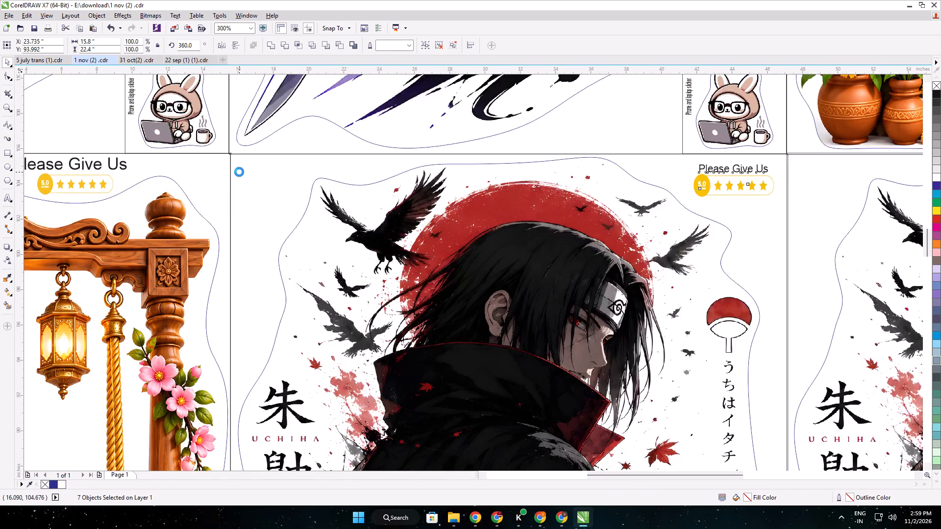
middle_click_drag(511, 255, 498, 189)
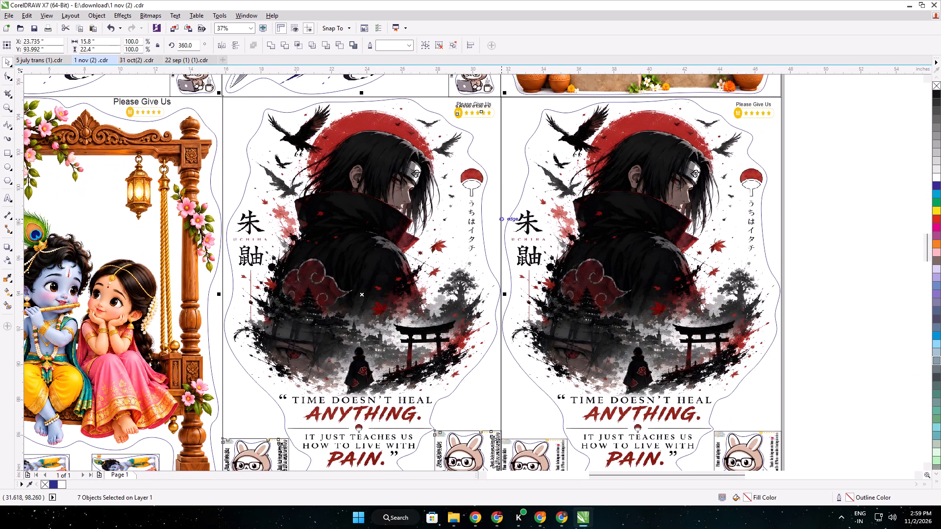
scroll(501, 219, "up", 1)
middle_click_drag(503, 374, 491, 351)
scroll(491, 351, "up", 2)
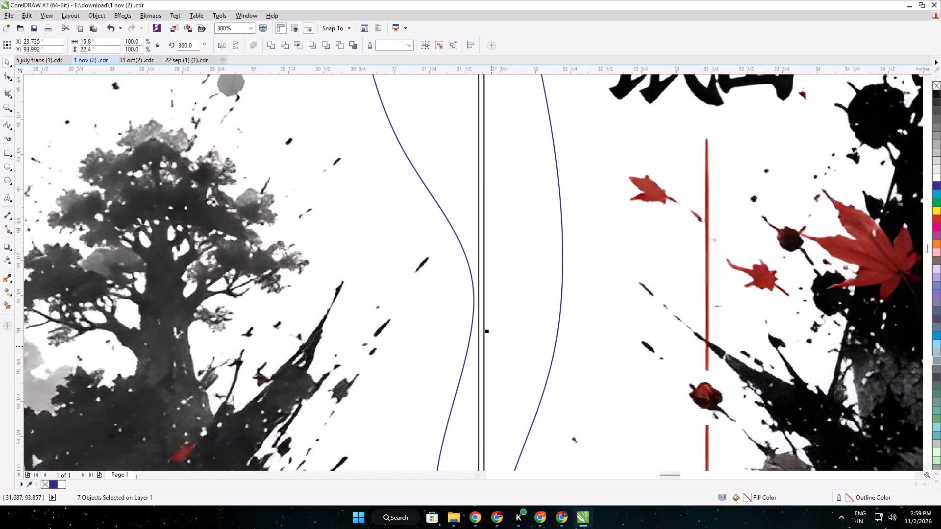
left_click_drag(487, 333, 482, 335)
scroll(482, 336, "down", 2)
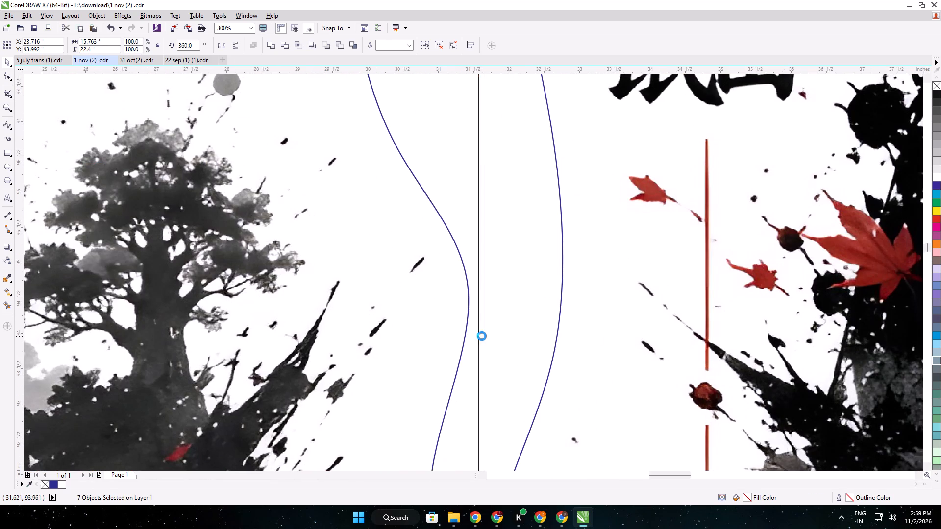
scroll(482, 336, "down", 3)
middle_click_drag(510, 345, 495, 265)
scroll(510, 345, "up", 1)
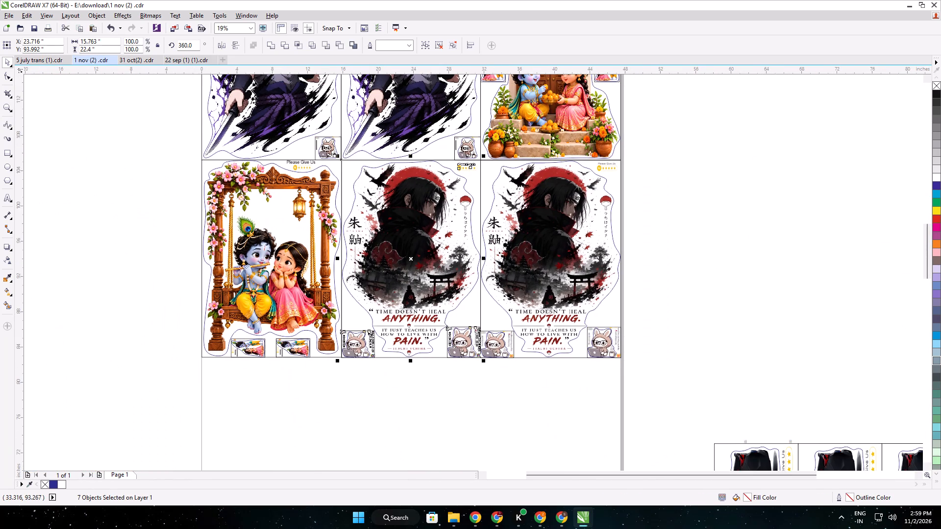
left_click(354, 386)
Reduce the combined height of both "PAIN" stickers to about 22.287 inches by raising their bottom edge, keeping the top edge in place.
scroll(353, 370, "up", 2)
scroll(349, 341, "down", 2)
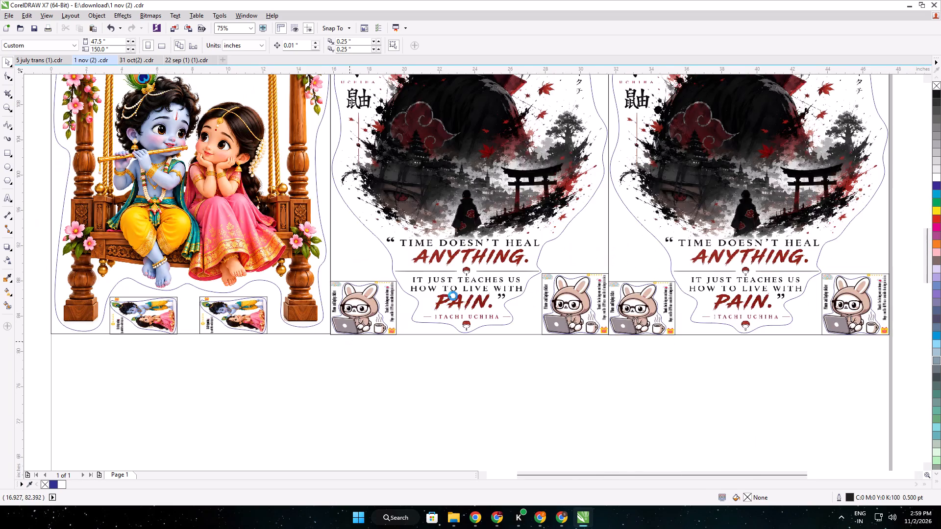
middle_click_drag(454, 296, 437, 337)
scroll(437, 337, "down", 1)
left_click_drag(657, 389, 358, 182)
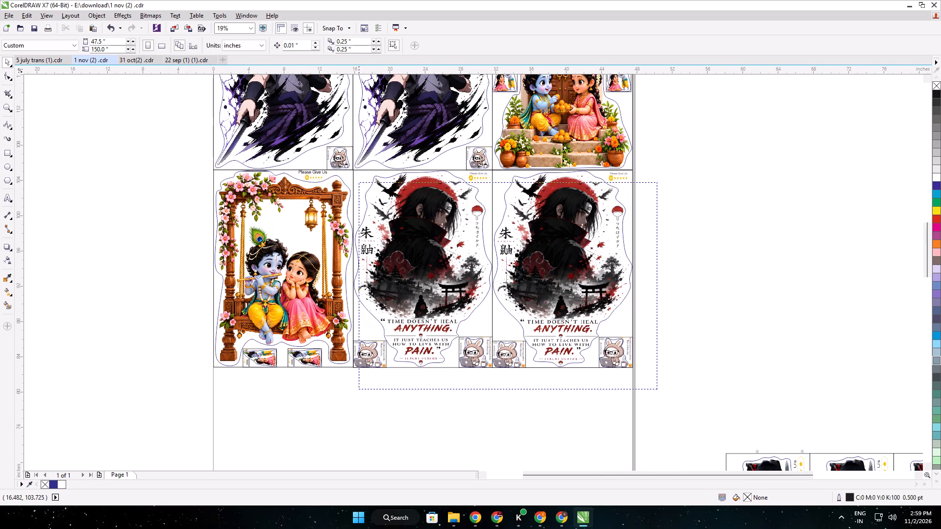
left_click_drag(358, 182, 349, 168)
scroll(496, 377, "up", 1)
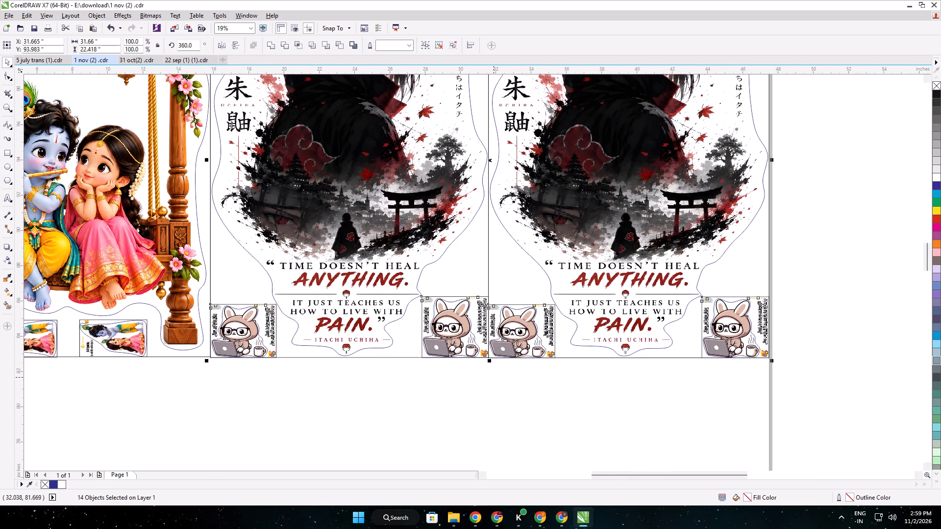
scroll(472, 370, "up", 1)
middle_click_drag(466, 368, 677, 368)
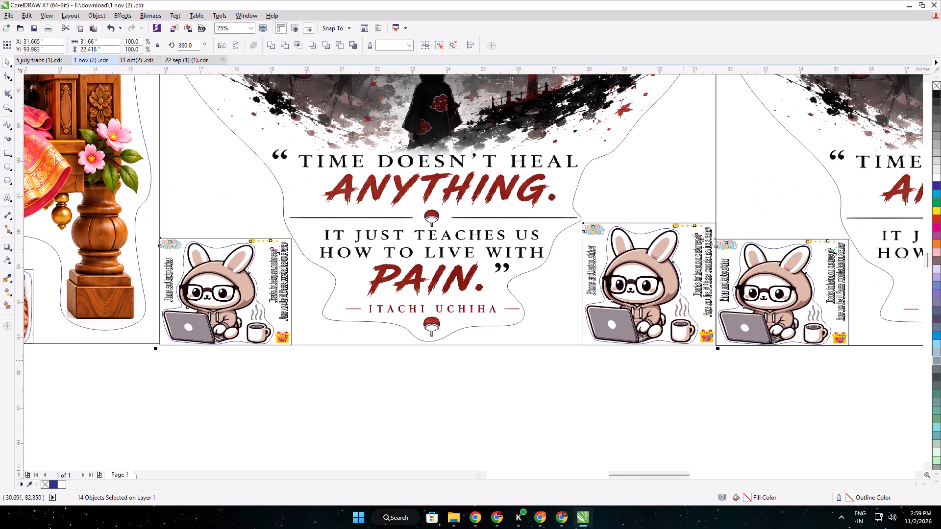
left_click_drag(718, 348, 716, 338)
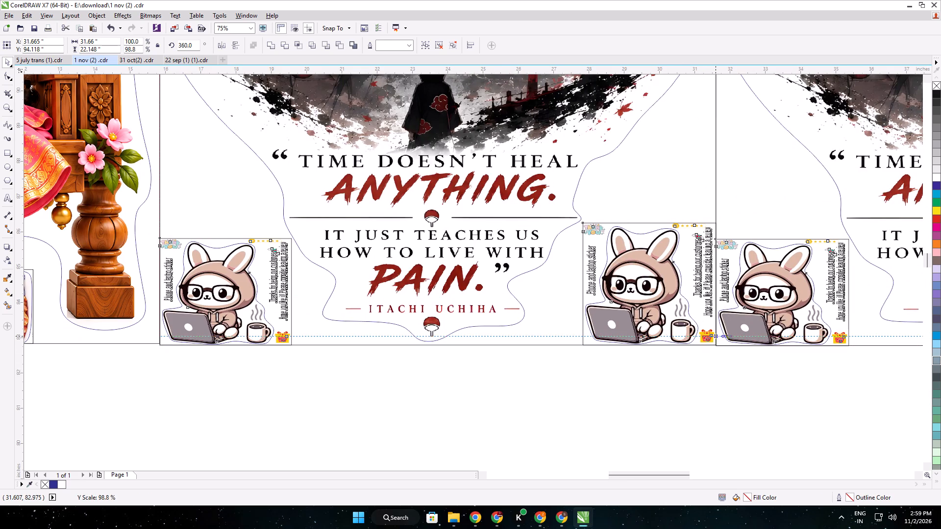
left_click_drag(716, 338, 716, 343)
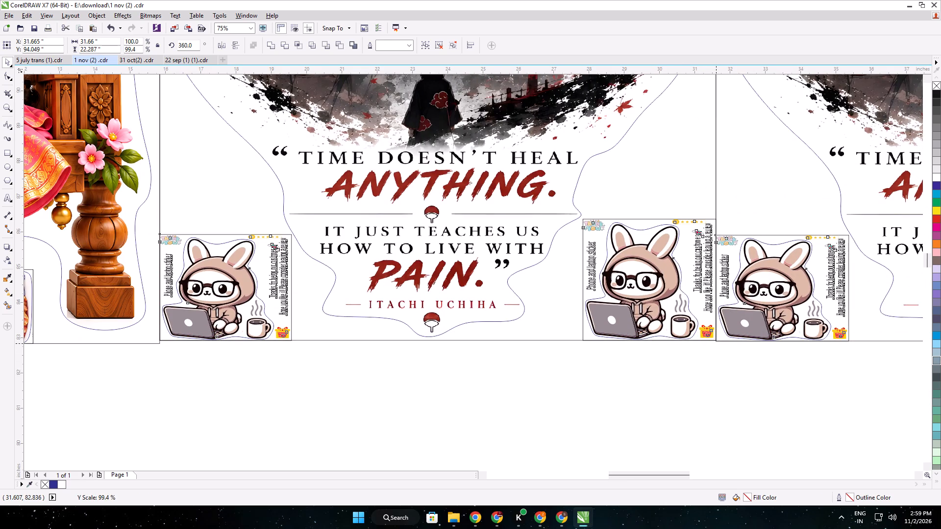
Examine how the bottom edges of the two "PAIN" stickers line up with the Krishna swing sticker, and clear the selection.
scroll(709, 345, "up", 1)
middle_click_drag(709, 346, 806, 325)
scroll(707, 357, "down", 1)
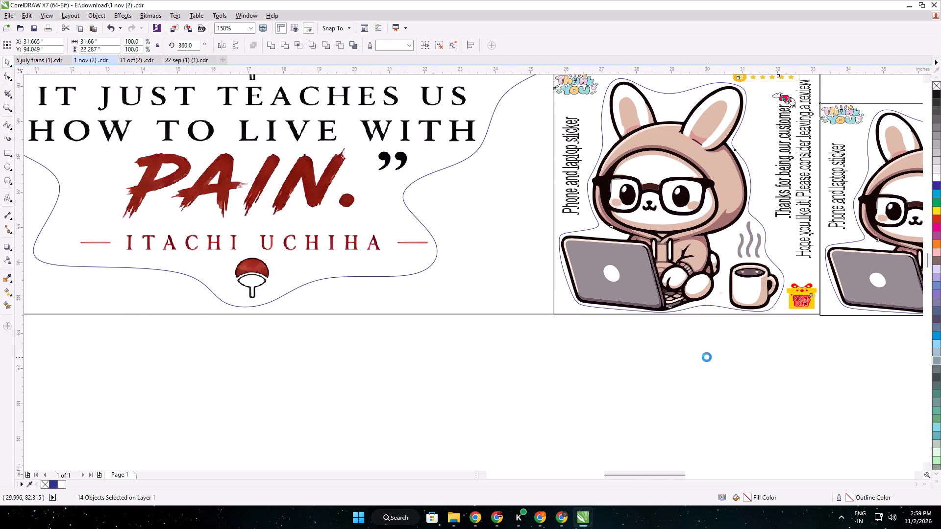
middle_click_drag(707, 357, 757, 342)
middle_click_drag(757, 342, 689, 336)
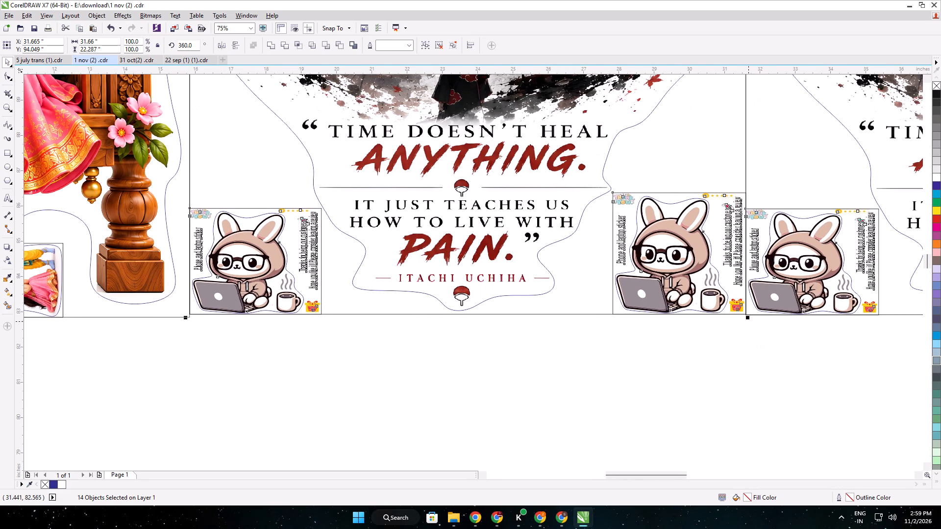
left_click(734, 337)
scroll(701, 345, "down", 4)
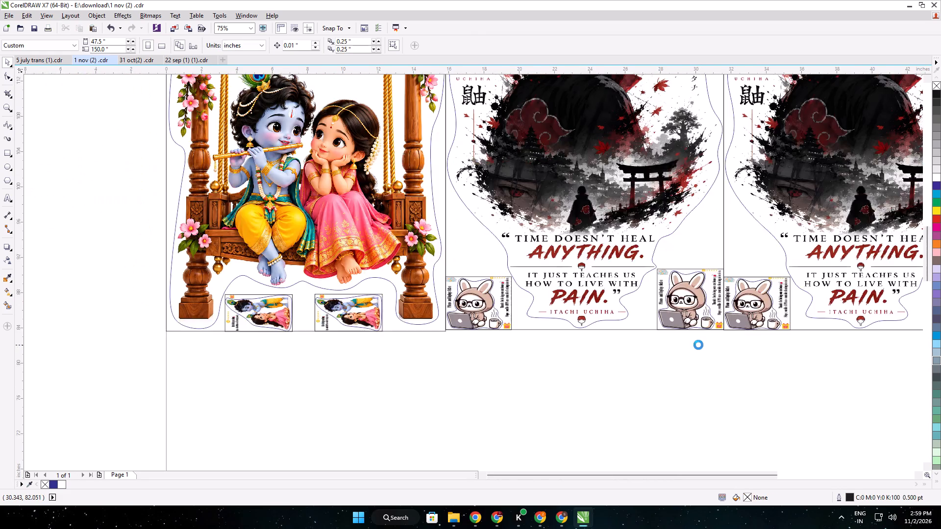
middle_click_drag(666, 340, 565, 312)
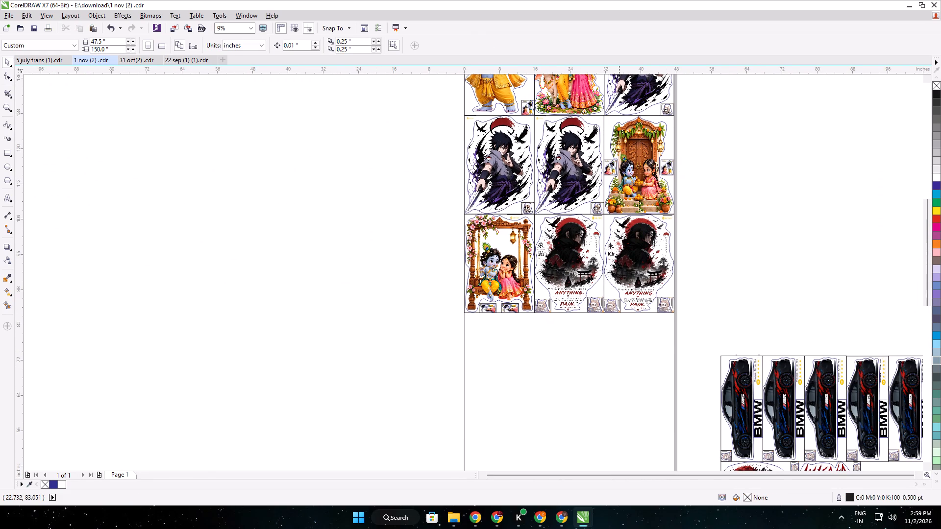
Switch to the Meesho Supplier Panel and mark the pending 3D butterfly with quote wall sticker order.
left_click(490, 519)
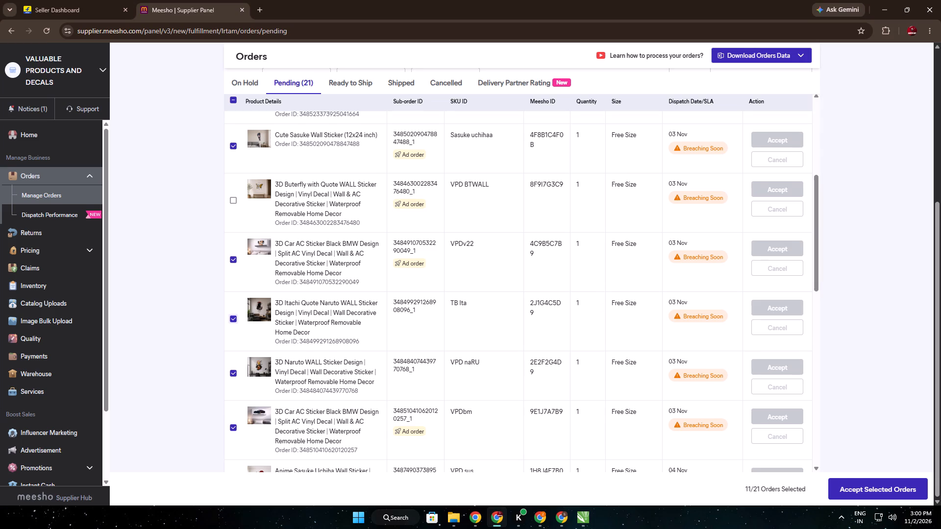
left_click(233, 196)
Find an older layout containing the butterfly quote sticker in the Downloads folder and open 8 MAY TRANS.cdr.
left_click(456, 519)
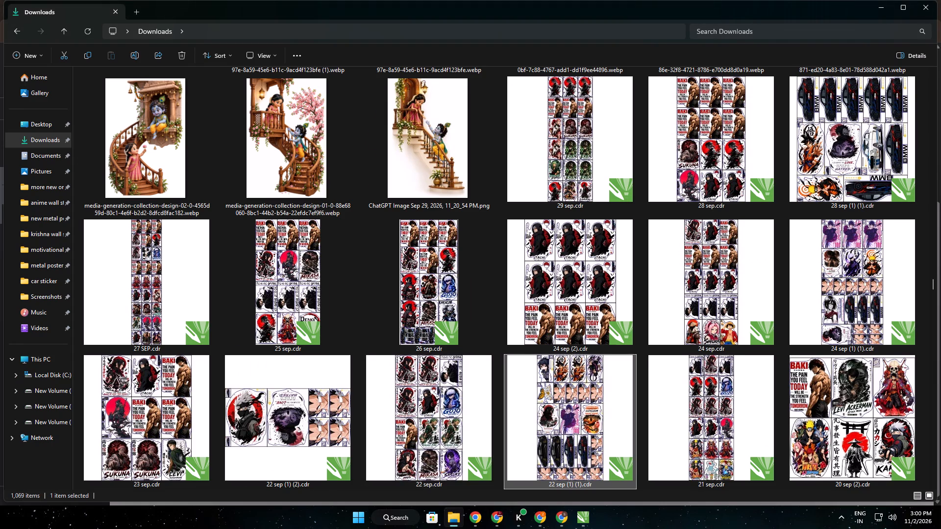
scroll(603, 405, "up", 10)
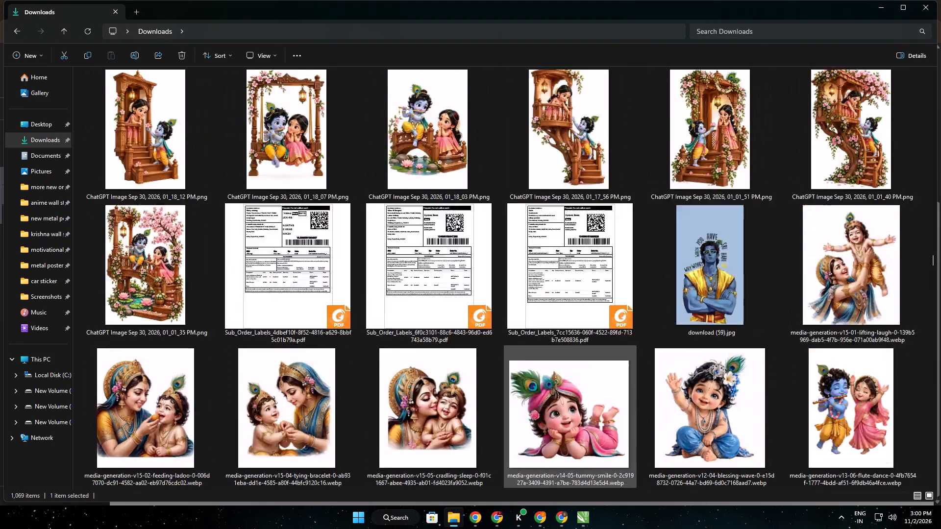
scroll(603, 404, "up", 1)
scroll(603, 404, "down", 15)
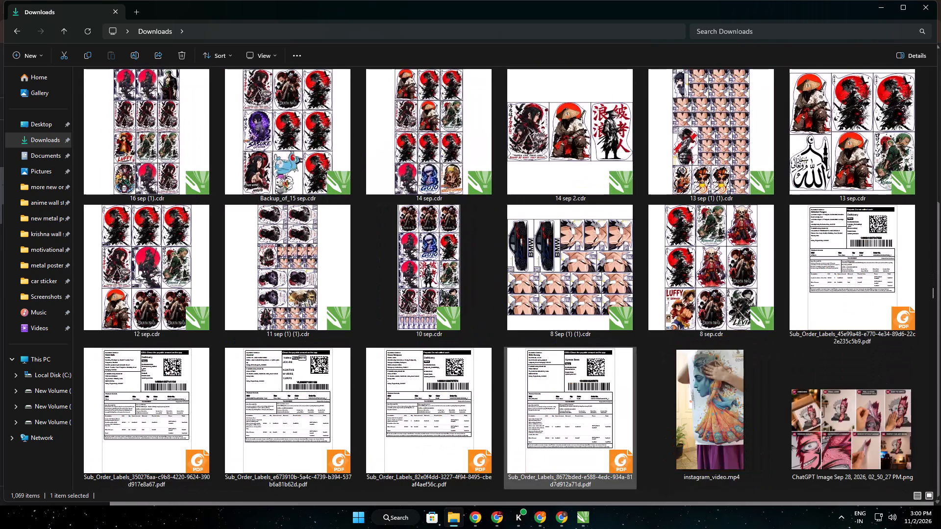
scroll(604, 404, "down", 3)
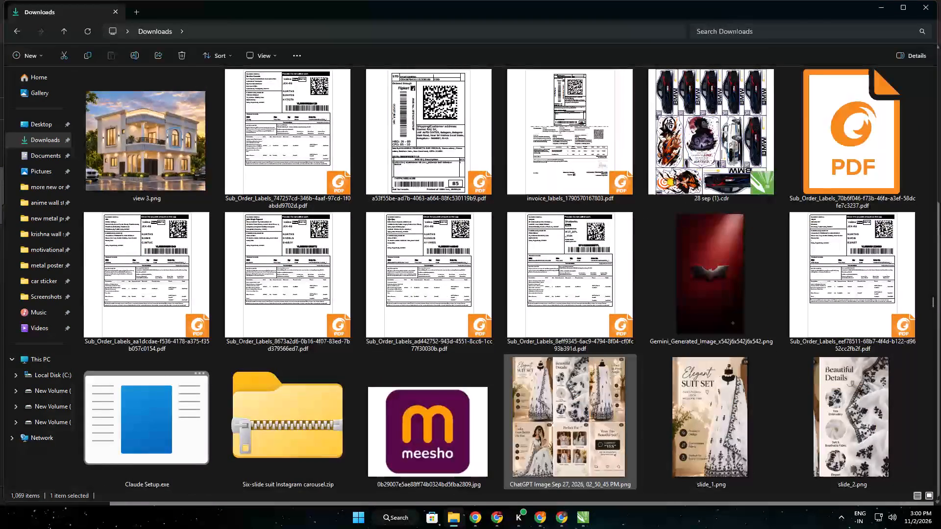
scroll(604, 404, "down", 5)
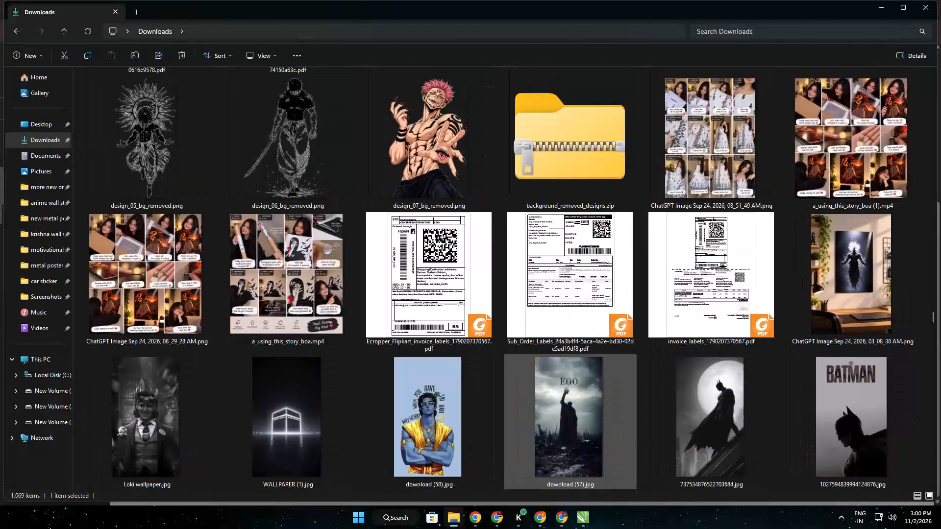
scroll(604, 404, "down", 2)
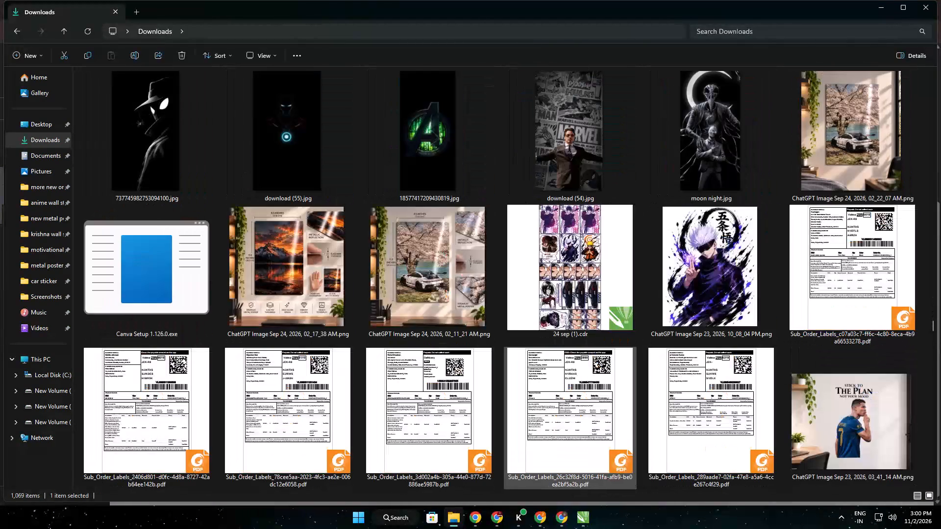
scroll(604, 404, "down", 6)
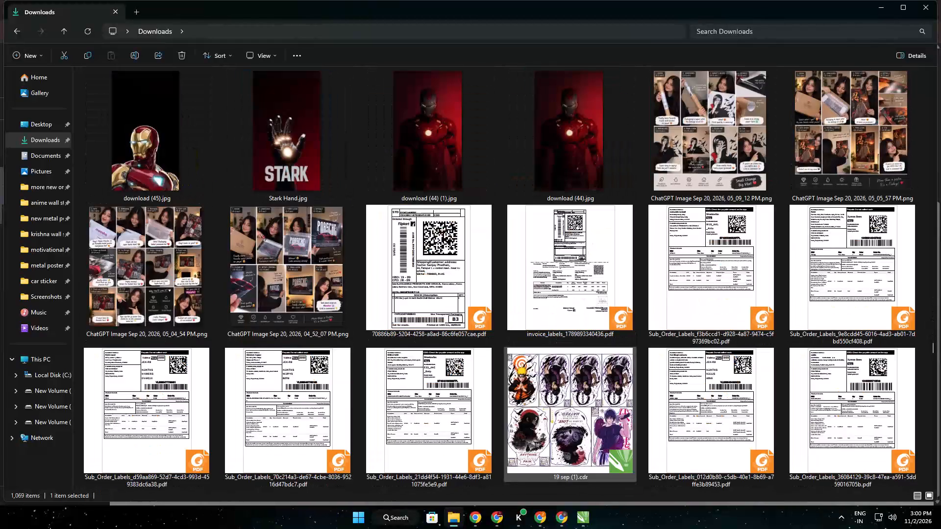
scroll(604, 406, "down", 5)
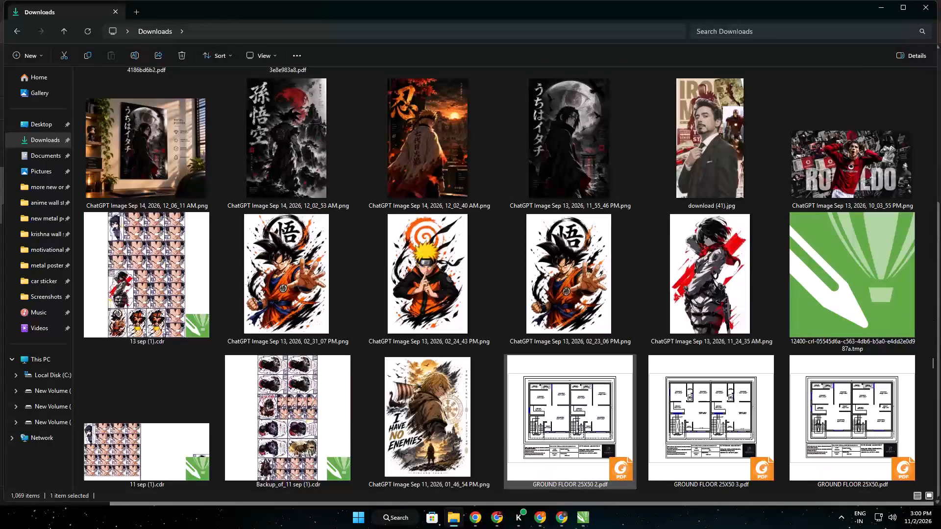
scroll(604, 406, "down", 1)
scroll(604, 406, "up", 1)
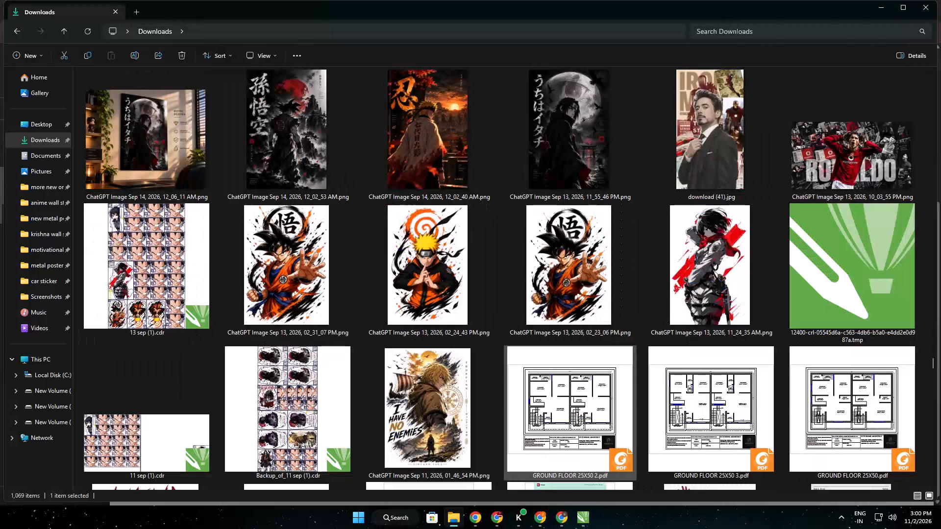
scroll(604, 407, "down", 1)
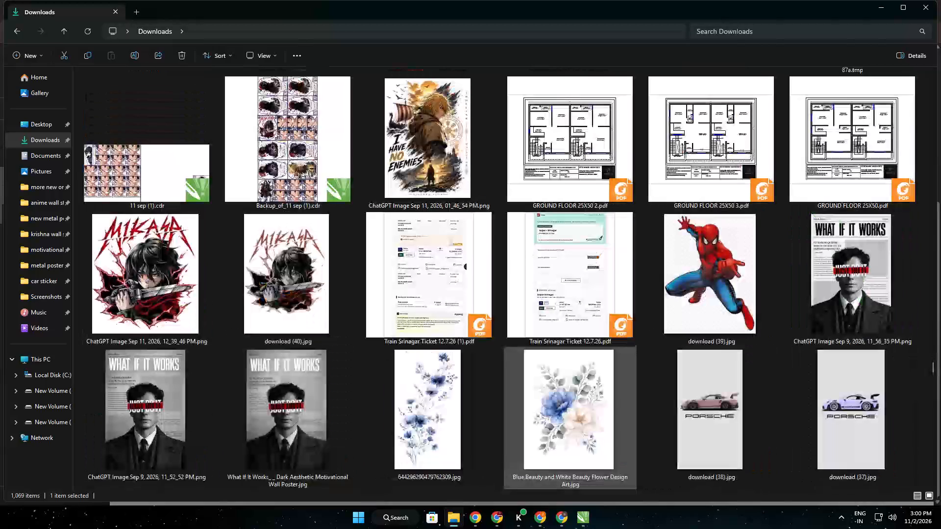
scroll(604, 407, "down", 3)
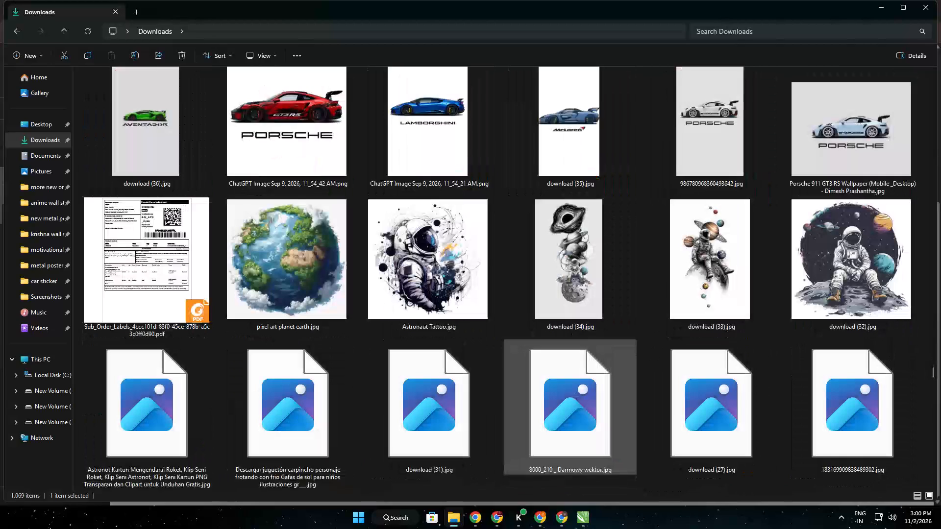
scroll(604, 407, "down", 8)
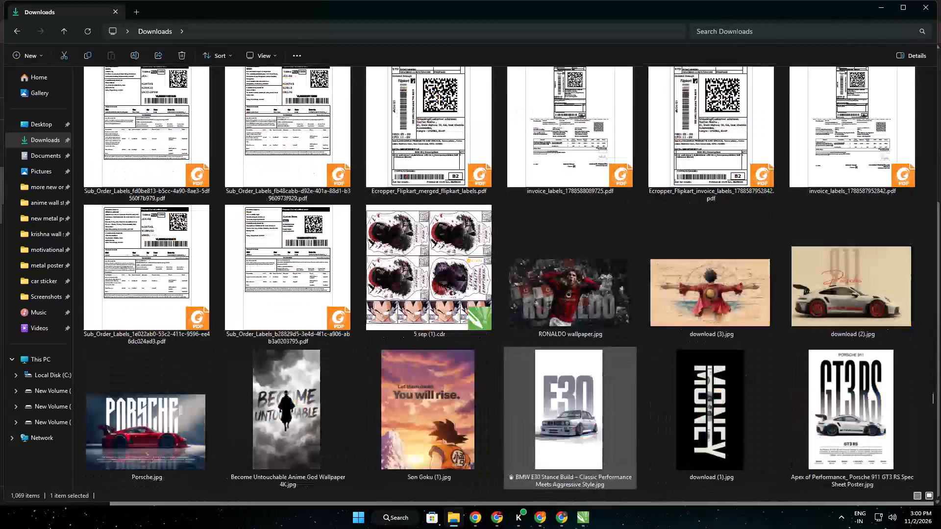
scroll(604, 407, "down", 4)
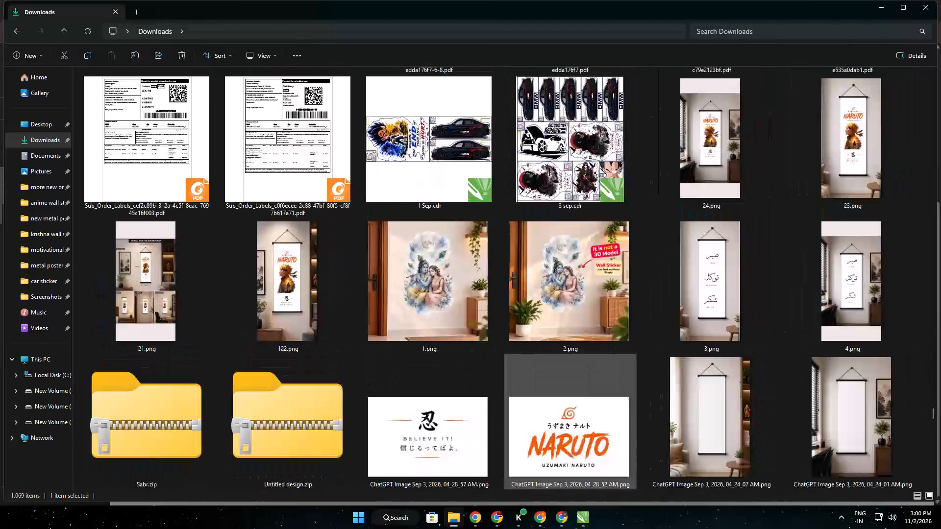
scroll(604, 407, "down", 5)
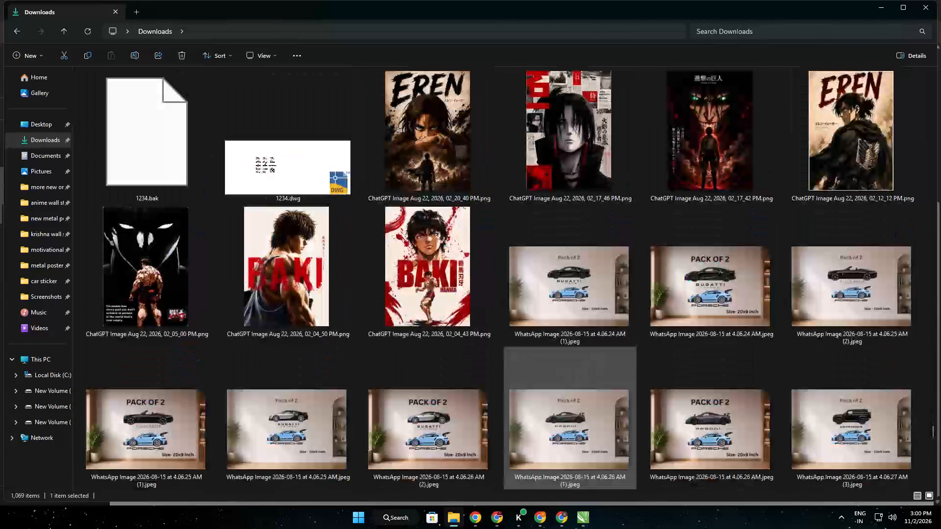
scroll(604, 407, "down", 3)
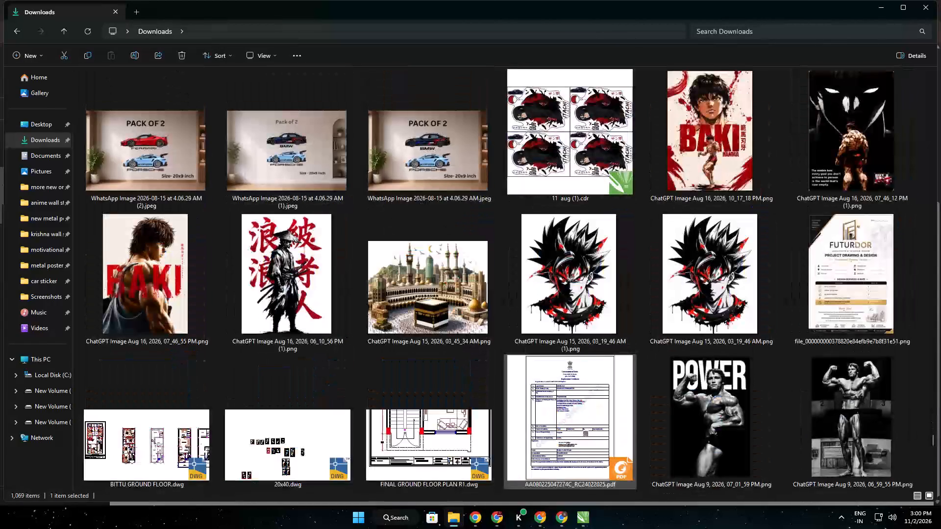
scroll(604, 409, "down", 5)
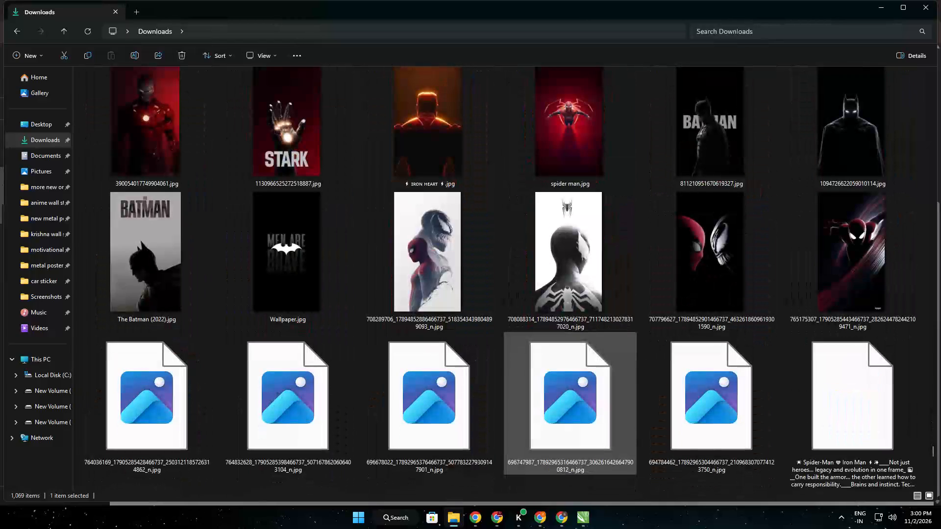
scroll(604, 411, "down", 2)
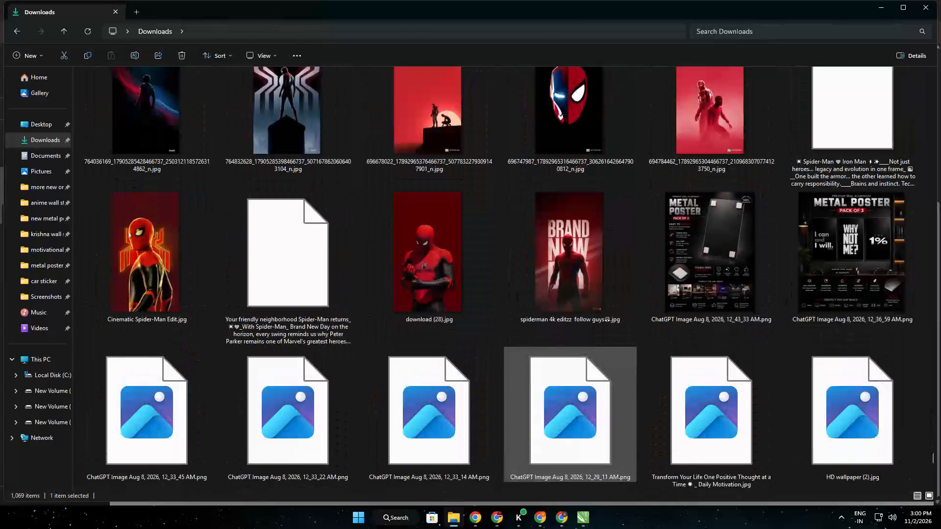
scroll(604, 411, "down", 1)
scroll(624, 349, "down", 3)
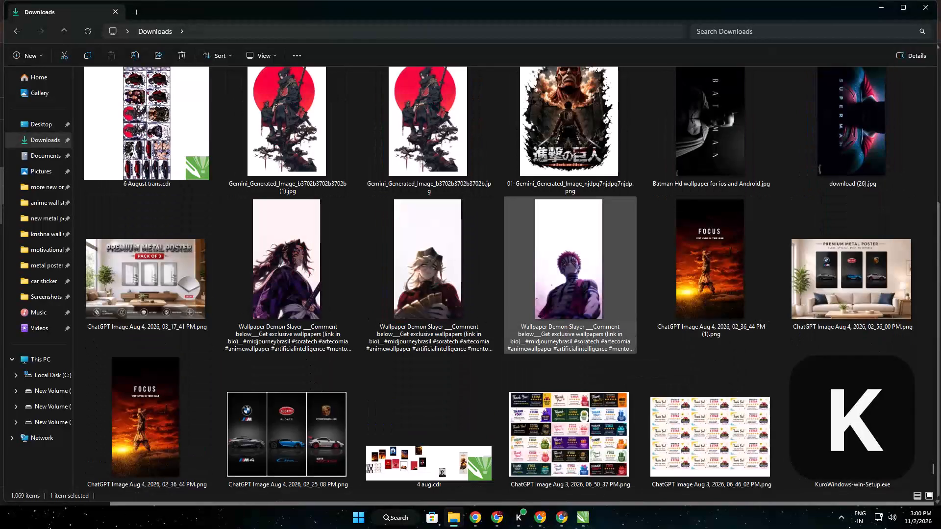
scroll(624, 349, "down", 4)
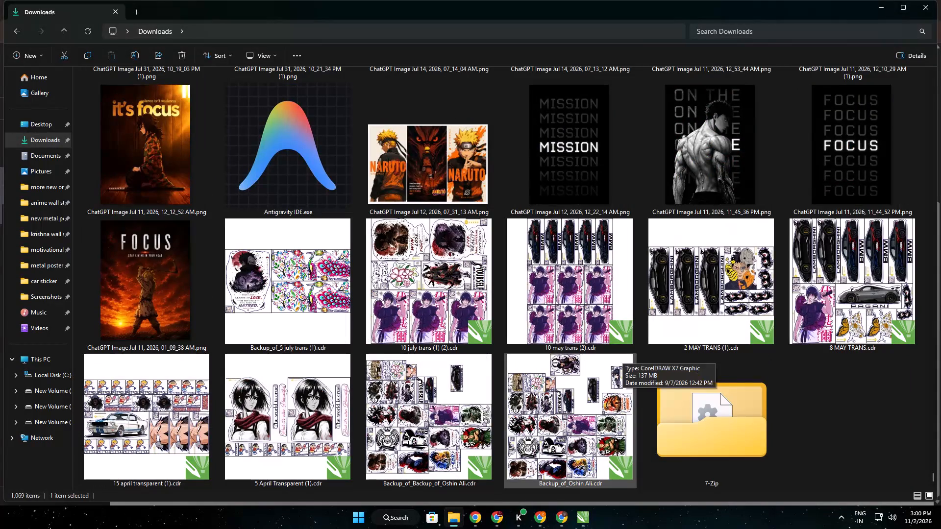
double_click(826, 270)
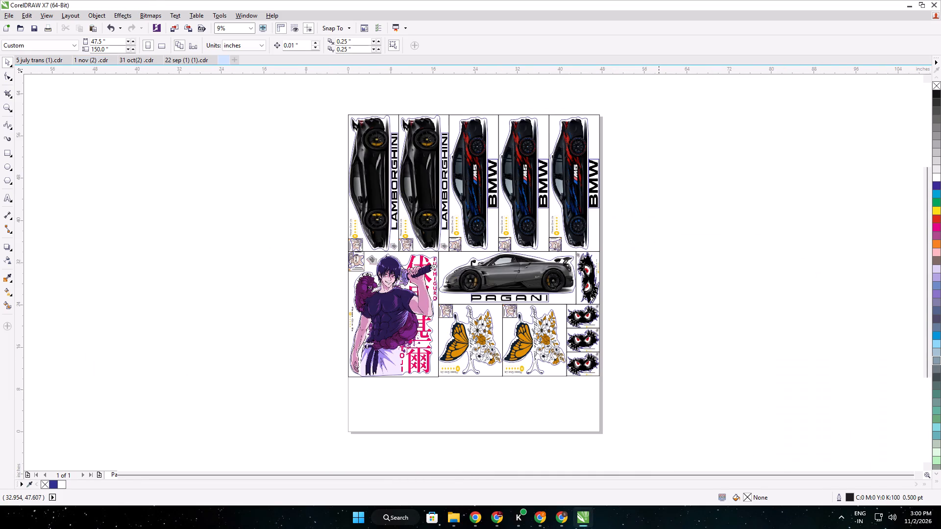
Copy the complete butterfly quote sticker beside the red-eye stickers, including its frame and thank-you label.
scroll(556, 381, "up", 1)
left_click(575, 386)
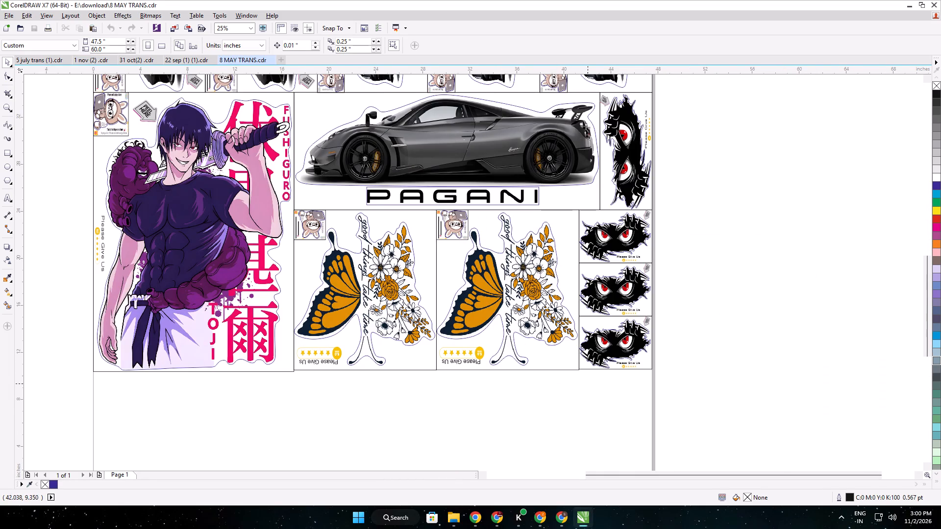
left_click_drag(588, 383, 414, 205)
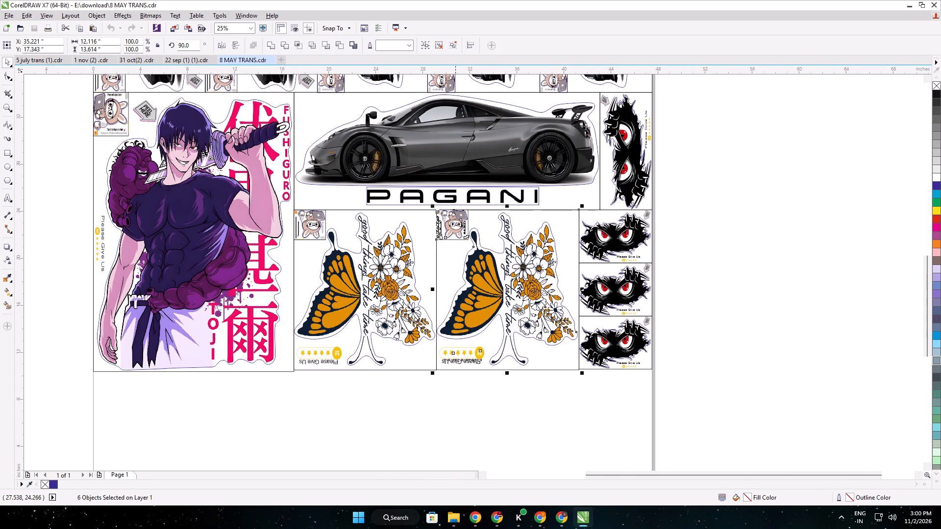
key("ctrl+c")
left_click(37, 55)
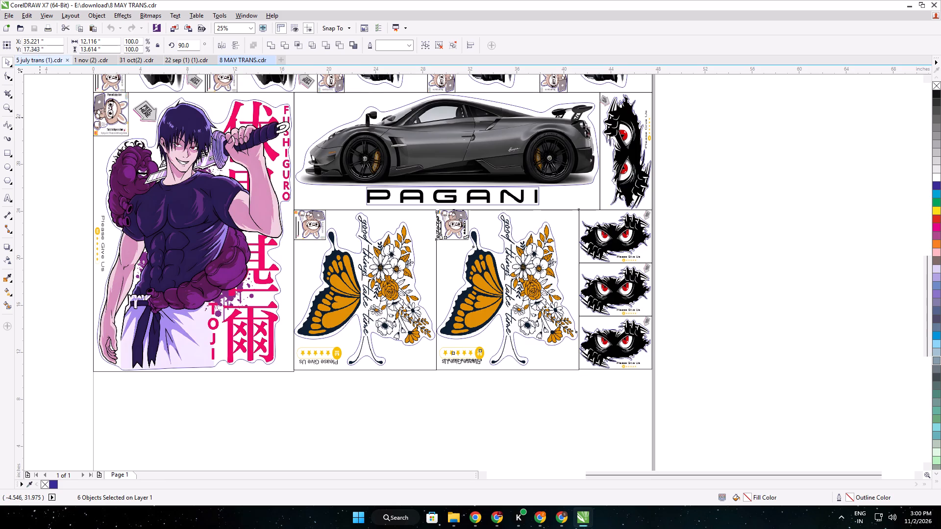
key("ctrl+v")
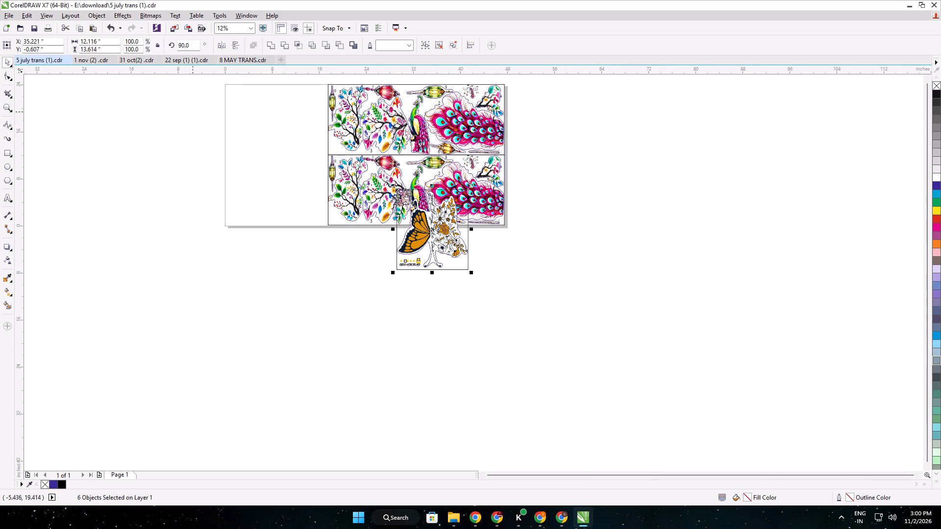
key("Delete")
Paste the copied butterfly quote sticker into the 1 nov (2) .cdr layout.
left_click(103, 59)
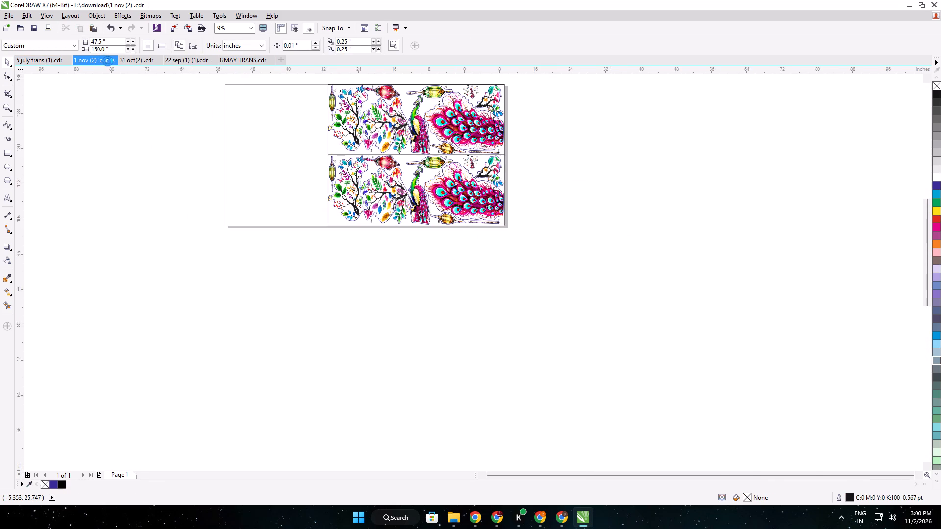
key("ctrl+v")
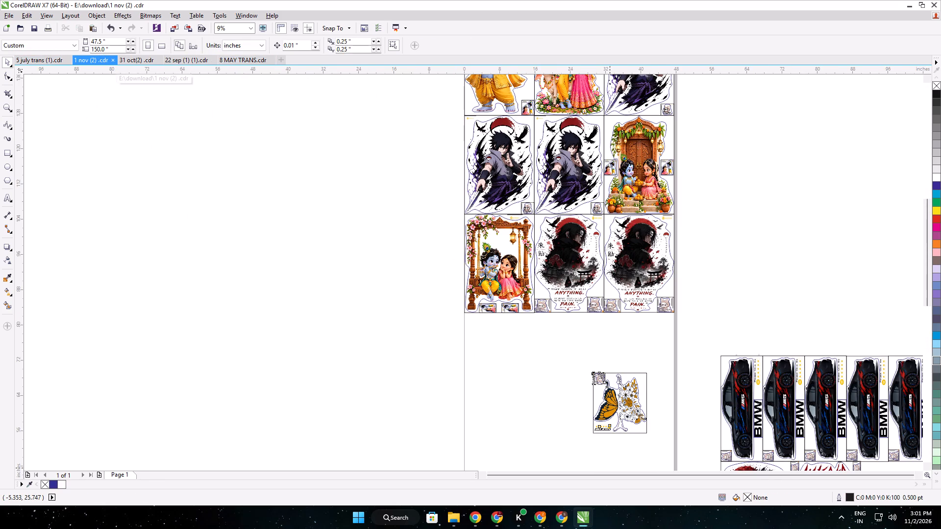
Set the pasted butterfly sticker's size to 15.8 inches wide and 22.5 inches high.
double_click(82, 42)
type("16.8")
key("BackSpace")
key("BackSpace")
key("BackSpace")
type("5.")
type("78")
key("BackSpace")
key("BackSpace")
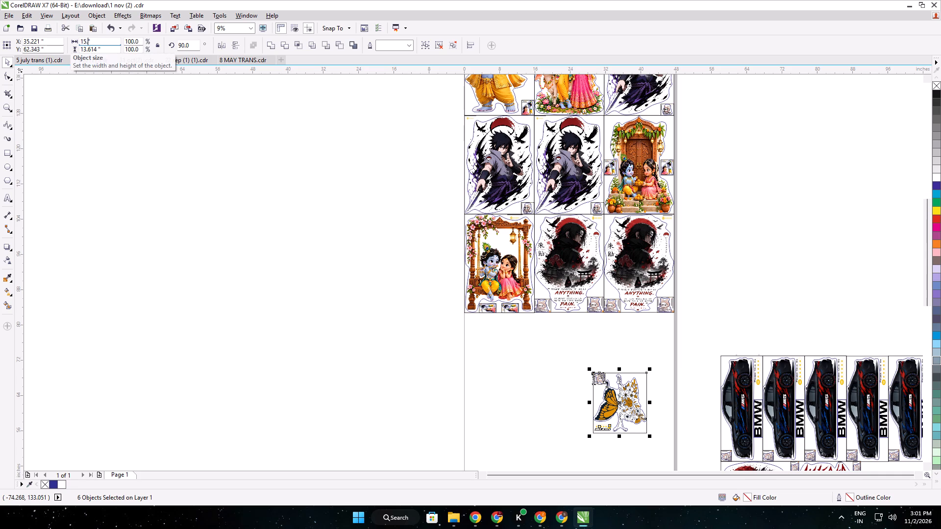
key("9")
double_click(87, 51)
double_click(85, 42)
type("15.8")
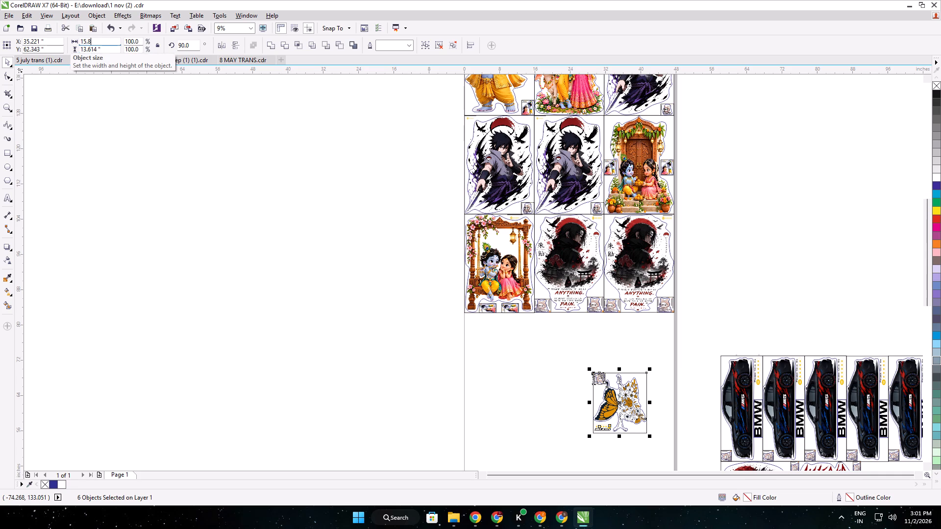
double_click(84, 48)
type("22.5")
key("Return")
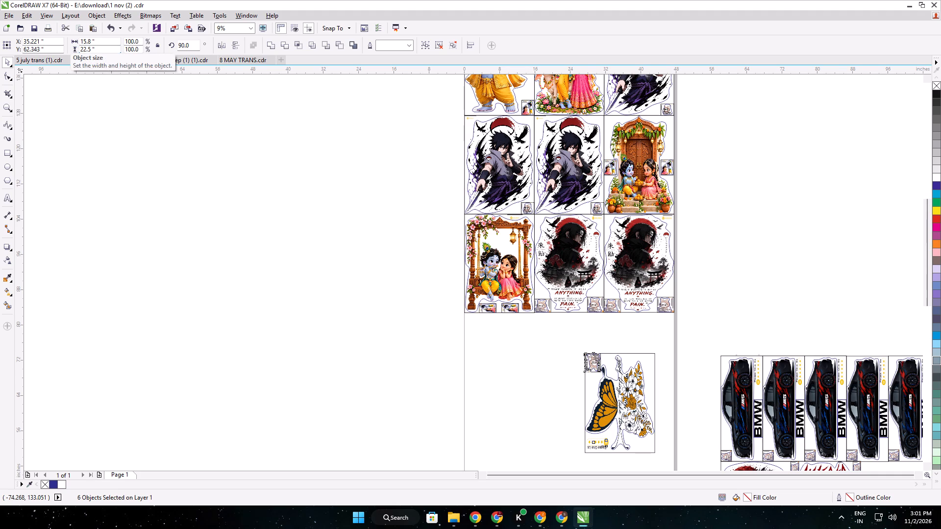
Move the butterfly sticker to the page's left edge, directly below the Krishna swing sticker, to start a new row.
left_click_drag(633, 413, 513, 382)
scroll(477, 365, "up", 1)
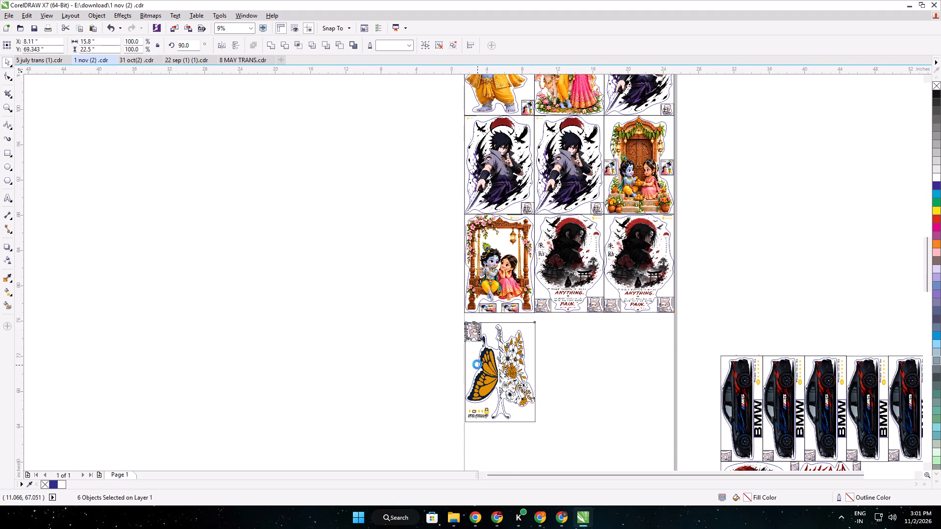
scroll(495, 351, "up", 1)
scroll(503, 237, "up", 1)
left_click_drag(503, 237, 503, 175)
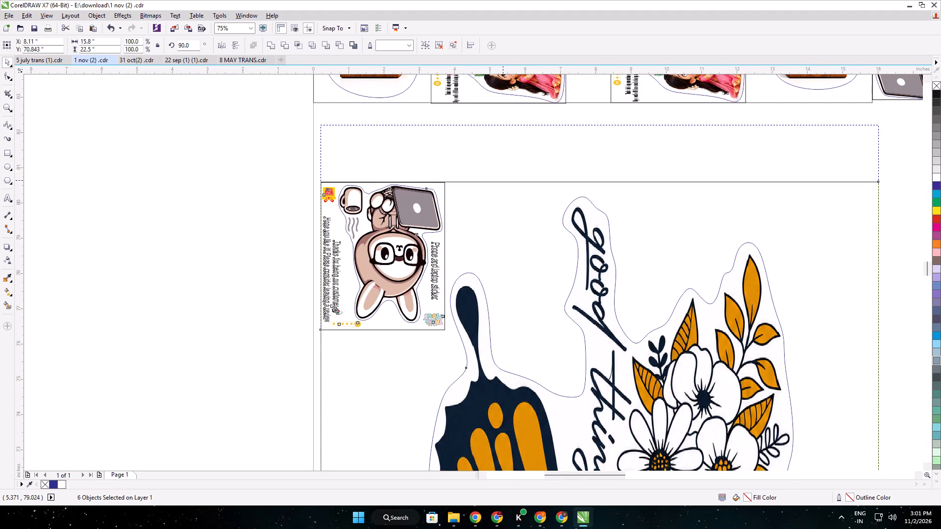
left_click_drag(503, 175, 496, 159)
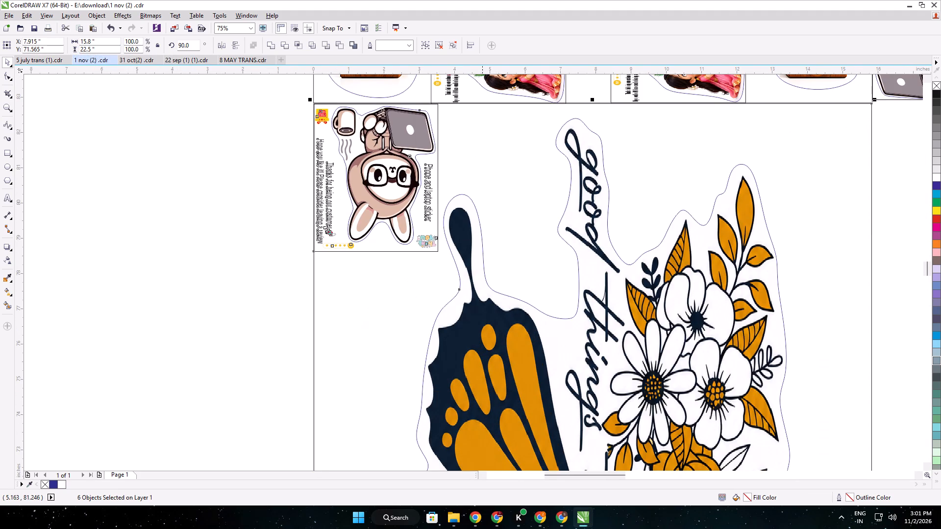
Nudge the butterfly sticker flush with the page's left edge and the row above, at X 7.895 and Y 71.585 inches.
scroll(338, 85, "up", 1)
key("Up")
key("Up")
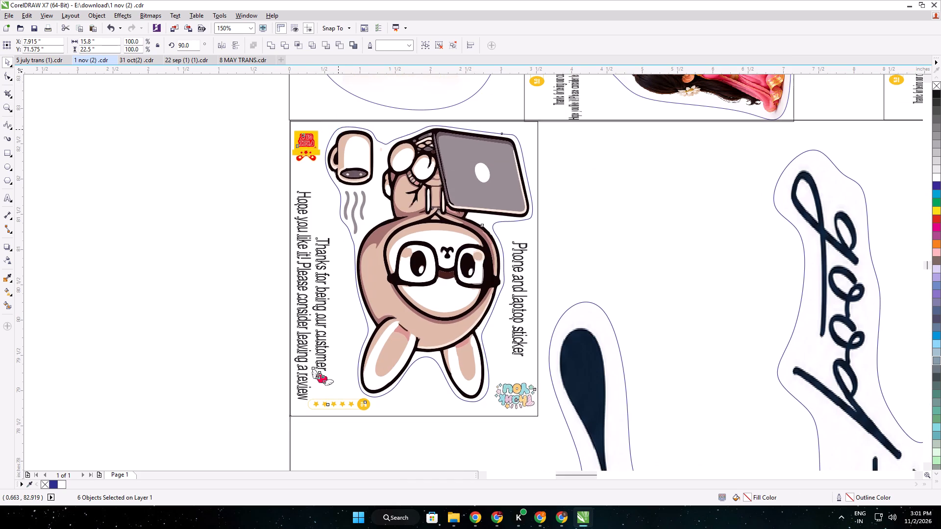
scroll(338, 130, "up", 1)
key("Left")
key("Down")
key("Up")
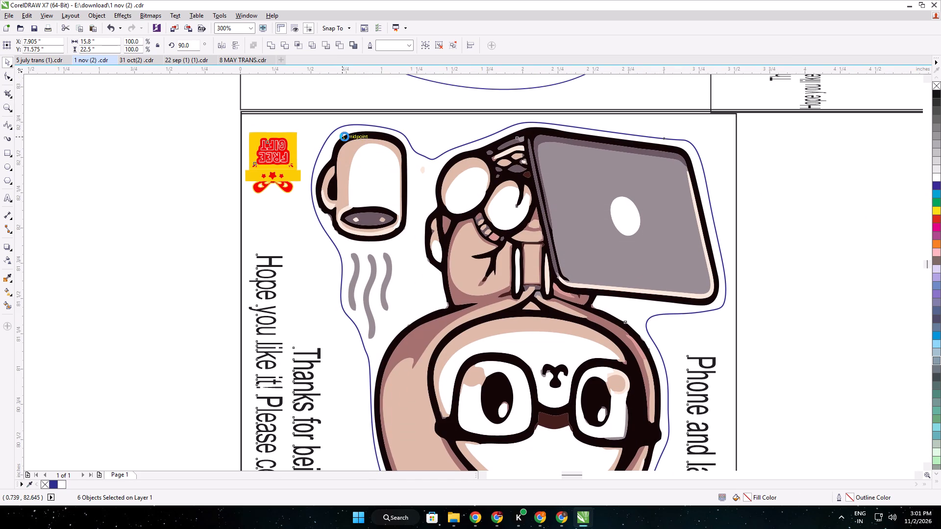
key("Up")
key("Left")
key("Down")
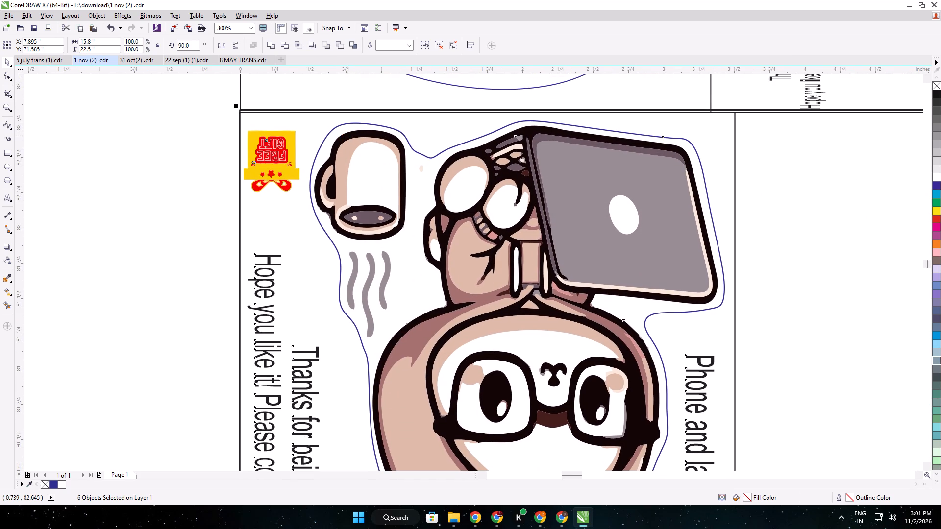
scroll(367, 135, "down", 4)
scroll(571, 165, "down", 1)
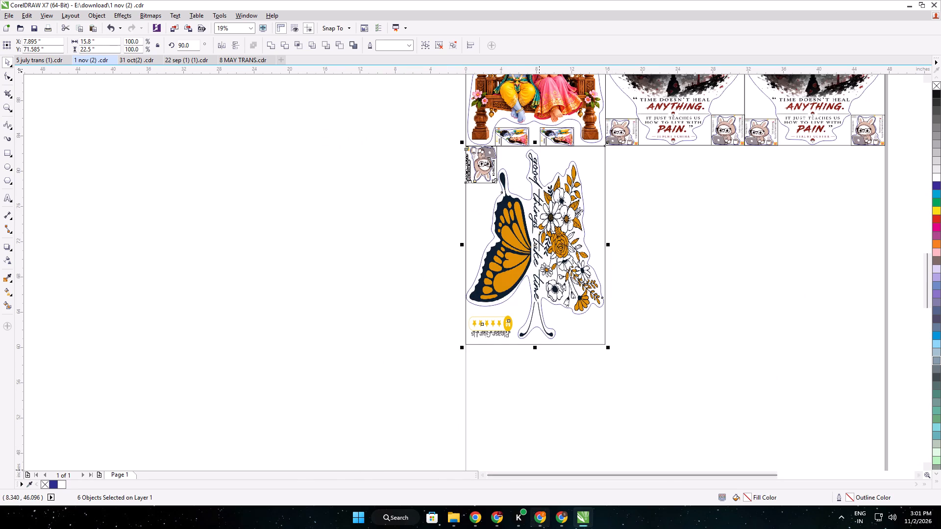
Switch to the Meesho pending orders in Chrome and add the VPD MP23 and VPD MP 13 poster orders to the selection.
left_click(497, 521)
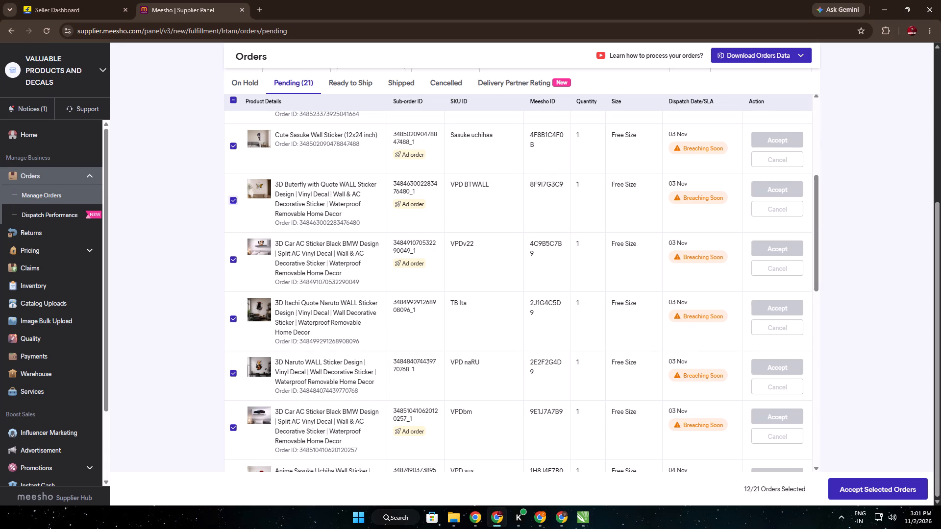
scroll(332, 302, "up", 5)
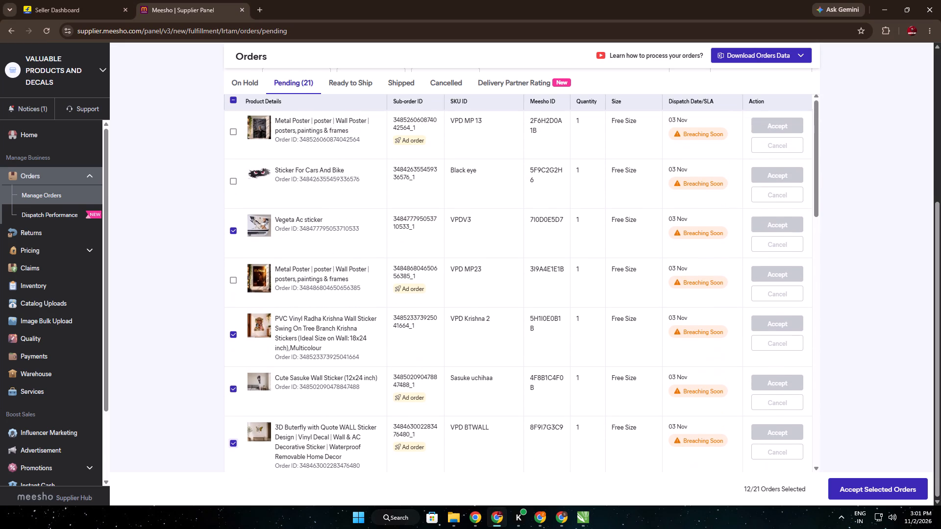
left_click(234, 281)
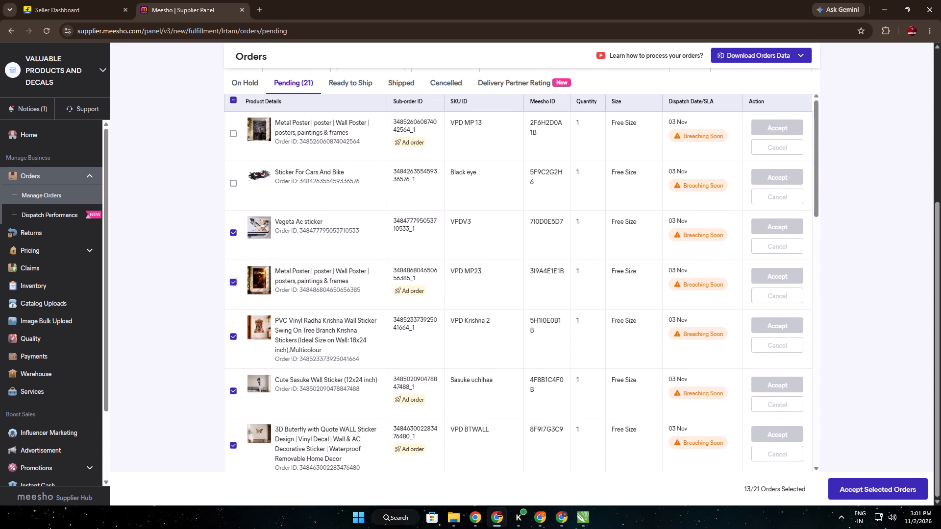
left_click(234, 132)
Add the VPD obi Obito quote sticker and VAPDF11 AC sticker orders to the selection.
scroll(304, 181, "up", 1)
scroll(299, 213, "down", 5)
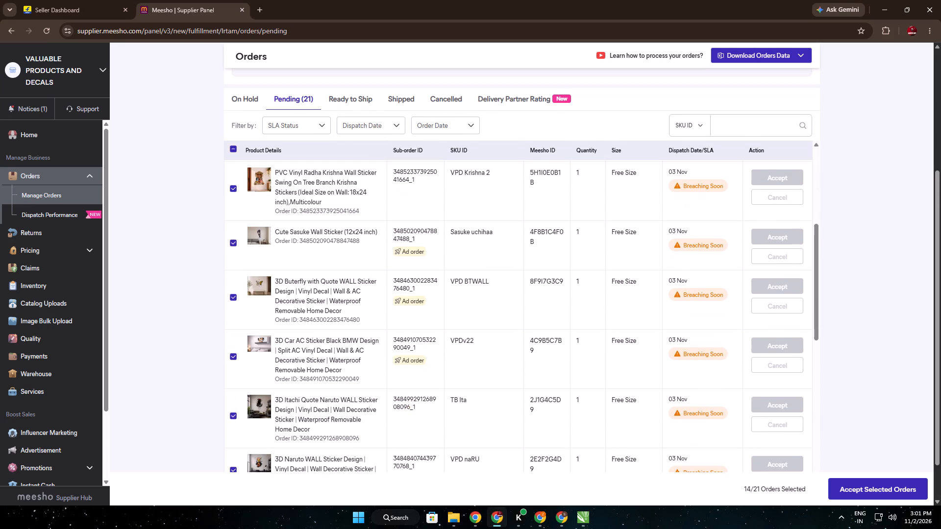
scroll(314, 341, "down", 4)
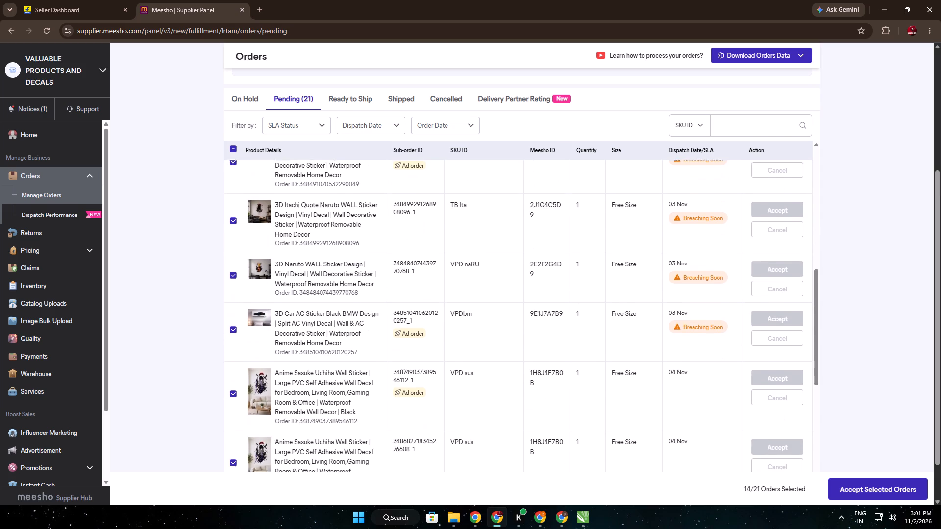
scroll(316, 347, "down", 5)
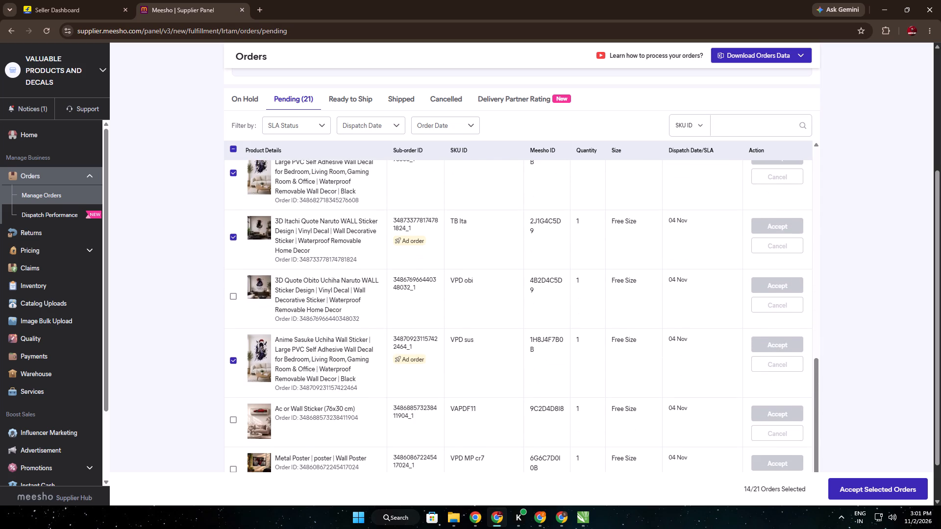
left_click(233, 294)
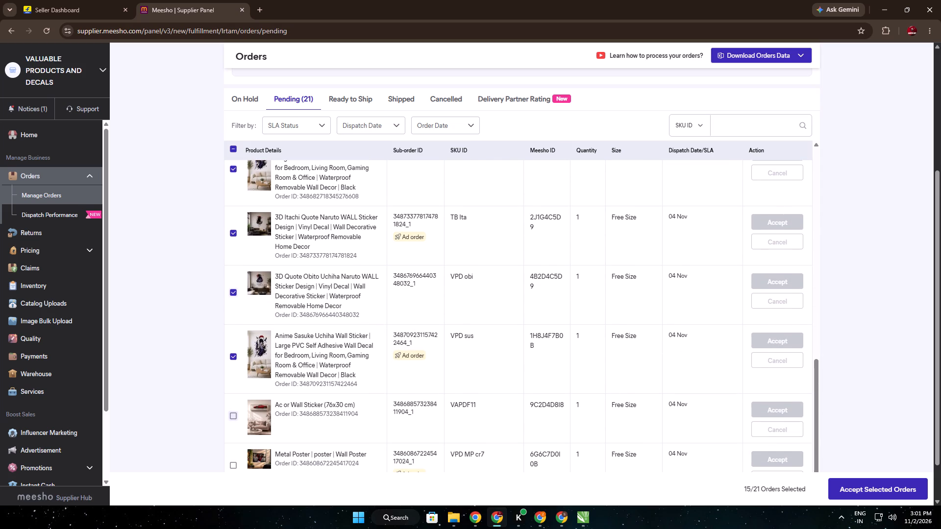
left_click(232, 418)
Add the VPD MP cr7, MP 12, MP19 and MP1 poster orders to the selection and accept all selected orders.
scroll(287, 395, "down", 5)
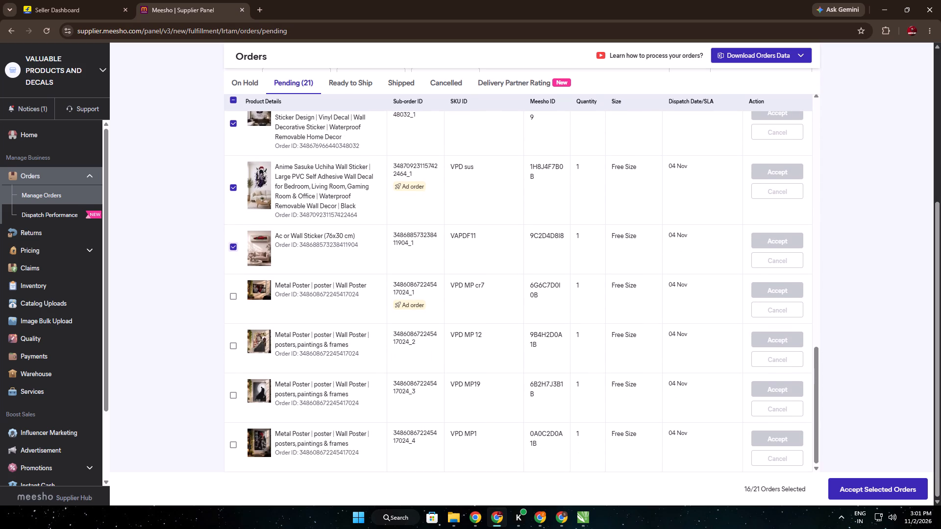
left_click(235, 300)
left_click(230, 349)
left_click(232, 393)
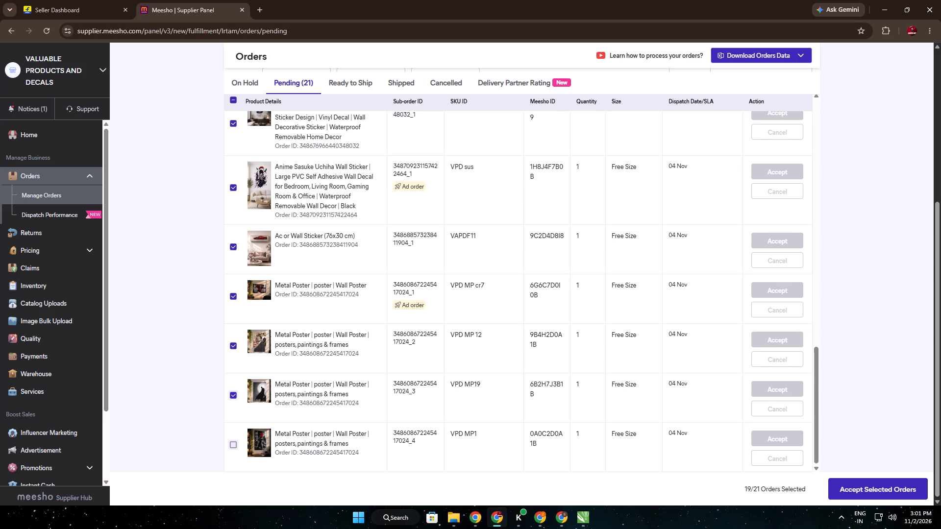
left_click(235, 445)
left_click(884, 488)
left_click(427, 301)
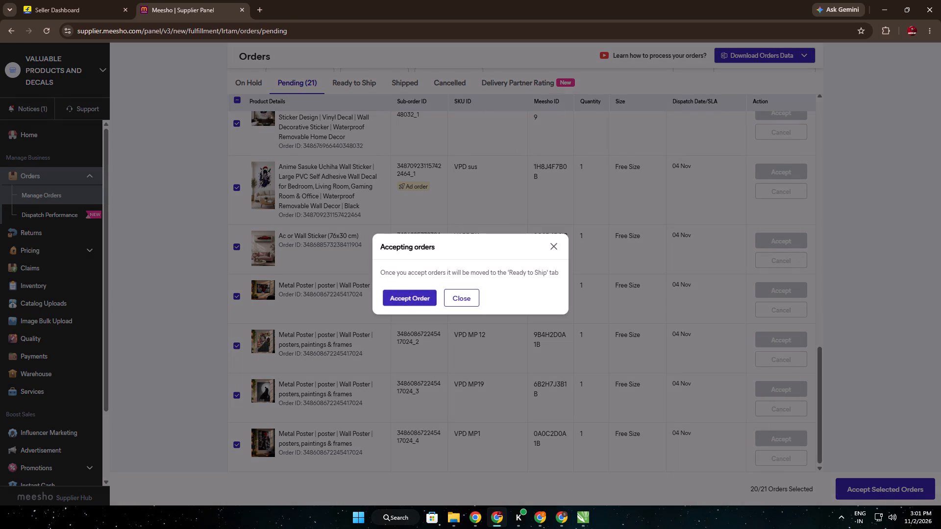
Copy the Love/Hatred quote sticker from the top row's middle in CorelDRAW's 31 oct(2) .cdr and return to 1 nov (2) .cdr.
left_click(583, 516)
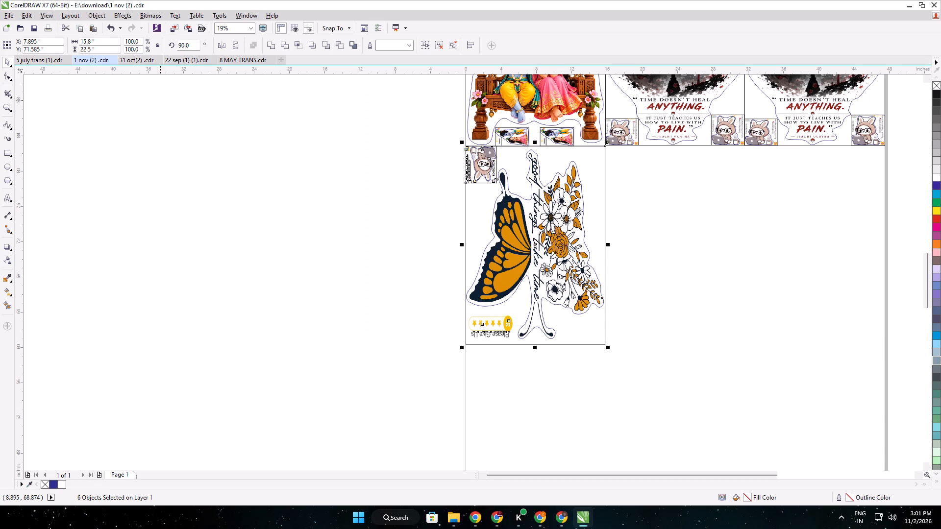
left_click(138, 57)
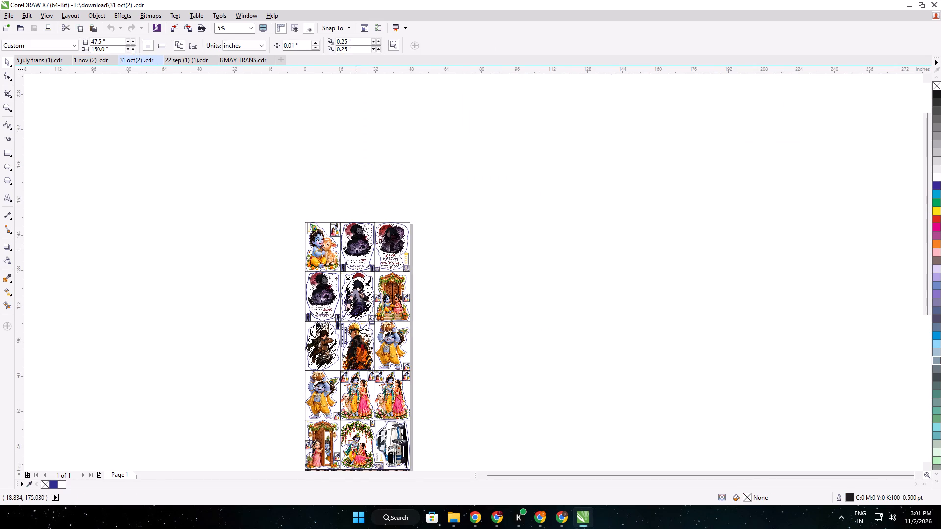
scroll(364, 225, "up", 1)
left_click_drag(387, 211, 322, 325)
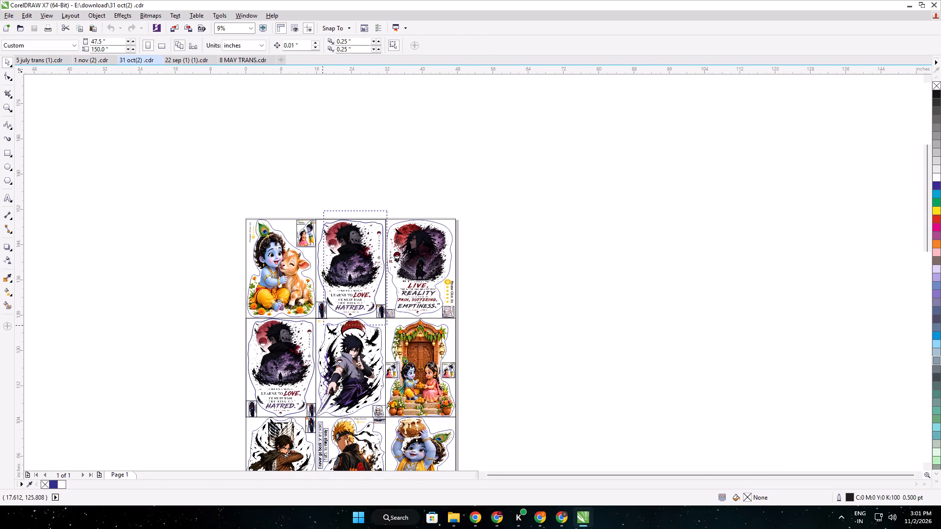
left_click_drag(322, 325, 309, 321)
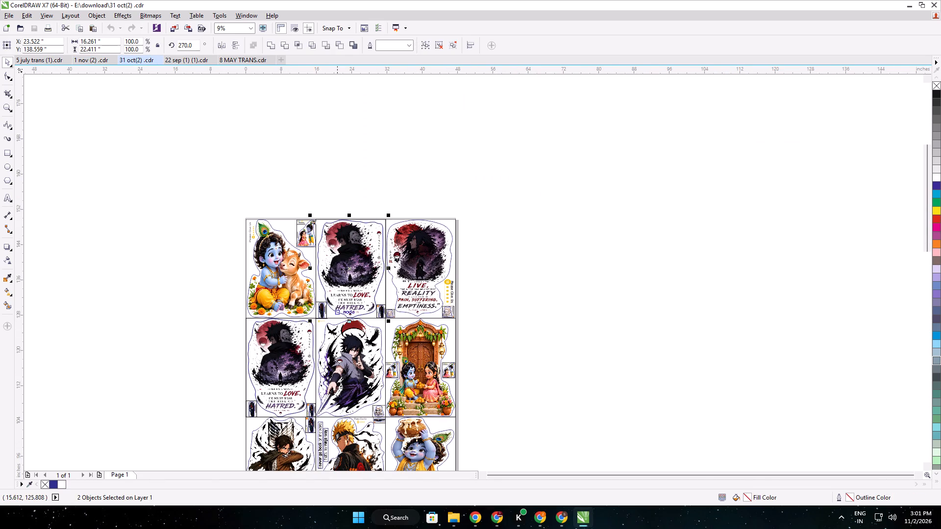
key("ctrl+c")
left_click(45, 55)
left_click(46, 59)
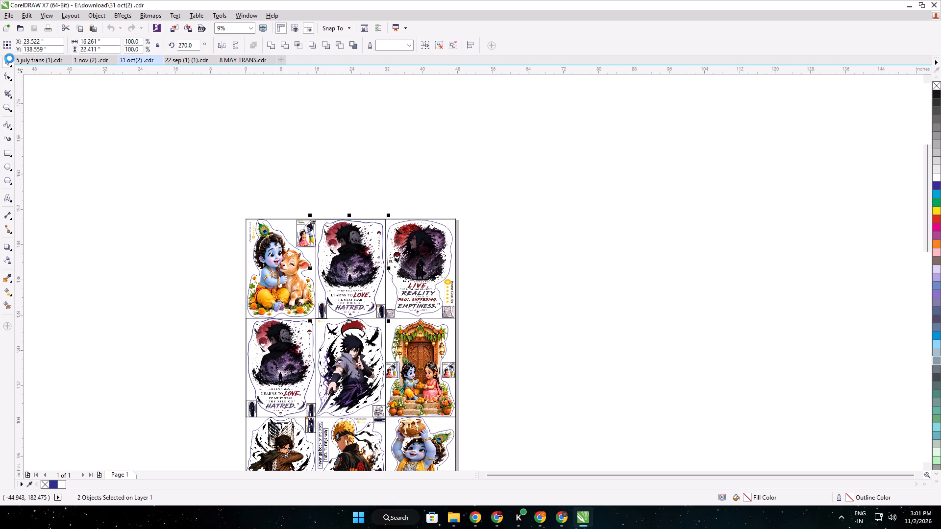
left_click(94, 56)
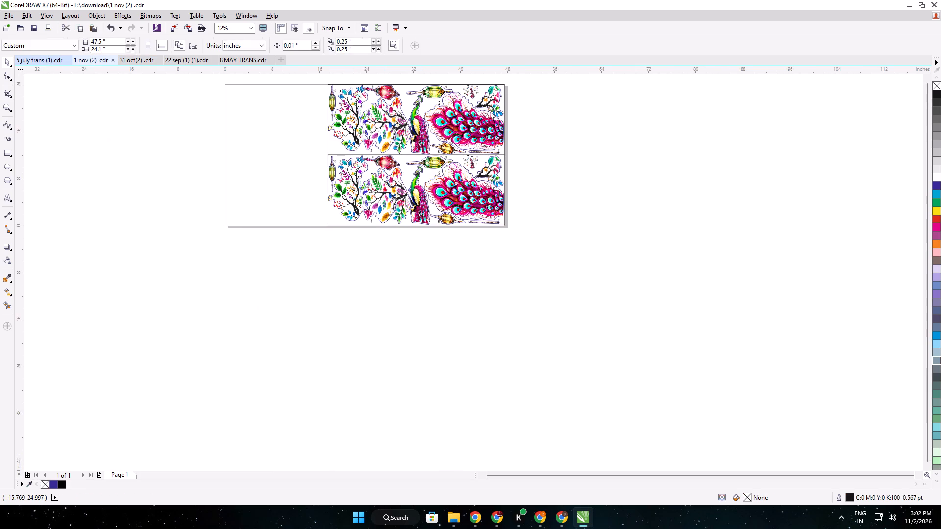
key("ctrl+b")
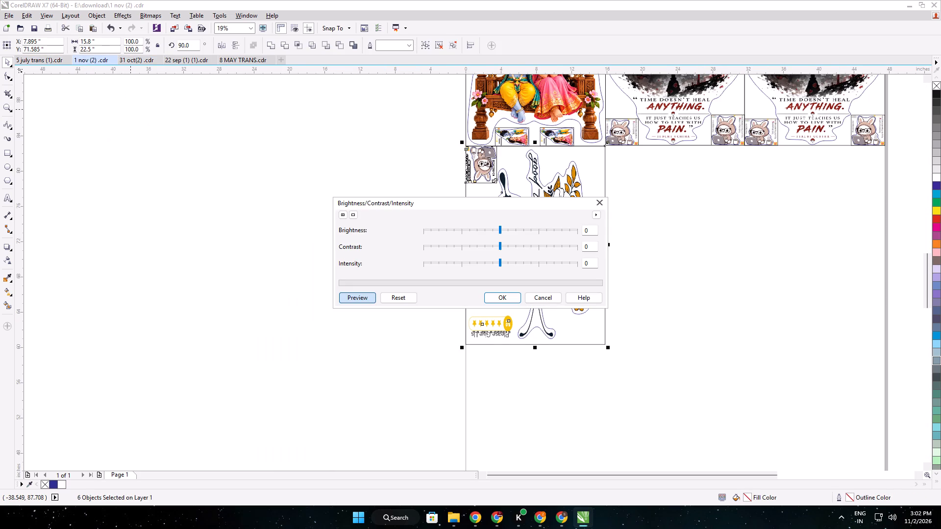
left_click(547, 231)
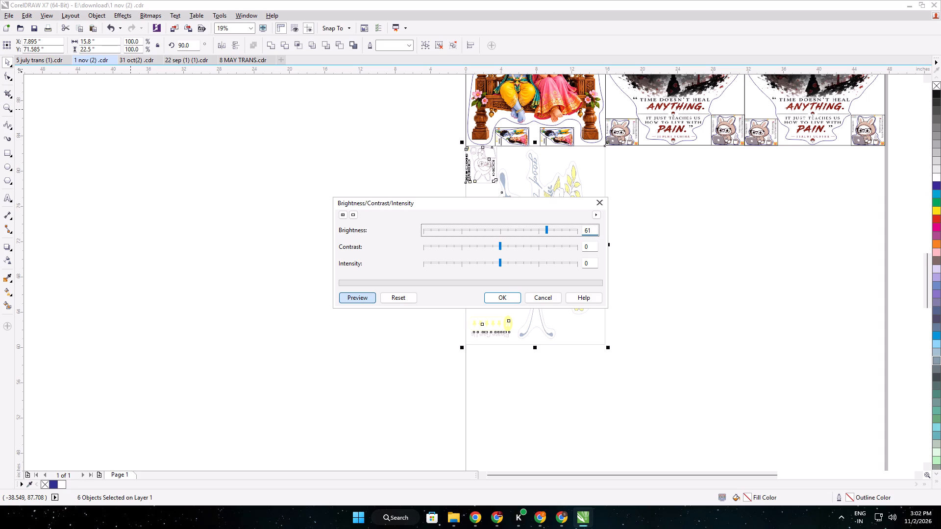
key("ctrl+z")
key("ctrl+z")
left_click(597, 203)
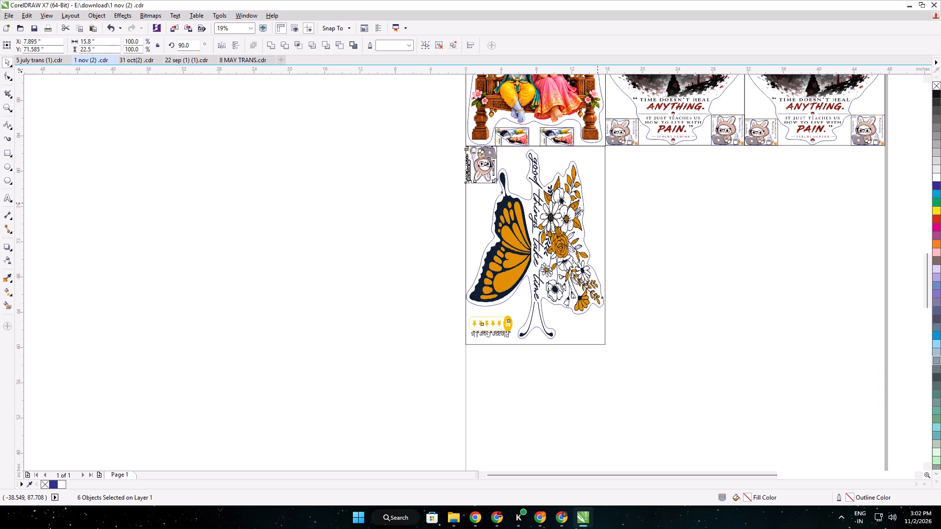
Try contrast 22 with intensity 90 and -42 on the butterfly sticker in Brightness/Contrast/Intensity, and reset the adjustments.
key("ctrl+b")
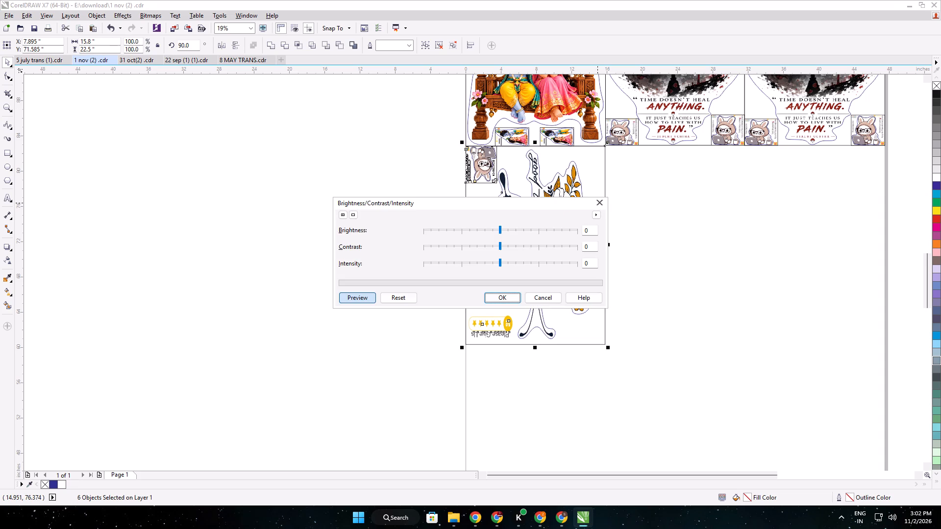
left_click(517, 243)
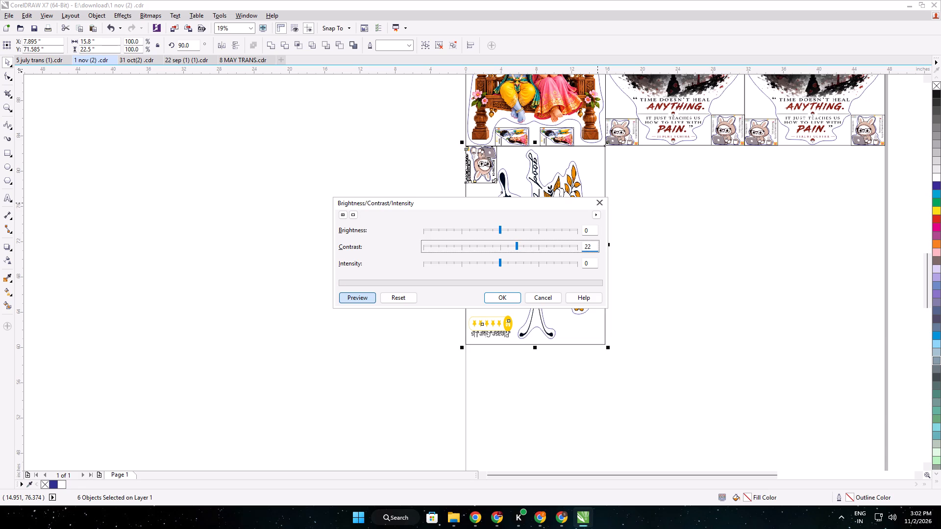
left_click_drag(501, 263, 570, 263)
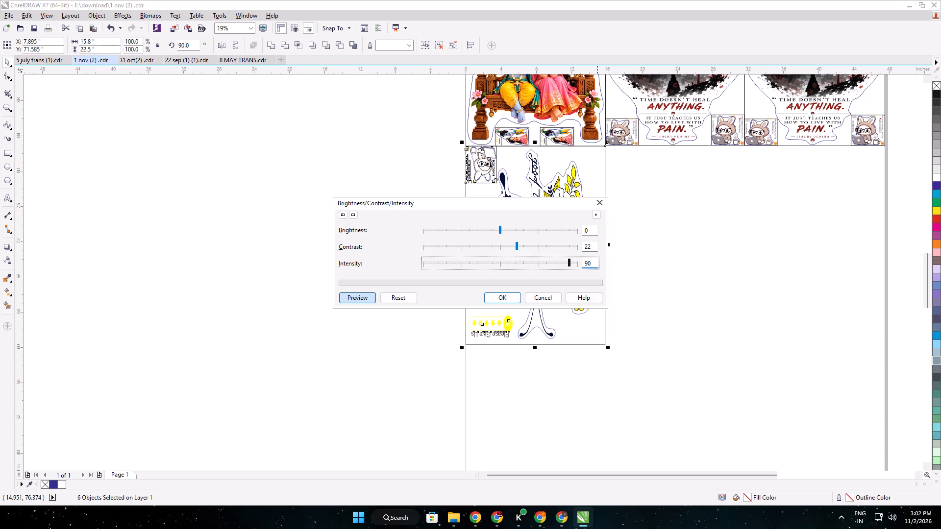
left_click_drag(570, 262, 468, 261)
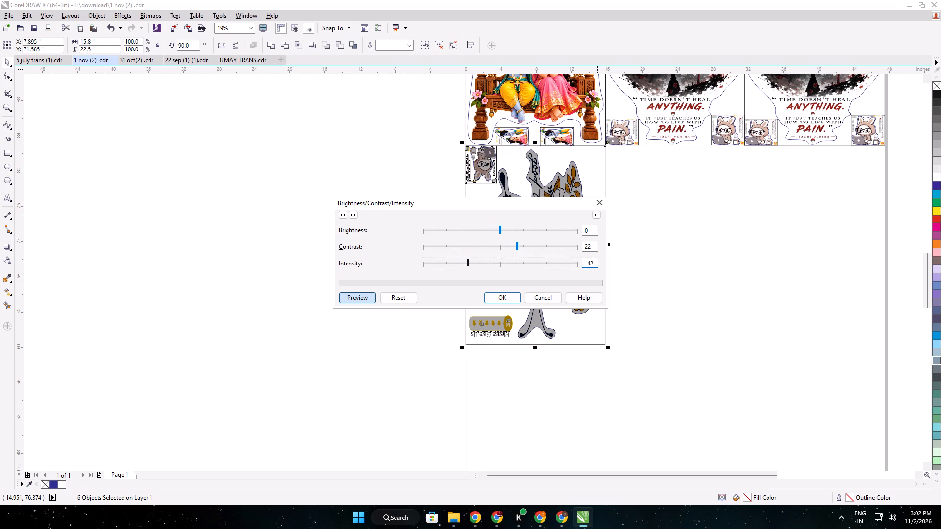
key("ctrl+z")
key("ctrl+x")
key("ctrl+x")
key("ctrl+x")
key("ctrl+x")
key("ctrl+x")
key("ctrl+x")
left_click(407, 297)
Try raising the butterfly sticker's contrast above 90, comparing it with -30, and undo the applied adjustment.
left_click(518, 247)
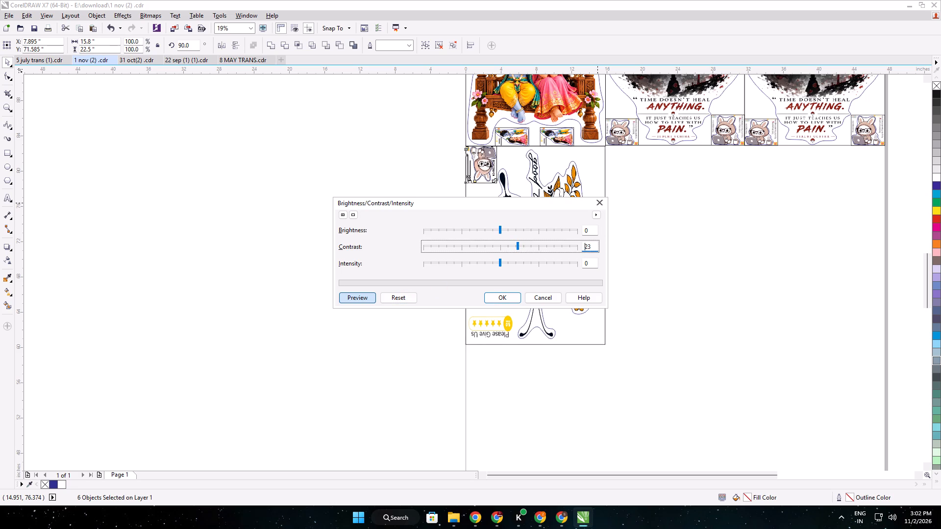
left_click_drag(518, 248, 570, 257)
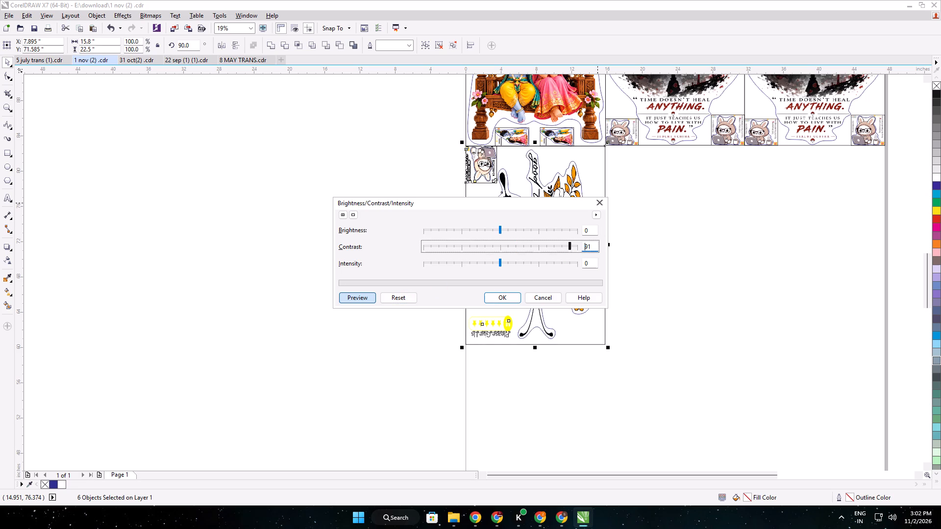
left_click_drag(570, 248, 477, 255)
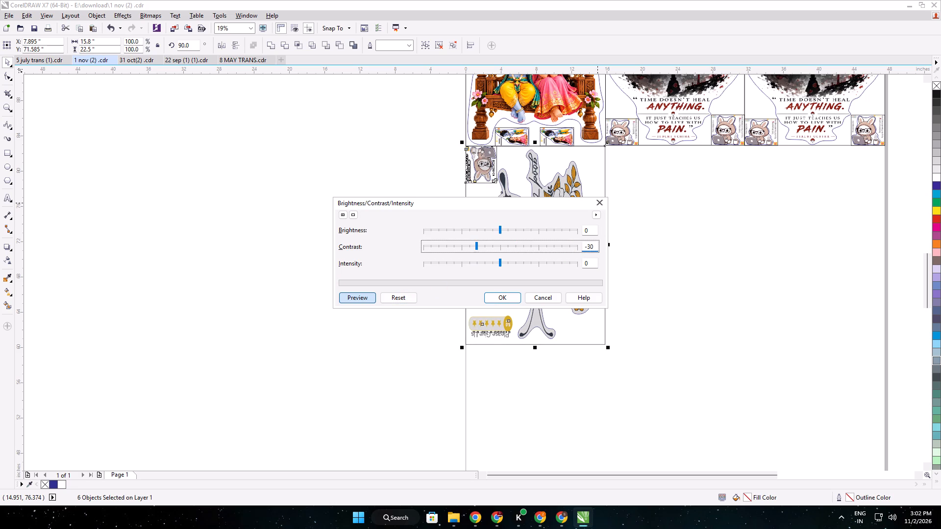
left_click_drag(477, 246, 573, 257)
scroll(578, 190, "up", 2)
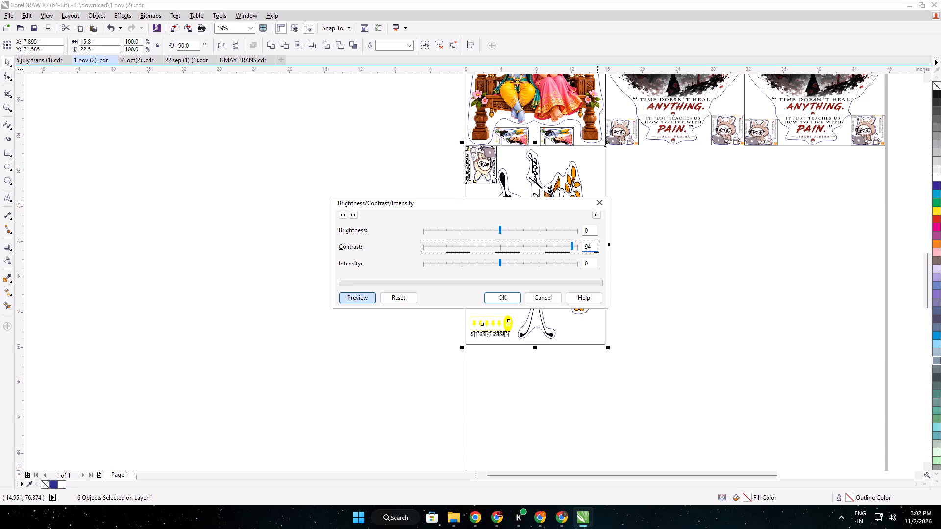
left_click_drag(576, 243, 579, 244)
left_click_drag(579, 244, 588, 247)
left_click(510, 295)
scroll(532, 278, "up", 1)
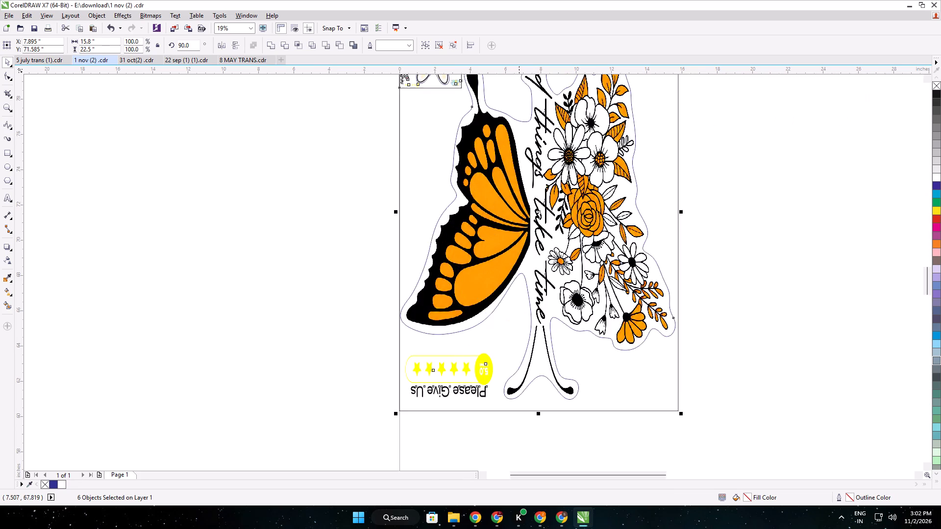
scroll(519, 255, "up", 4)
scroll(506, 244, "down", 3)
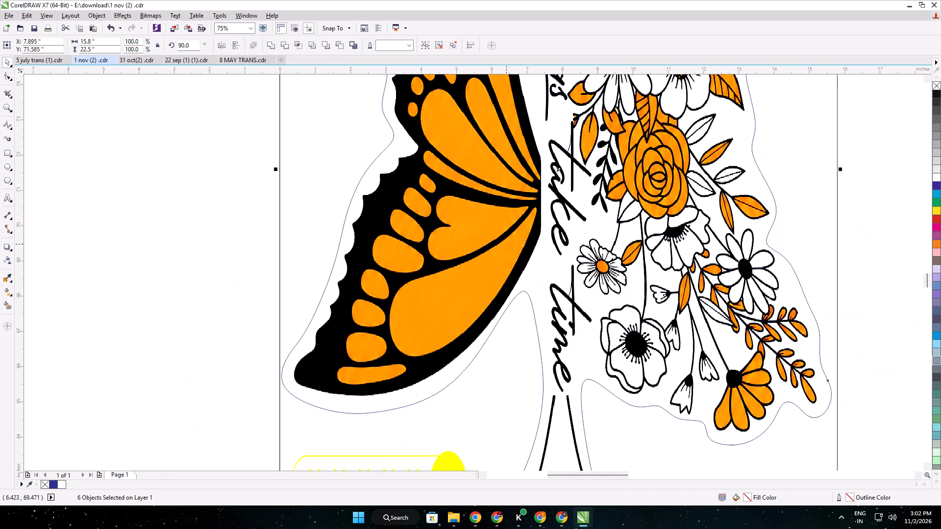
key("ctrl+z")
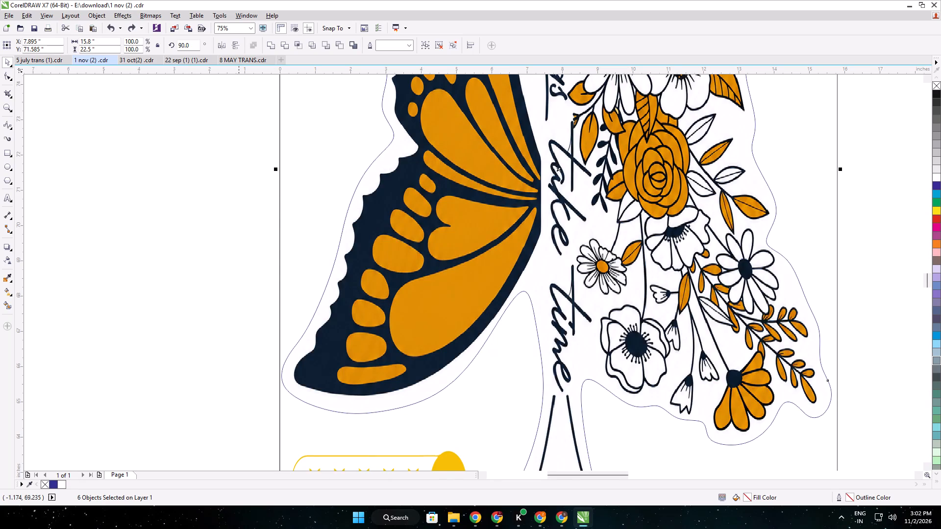
Paste the copied Love/Hatred quote sticker into 1 nov (2) .cdr and place it roughly beside the butterfly sticker.
scroll(278, 235, "down", 1)
middle_click_drag(281, 235, 304, 295)
scroll(314, 295, "down", 1)
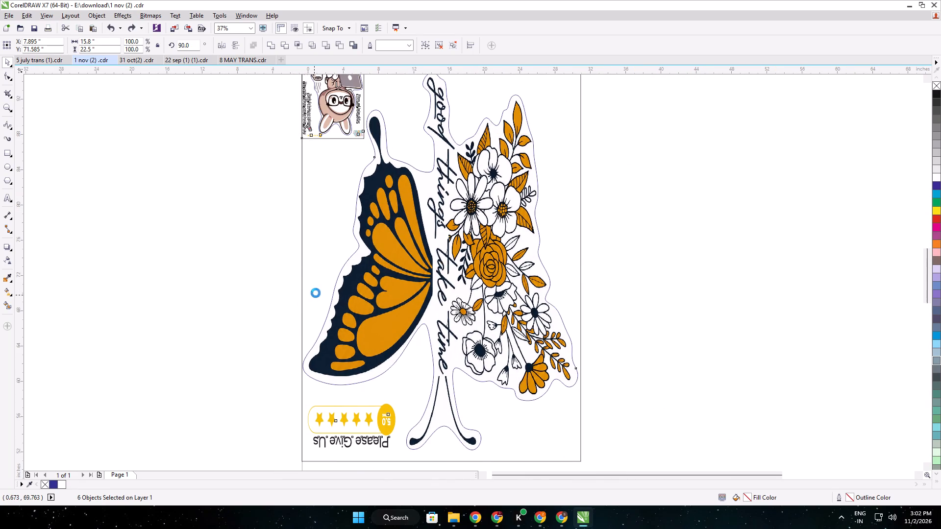
left_click(264, 286)
scroll(474, 305, "down", 1)
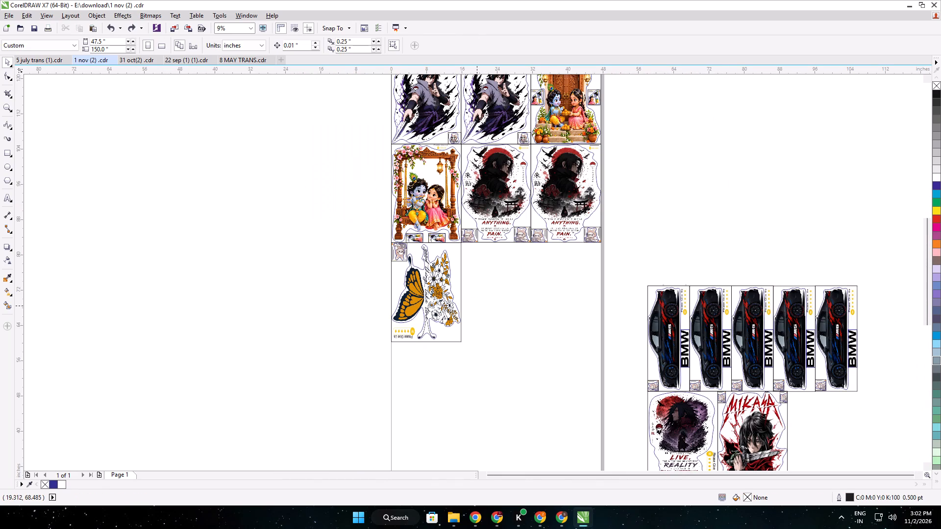
key("ctrl+v")
middle_click_drag(508, 252, 534, 370)
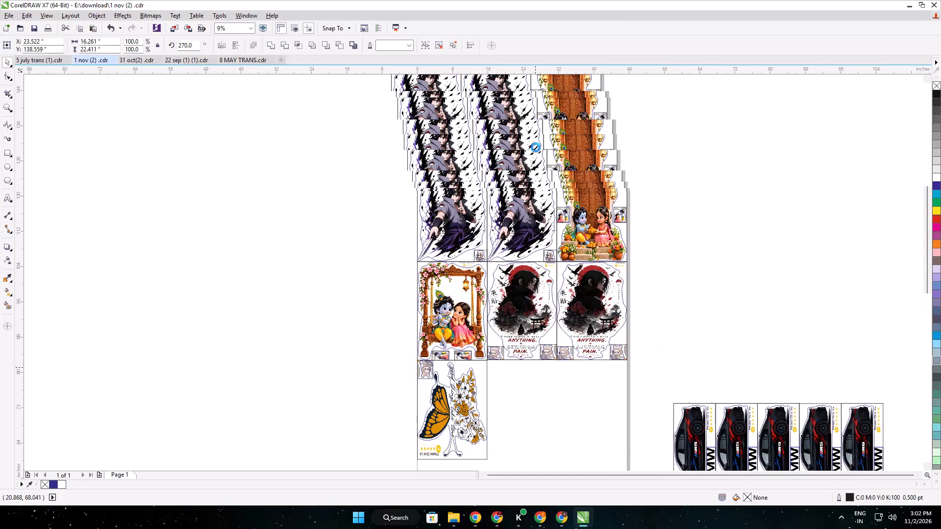
left_click_drag(521, 113, 522, 424)
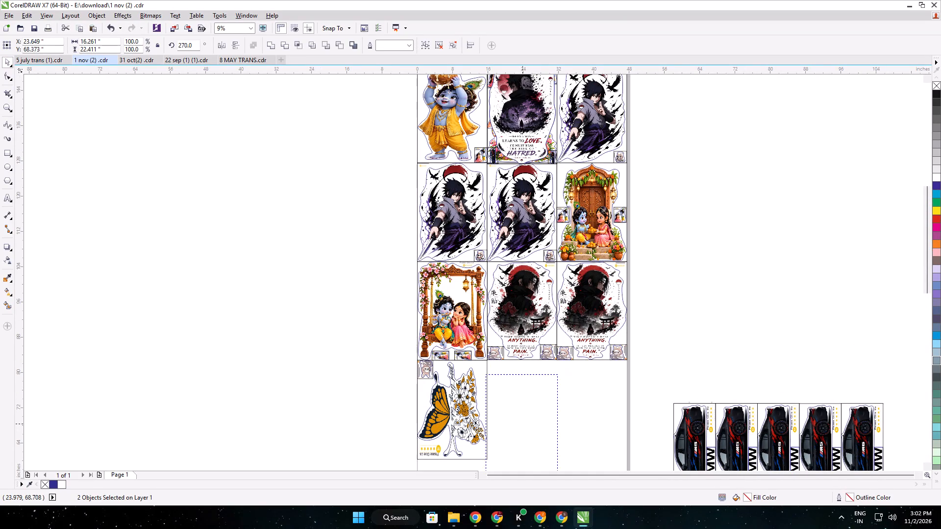
left_click_drag(522, 424, 533, 408)
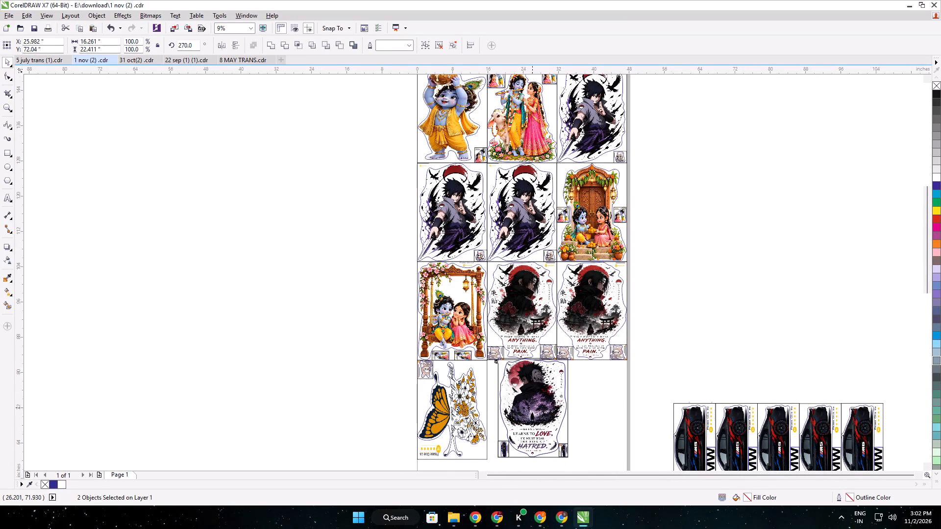
Align the Love/Hatred sticker flush beside the butterfly sticker and under the Itachi sticker, at about X 23.5, Y 71.63 inches.
scroll(489, 350, "up", 3)
left_click_drag(540, 411, 514, 418)
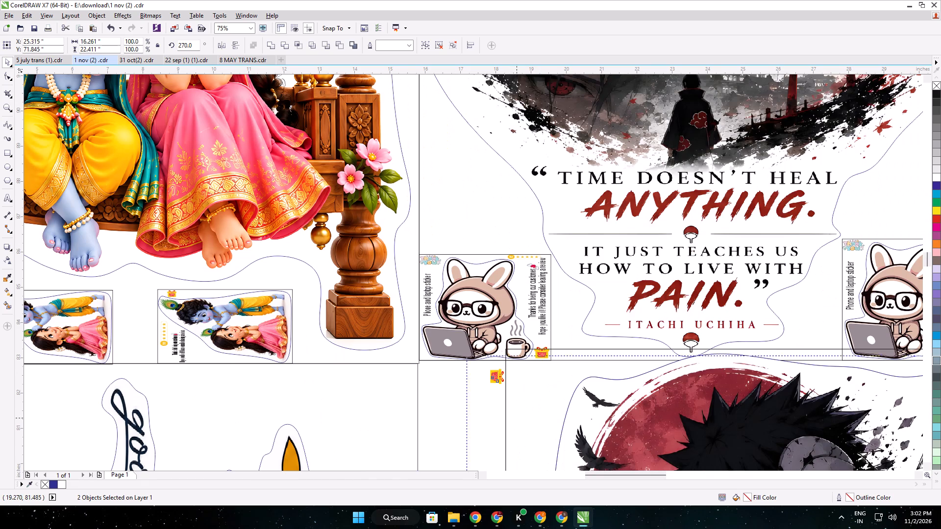
left_click_drag(514, 418, 470, 424)
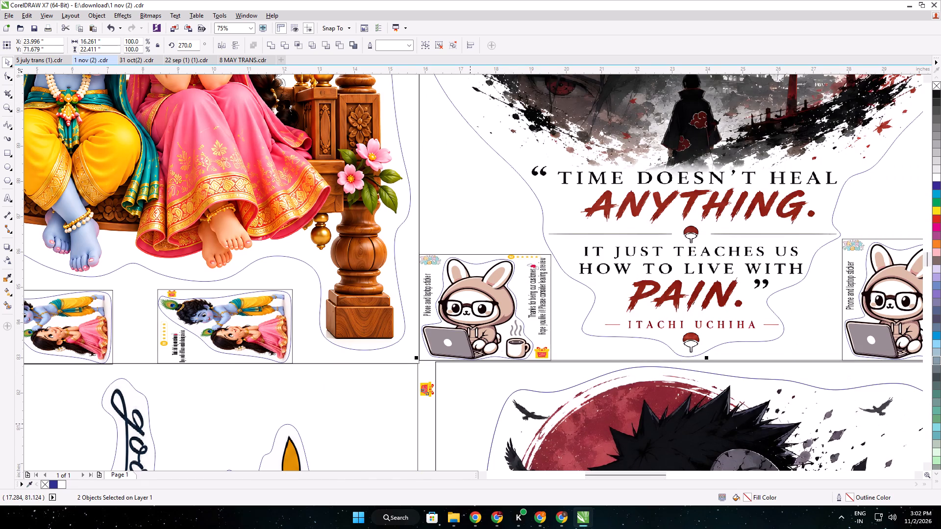
left_click_drag(470, 420, 458, 419)
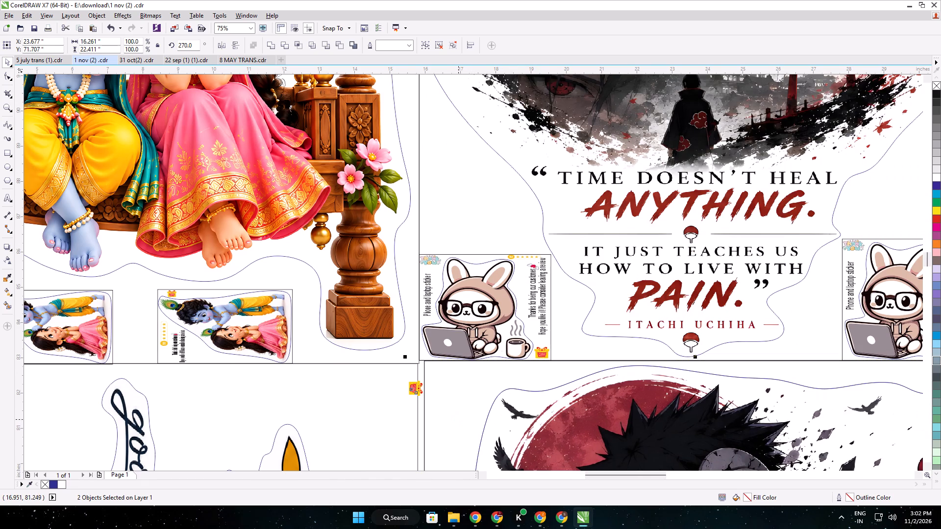
left_click_drag(458, 419, 453, 420)
scroll(424, 382, "up", 1)
key("Up")
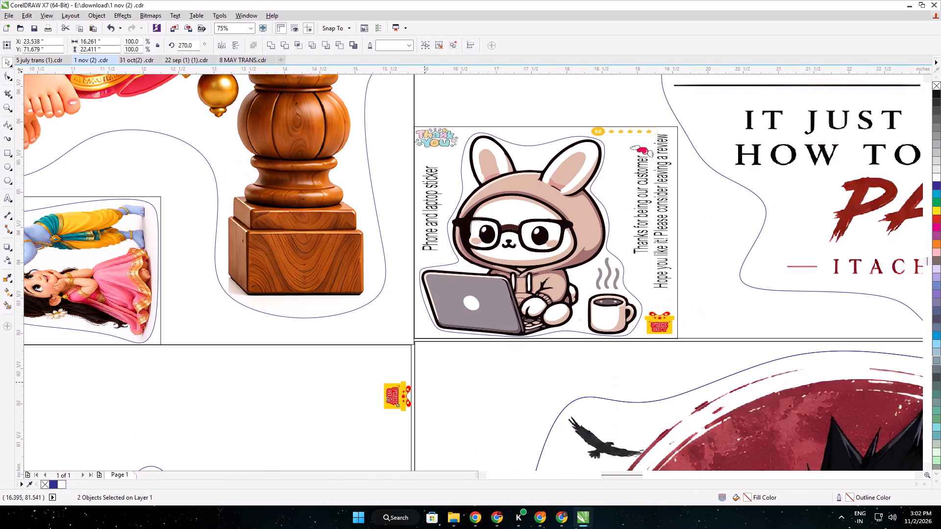
key("Up")
key("Left")
key("Left")
key("Left")
key("Left")
key("Down")
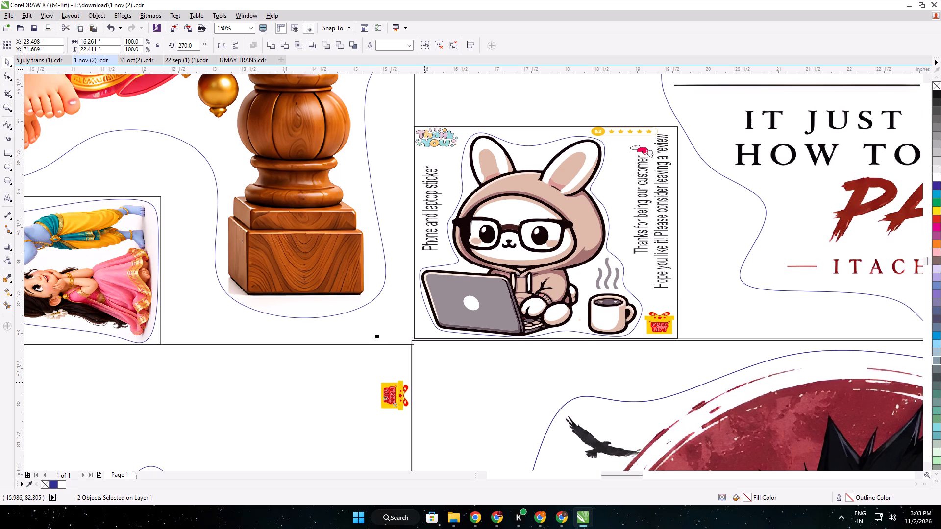
key("Down")
key("Down")
key("Up")
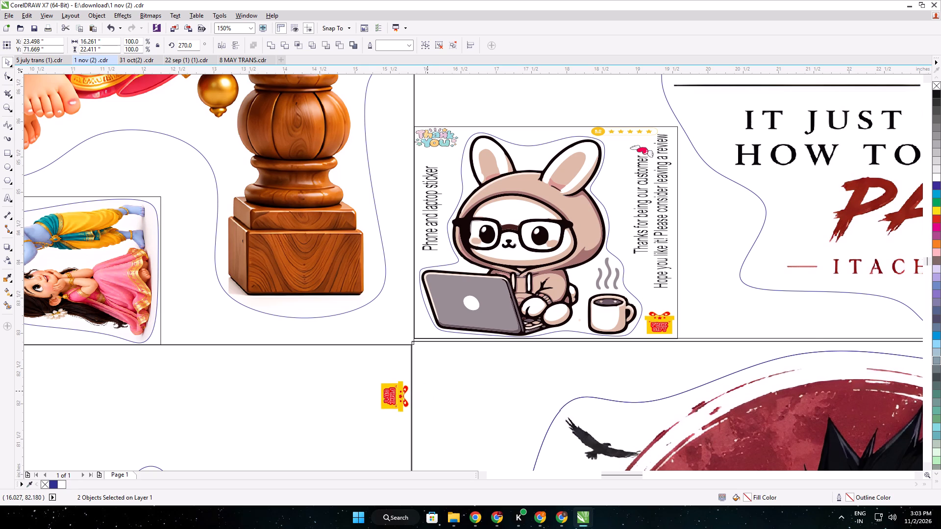
key("Down")
key("Down")
key("Down")
key("Down")
key("Down")
Delete the small gift box graphic overhanging the Love/Hatred sticker's upper left corner.
scroll(427, 391, "down", 1)
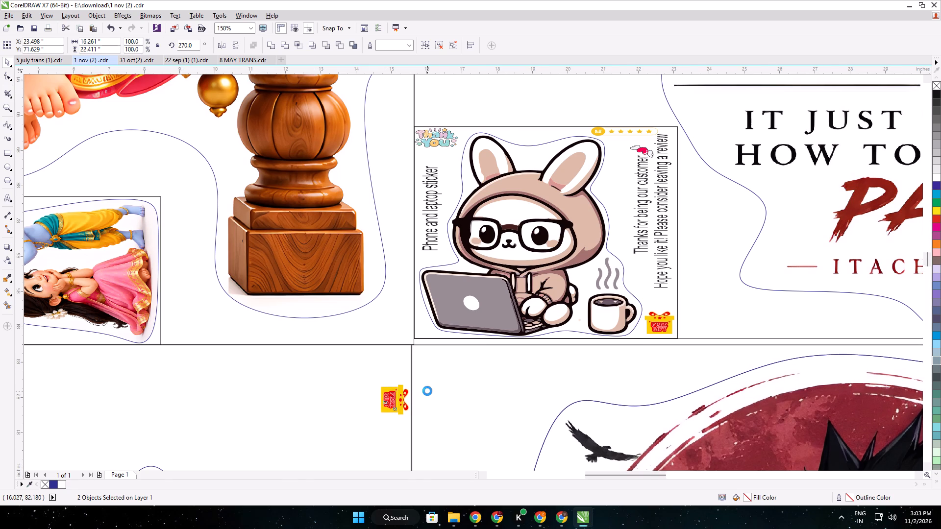
scroll(427, 391, "down", 1)
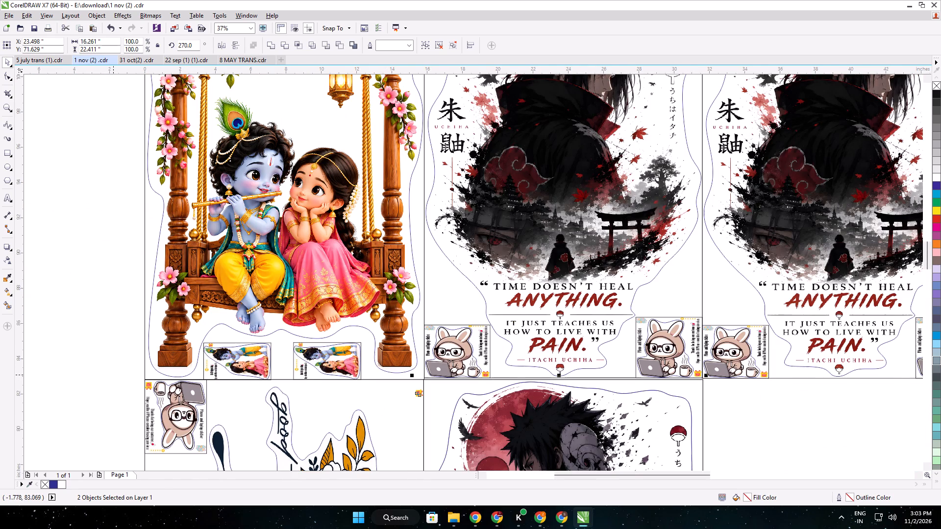
left_click(113, 374)
left_click_drag(98, 353, 449, 429)
right_click_drag(146, 404, 449, 429)
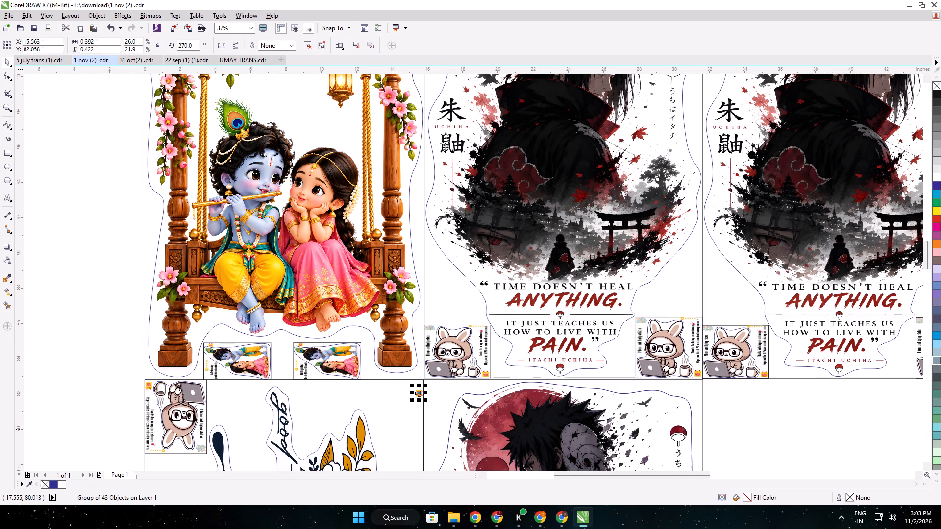
key("Delete")
Switch to Chrome, reload the pending Meesho orders and select the TB krish 16 Krishna floral sticker order.
scroll(455, 429, "down", 1)
middle_click_drag(450, 424, 416, 279)
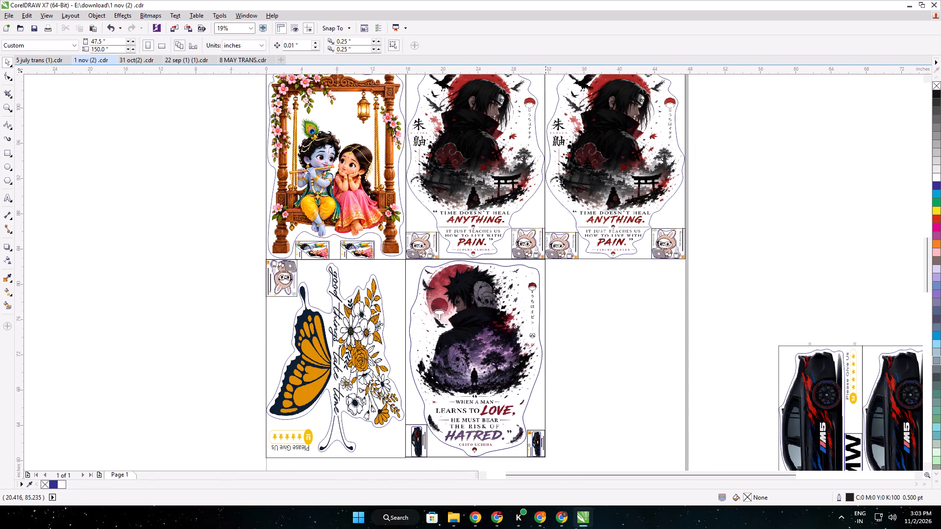
left_click(479, 517)
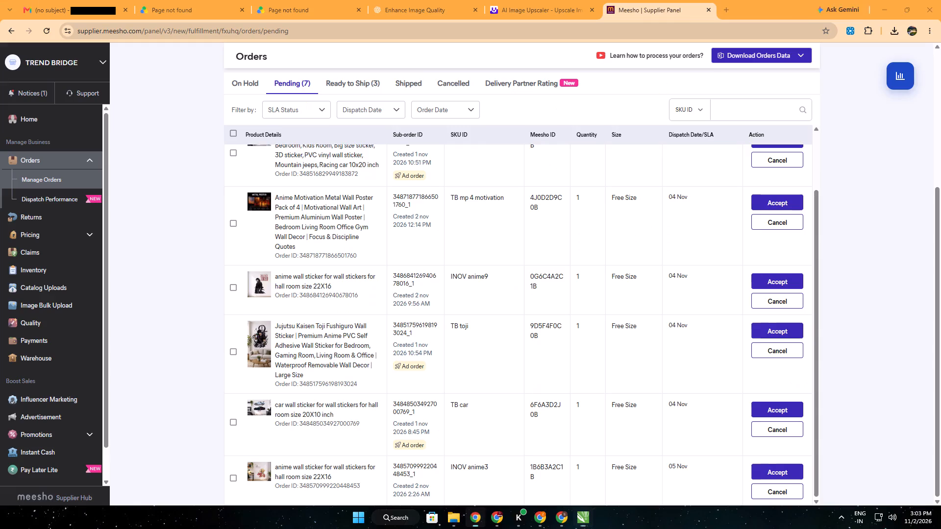
left_click(39, 34)
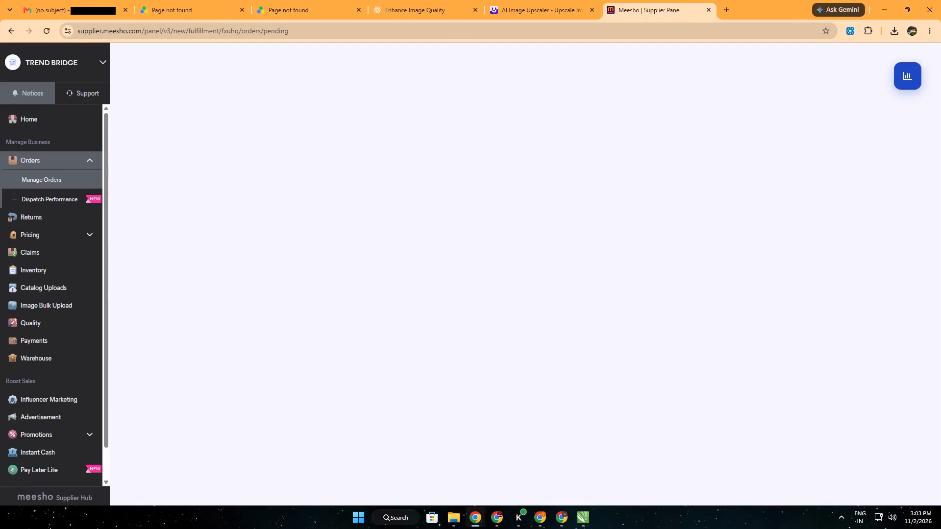
scroll(223, 282, "down", 2)
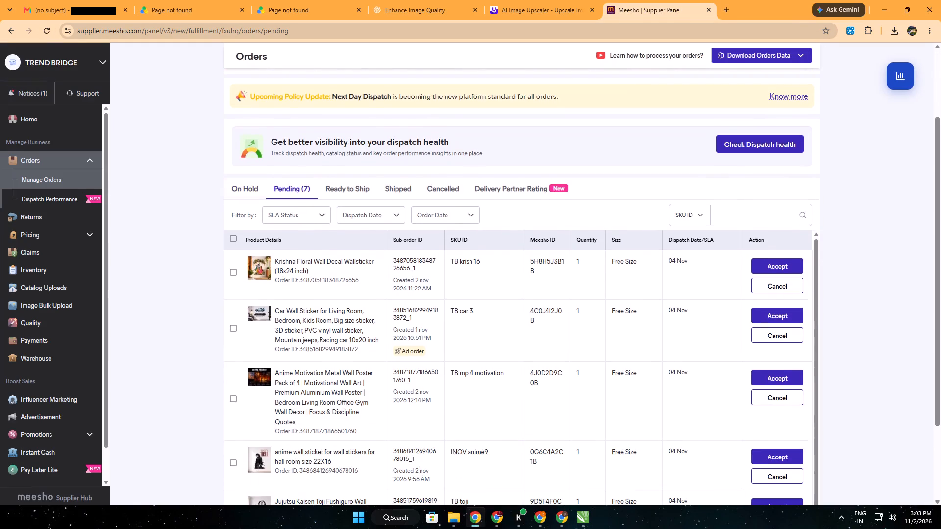
left_click(233, 273)
Return to CorelDRAW and look through the 1 nov (2) .cdr and 31 oct(2) .cdr layouts for the ordered Krishna design.
left_click(579, 514)
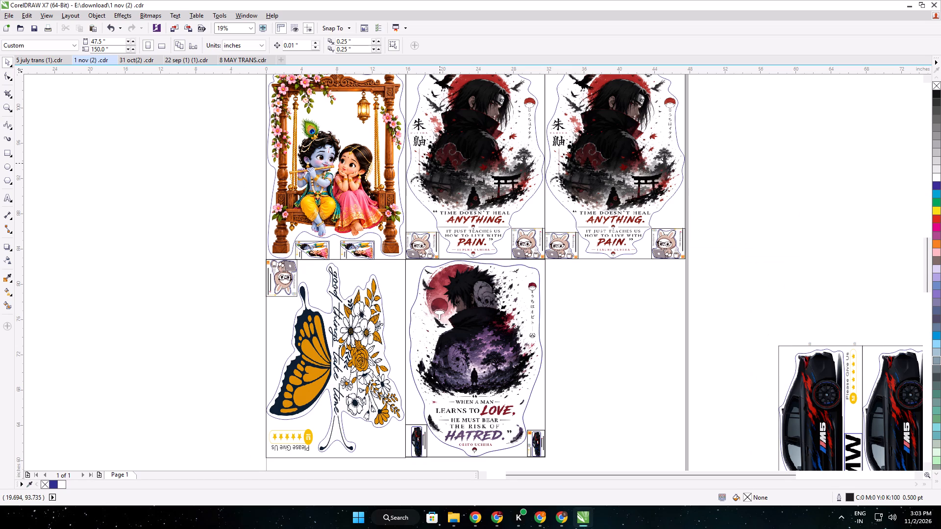
scroll(435, 166, "down", 2)
middle_click_drag(630, 179, 628, 137)
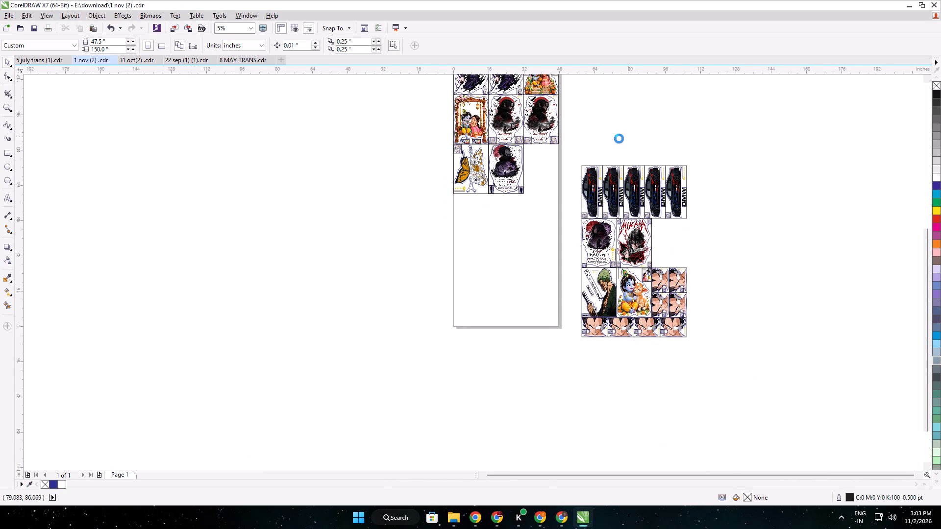
middle_click_drag(355, 147, 337, 292)
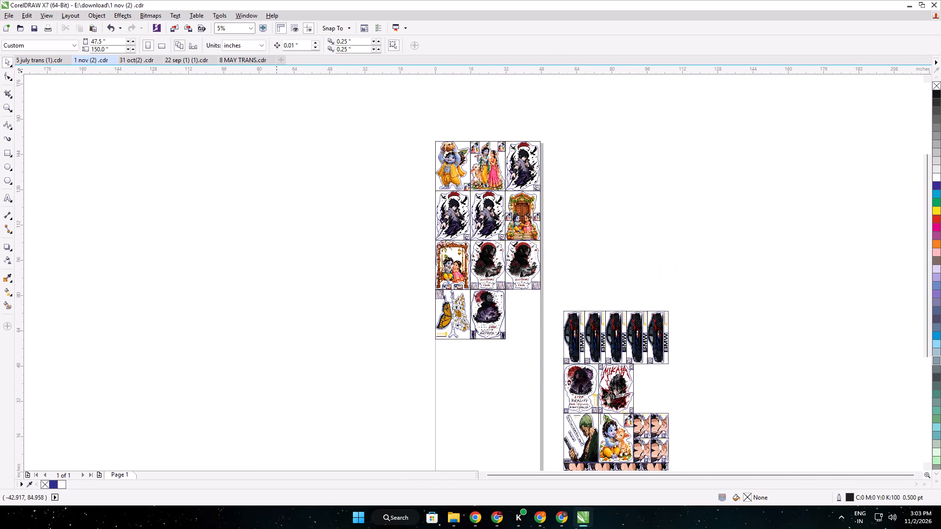
left_click(135, 60)
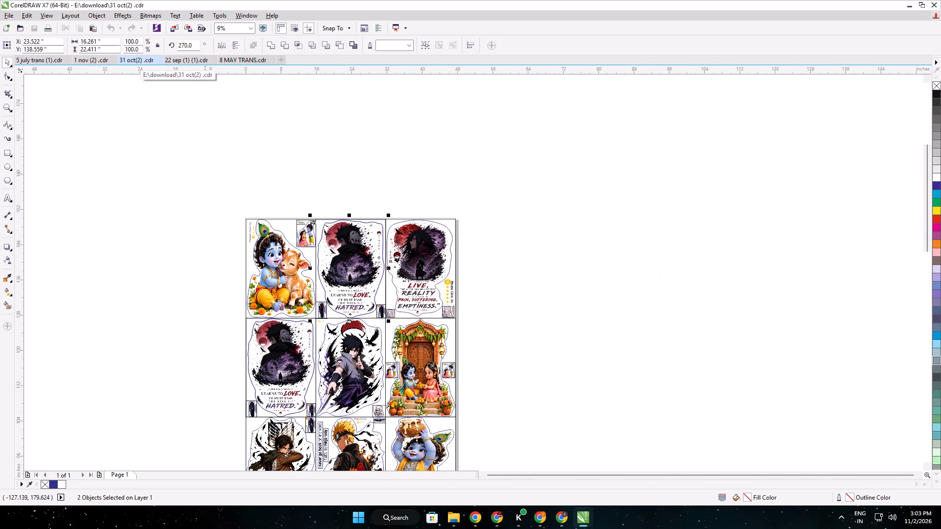
middle_click_drag(250, 264, 281, 163)
scroll(266, 214, "up", 1)
scroll(280, 198, "down", 1)
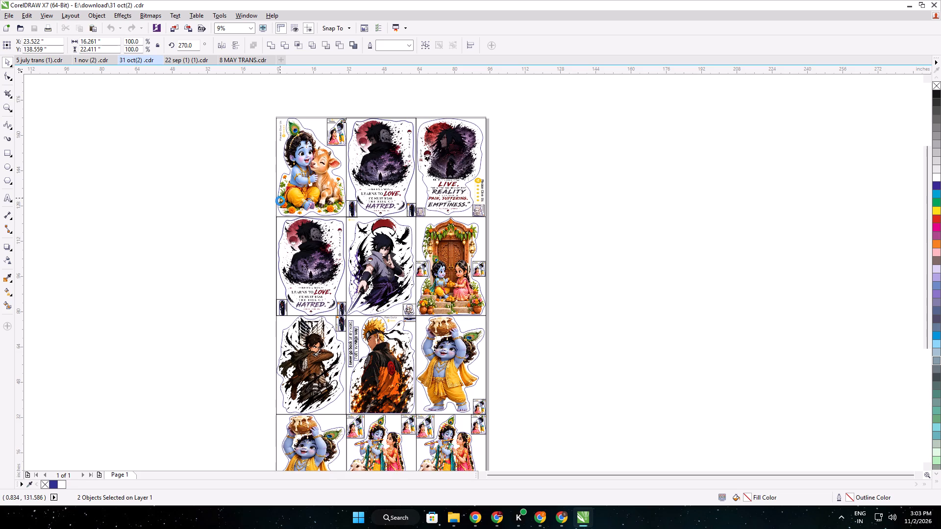
left_click(264, 386)
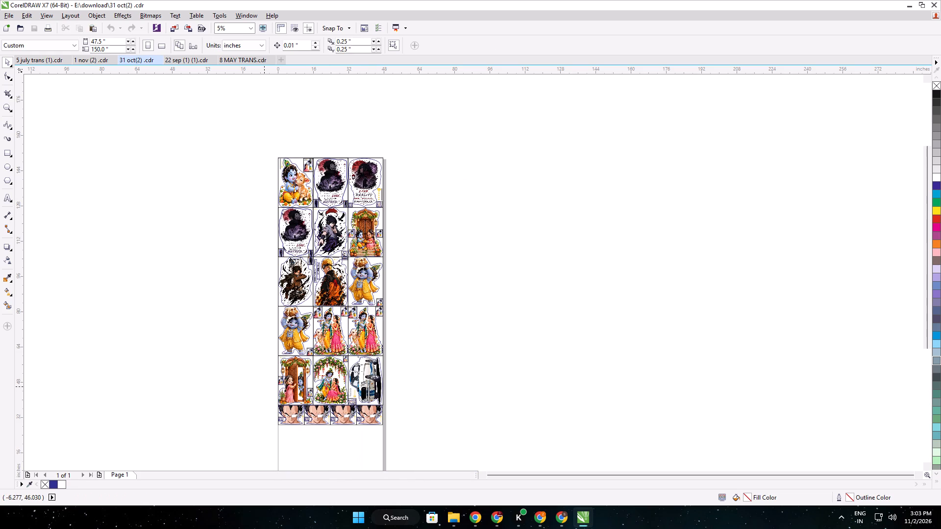
left_click_drag(394, 407, 349, 358)
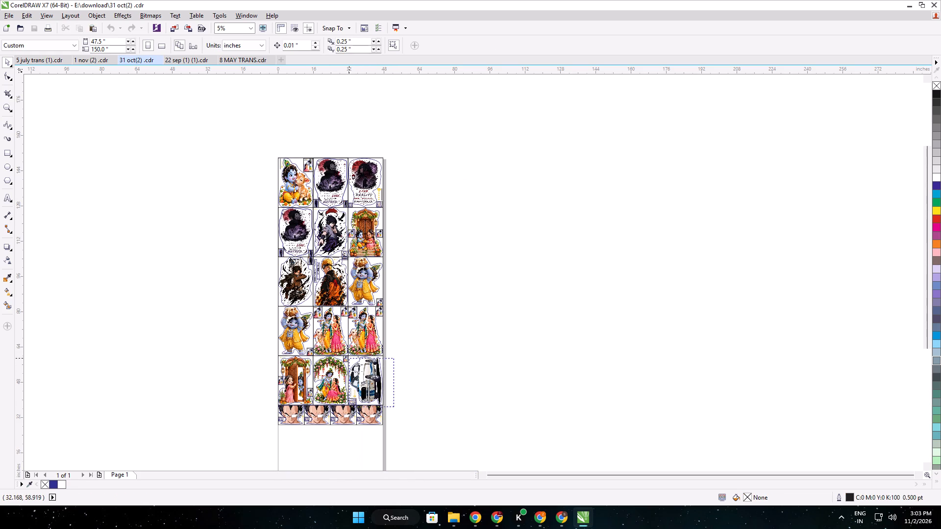
left_click_drag(349, 358, 347, 356)
left_click(444, 377)
Select the whole Radha-Krishna floral arch sticker in the fifth row of 31 oct(2) .cdr and copy it.
scroll(377, 371, "up", 1)
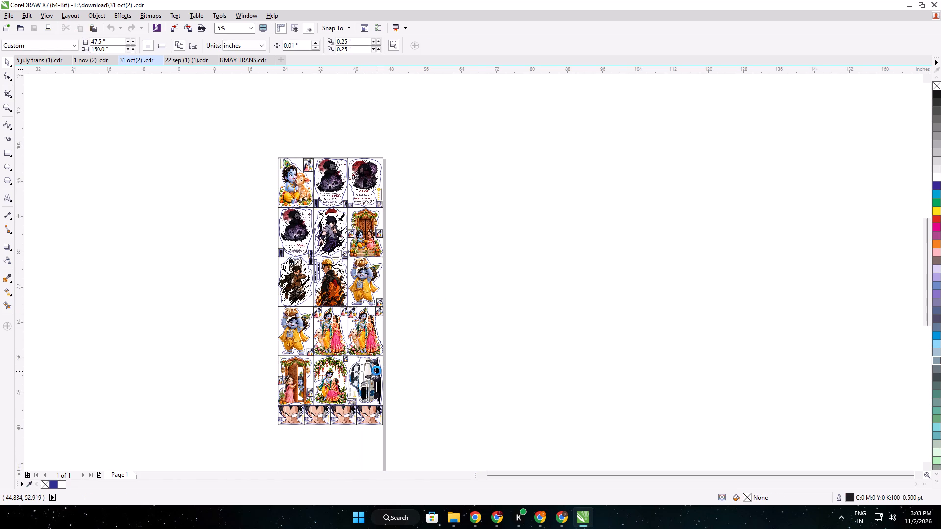
scroll(361, 384, "up", 1)
middle_click_drag(359, 384, 456, 256)
middle_click_drag(366, 282, 498, 254)
left_click_drag(57, 135, 162, 269)
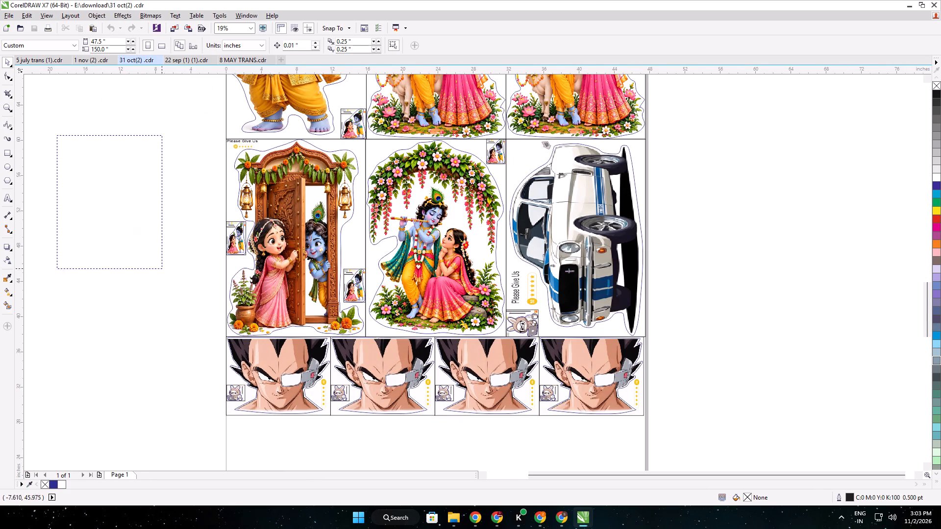
left_click_drag(162, 269, 214, 343)
right_click_drag(214, 343, 520, 345)
left_click_drag(214, 343, 520, 345)
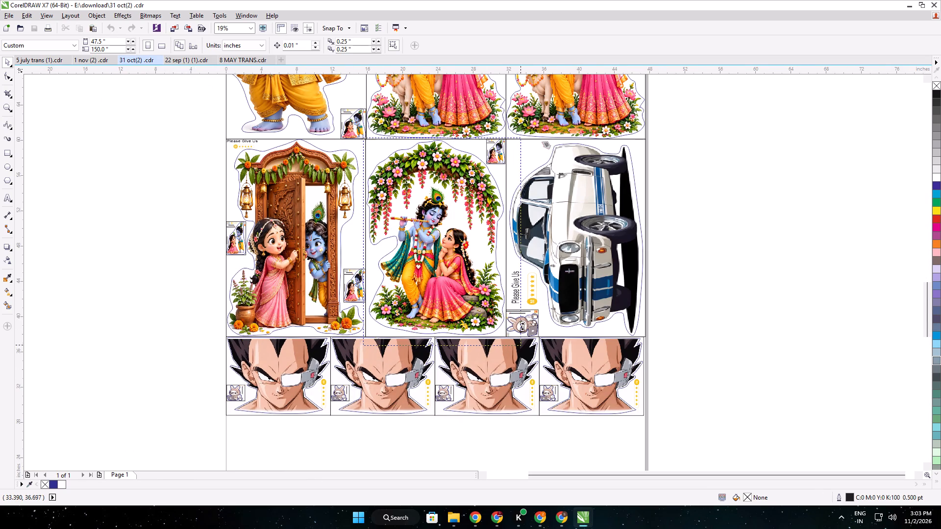
left_click_drag(520, 345, 508, 337)
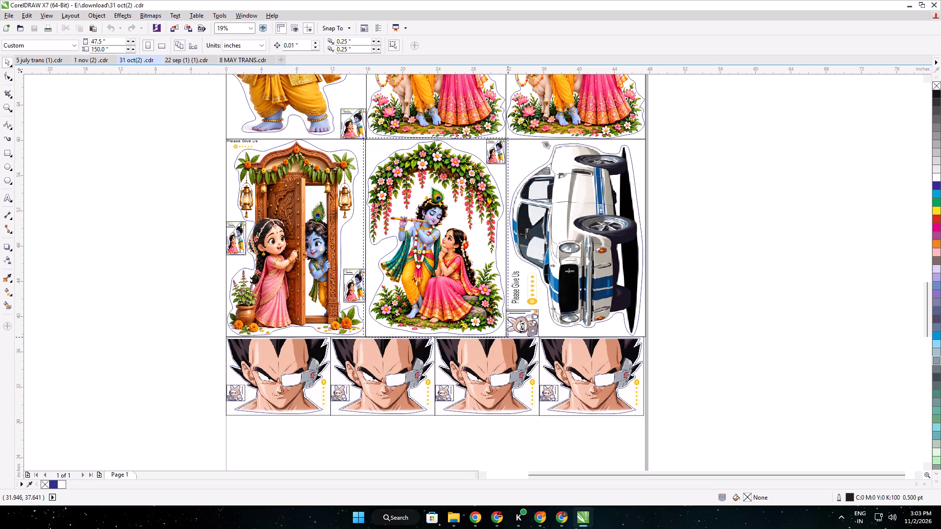
left_click_drag(508, 337, 508, 341)
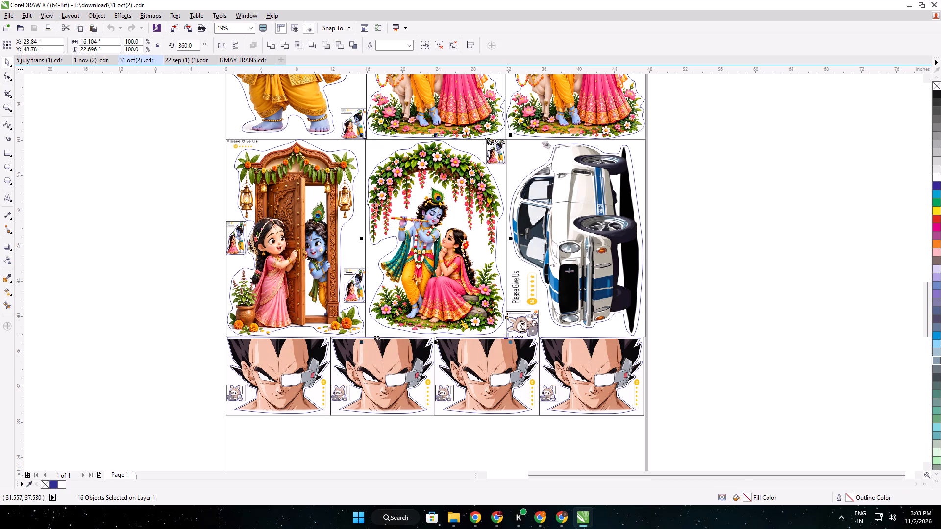
key("ctrl+c")
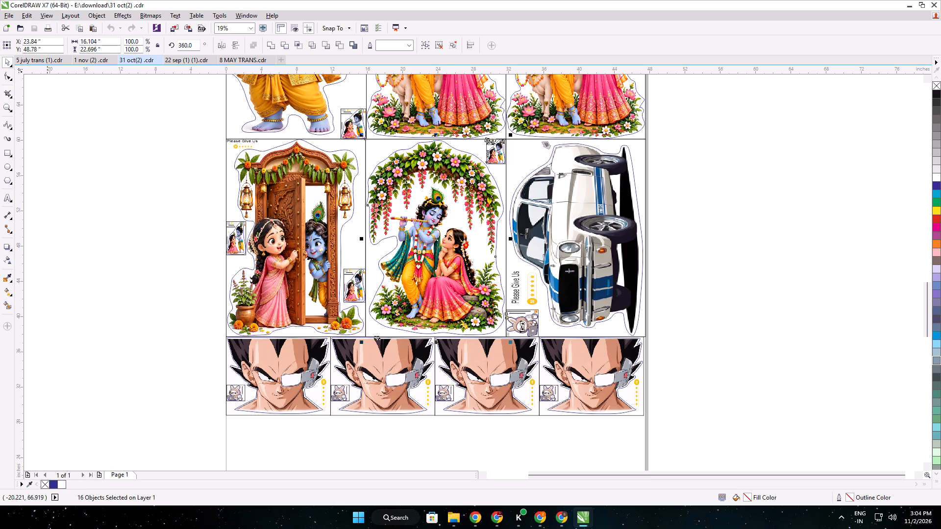
Paste the floral arch sticker into 1 nov (2) .cdr and move it to the empty area left of the page.
left_click(99, 60)
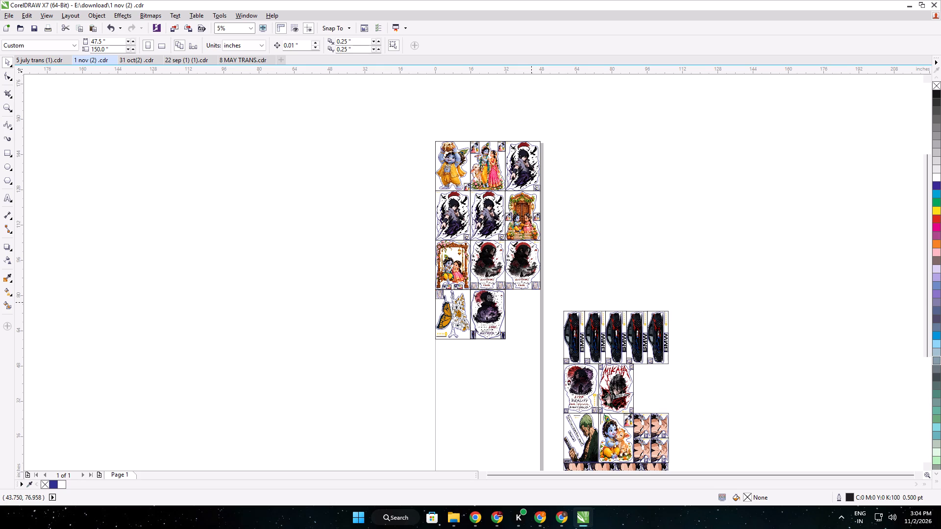
key("ctrl+v")
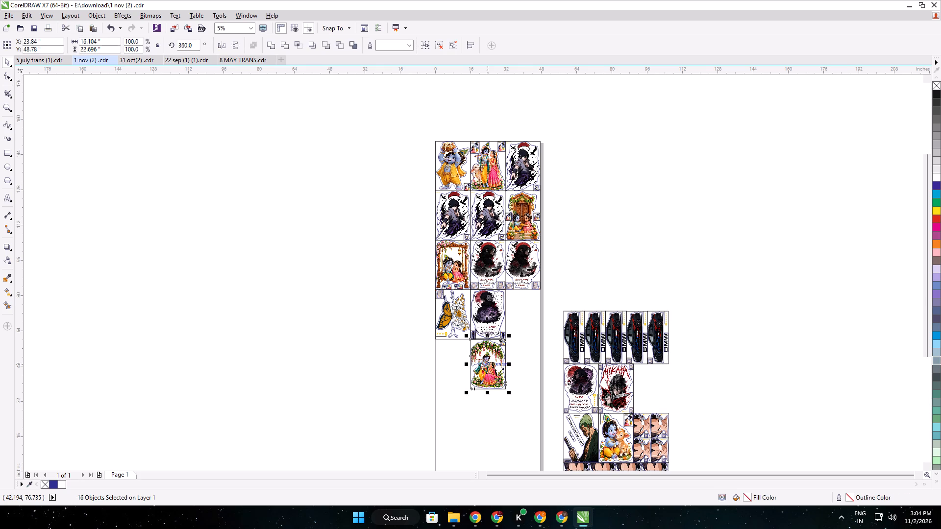
left_click_drag(486, 360, 360, 322)
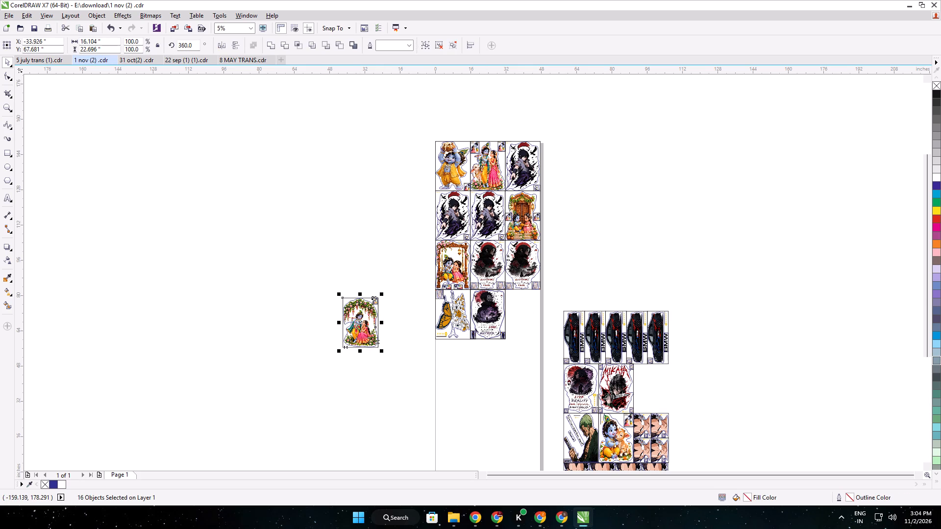
Resize the pasted floral arch sticker to 15.8 inches wide and 22.5 inches high.
double_click(91, 47)
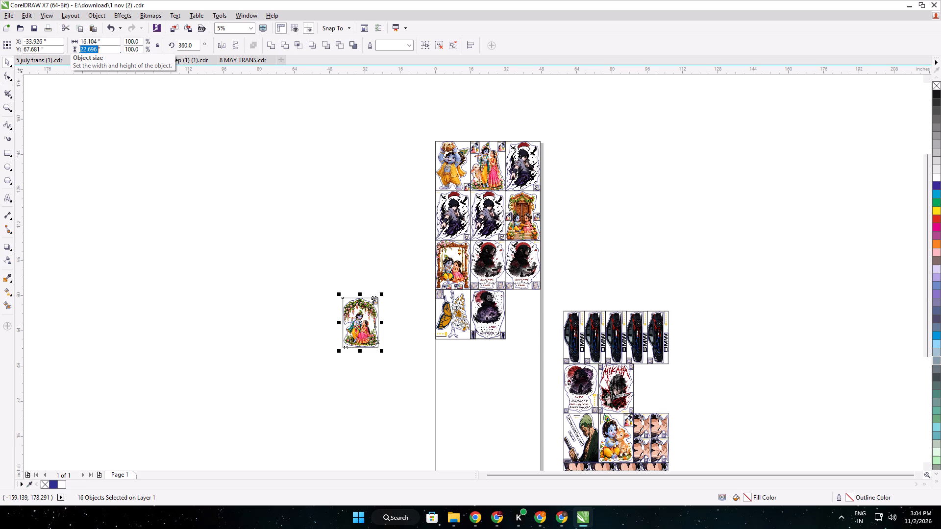
type("22.5")
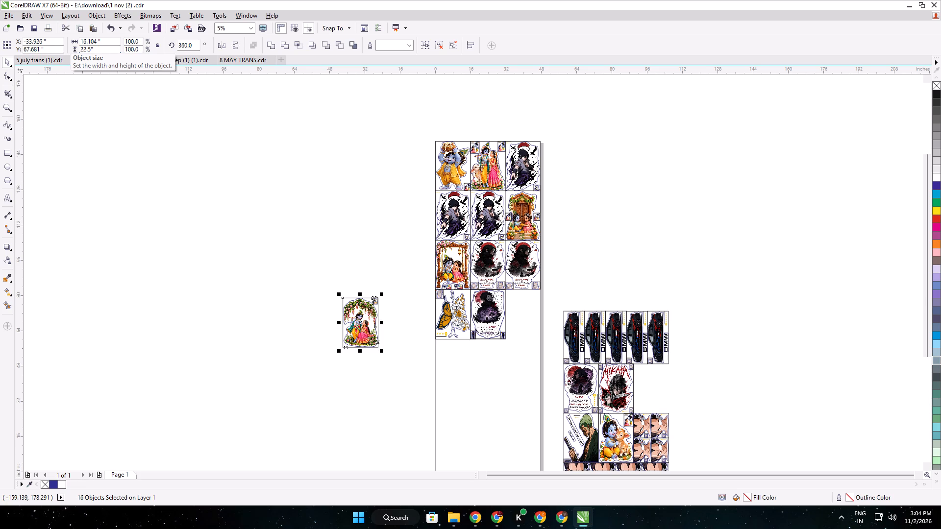
double_click(84, 44)
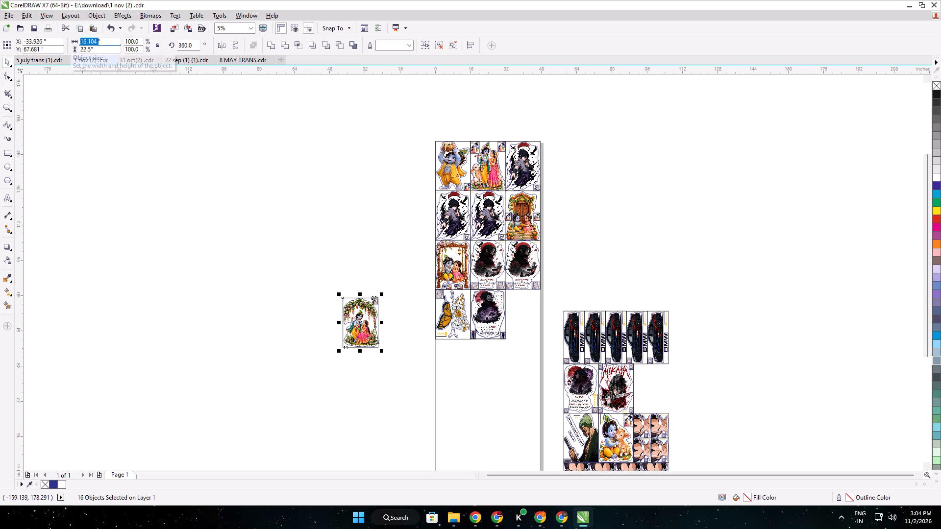
type("15.8")
key("Return")
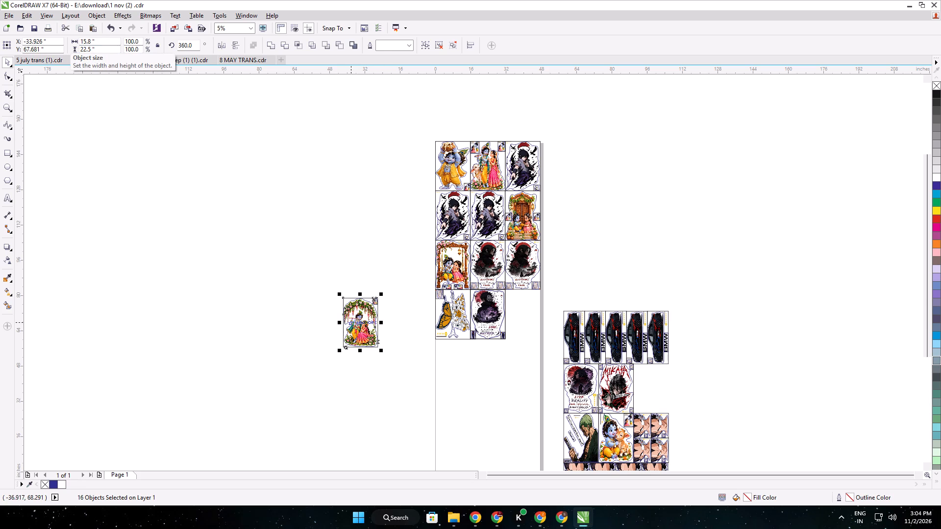
Align the floral arch sticker flush beside the Love/Hatred sticker and under the second Itachi sticker, at about X 39.53, Y 71.67 inches.
left_click_drag(347, 315, 509, 311)
scroll(511, 311, "up", 1)
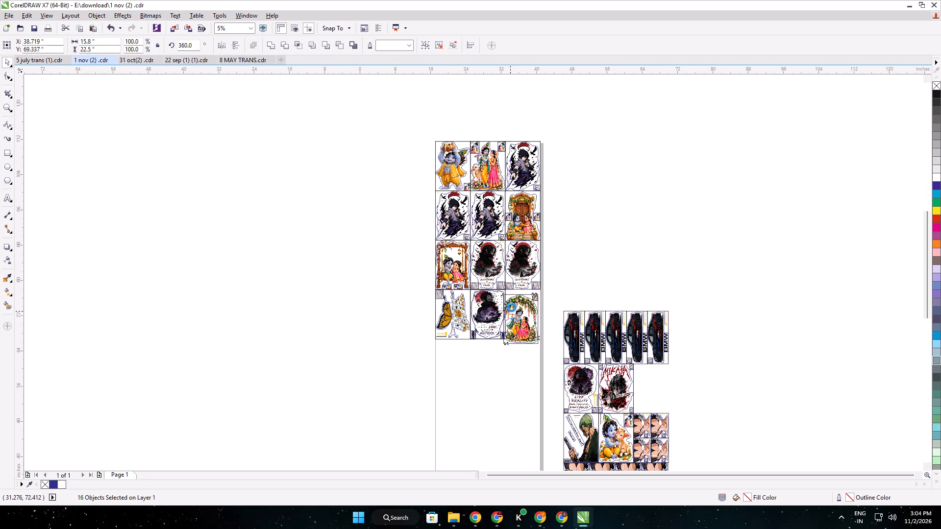
scroll(512, 307, "up", 2)
left_click_drag(496, 249, 504, 237)
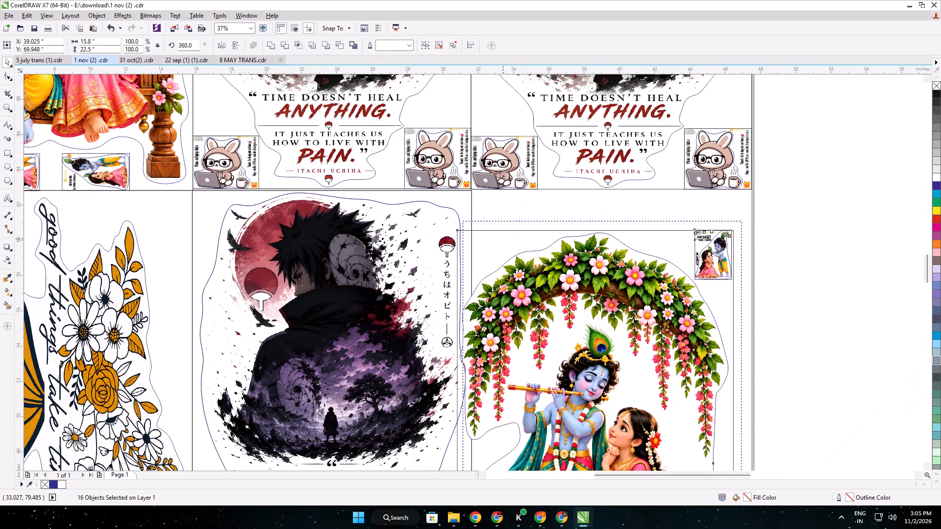
left_click_drag(504, 237, 510, 208)
scroll(485, 193, "up", 1)
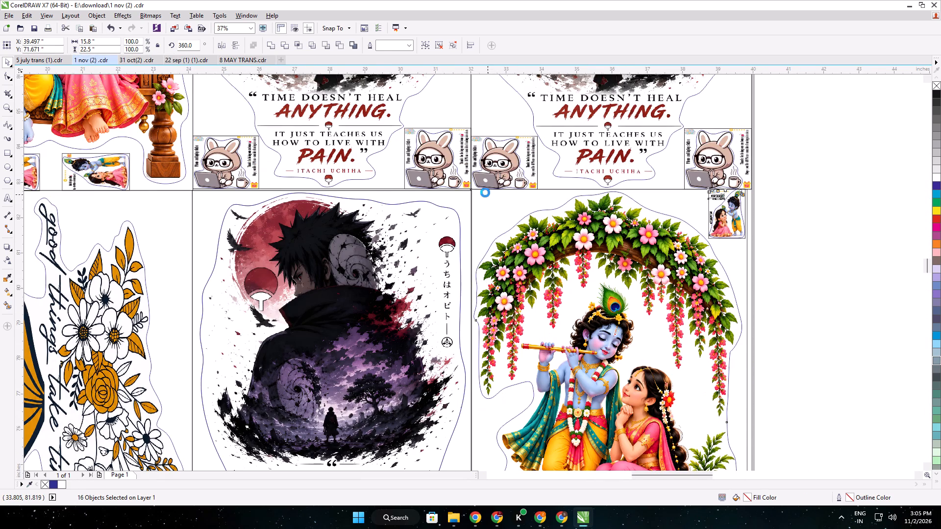
scroll(474, 190, "up", 1)
key("Right")
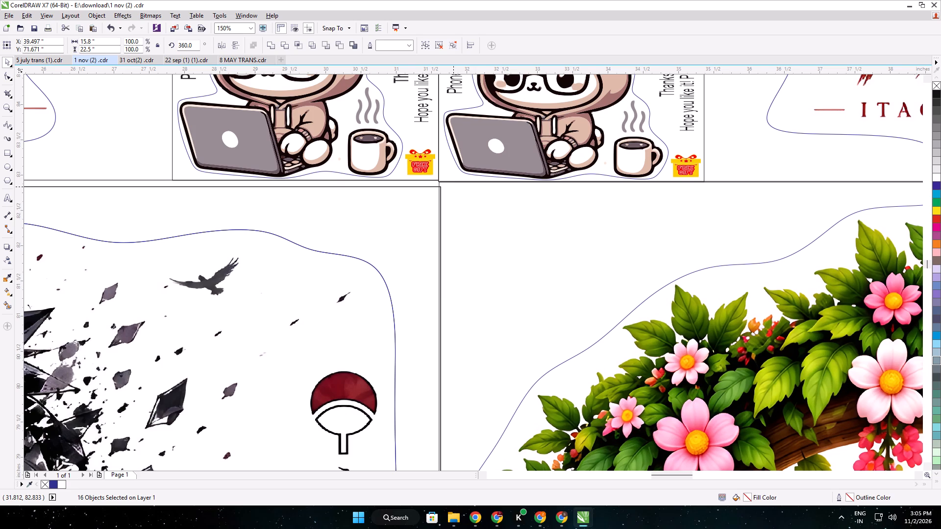
key("Right")
key("Right")
Stretch the floral arch sticker toward the page's right edge to about 15.89 inches wide.
scroll(452, 187, "down", 2)
middle_click_drag(589, 223, 243, 122)
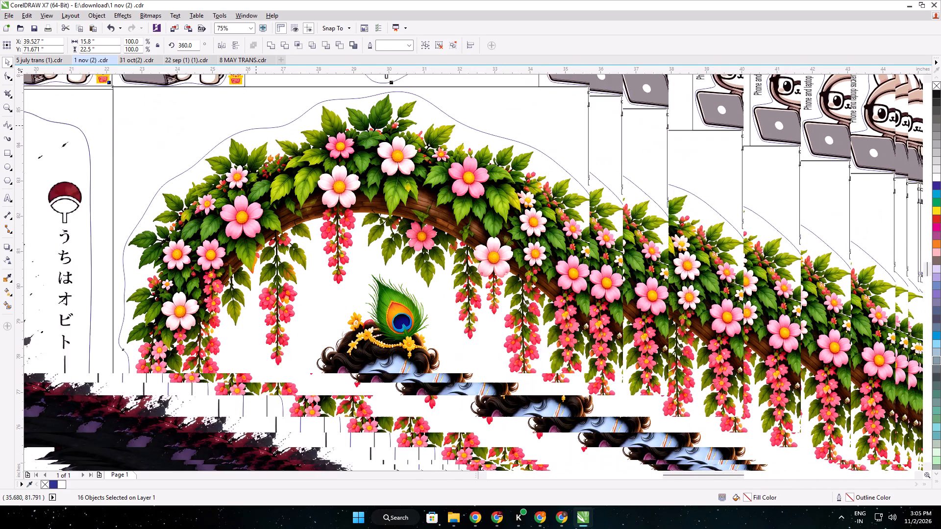
middle_click_drag(243, 122, 223, 120)
scroll(627, 249, "down", 1)
middle_click_drag(628, 266, 594, 196)
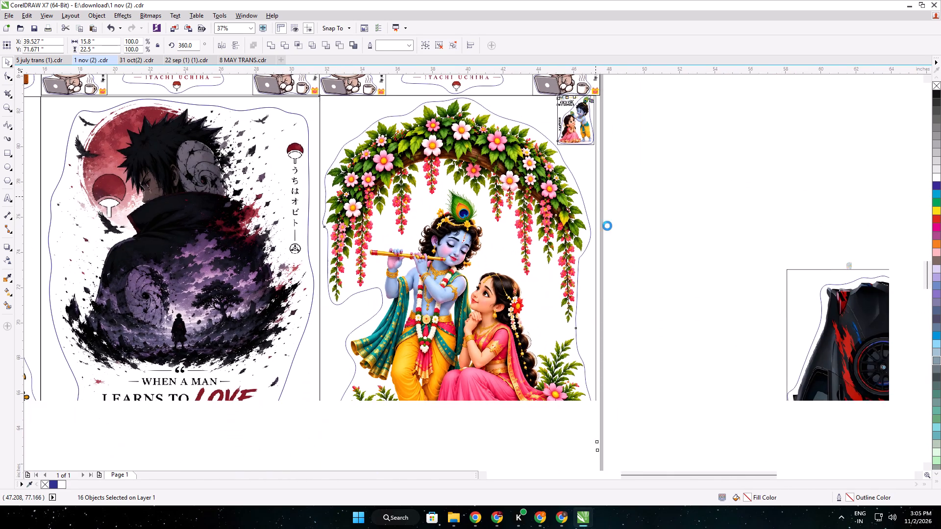
scroll(601, 293, "up", 2)
left_click_drag(594, 289, 603, 290)
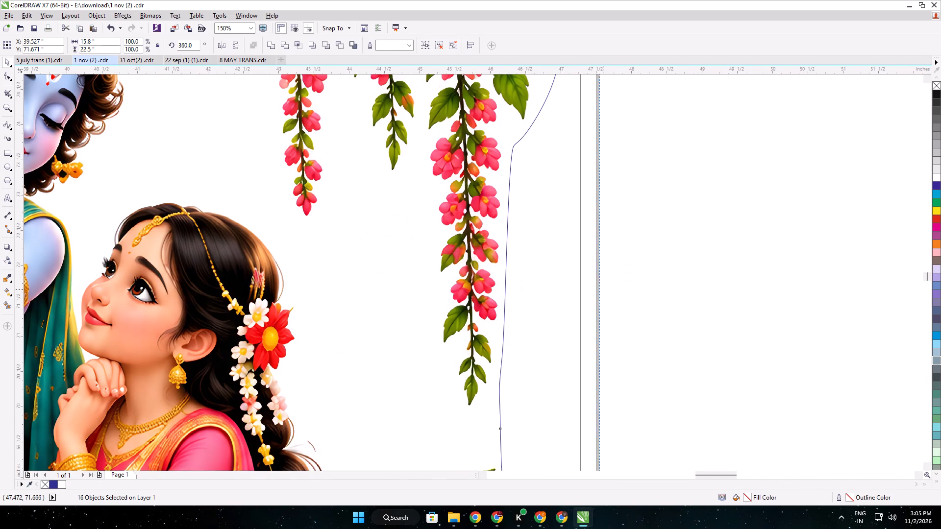
left_click_drag(603, 290, 600, 291)
scroll(613, 291, "down", 2)
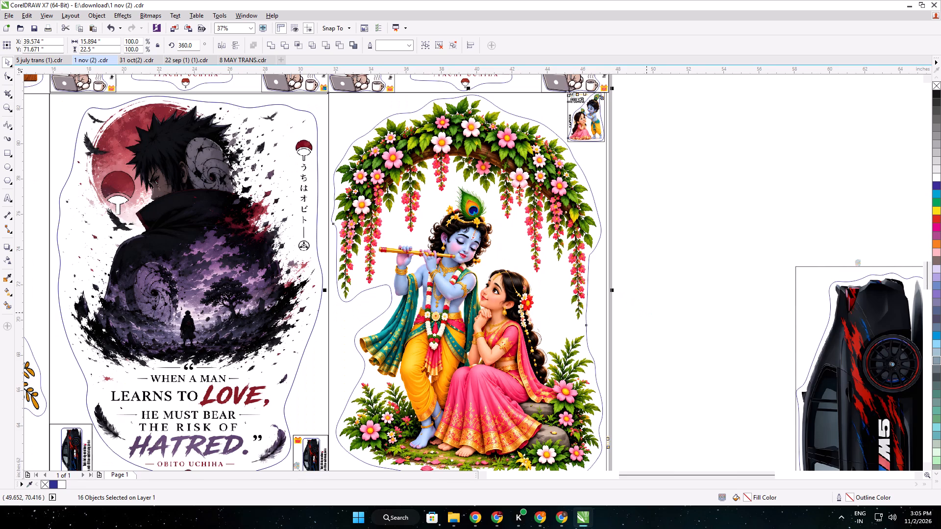
Delete the tiny graphic group overhanging the floral arch sticker's right border near its bottom.
middle_click_drag(648, 320, 617, 223)
left_click(618, 289)
left_click_drag(602, 318, 571, 370)
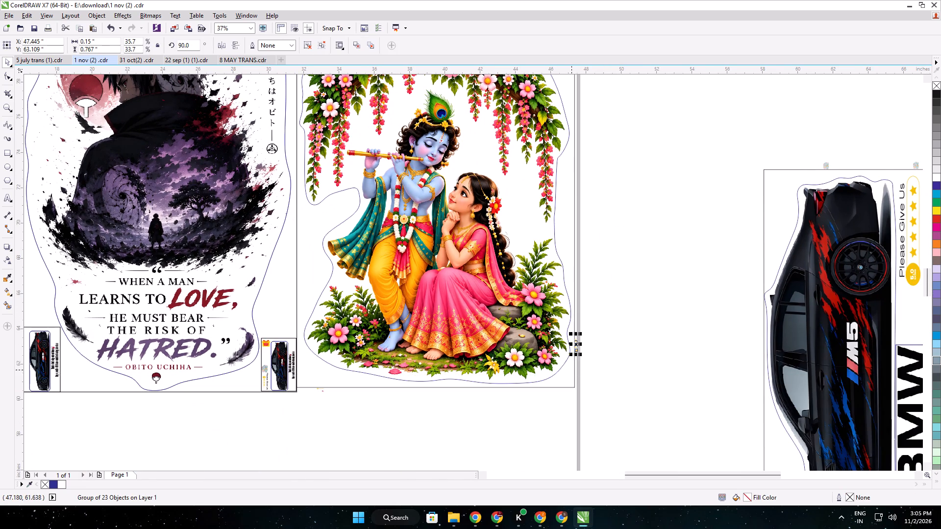
key("Delete")
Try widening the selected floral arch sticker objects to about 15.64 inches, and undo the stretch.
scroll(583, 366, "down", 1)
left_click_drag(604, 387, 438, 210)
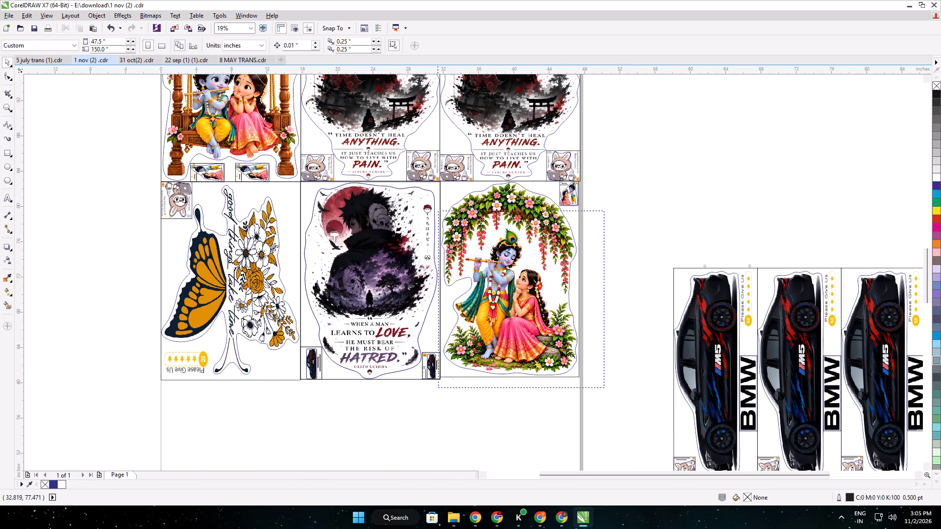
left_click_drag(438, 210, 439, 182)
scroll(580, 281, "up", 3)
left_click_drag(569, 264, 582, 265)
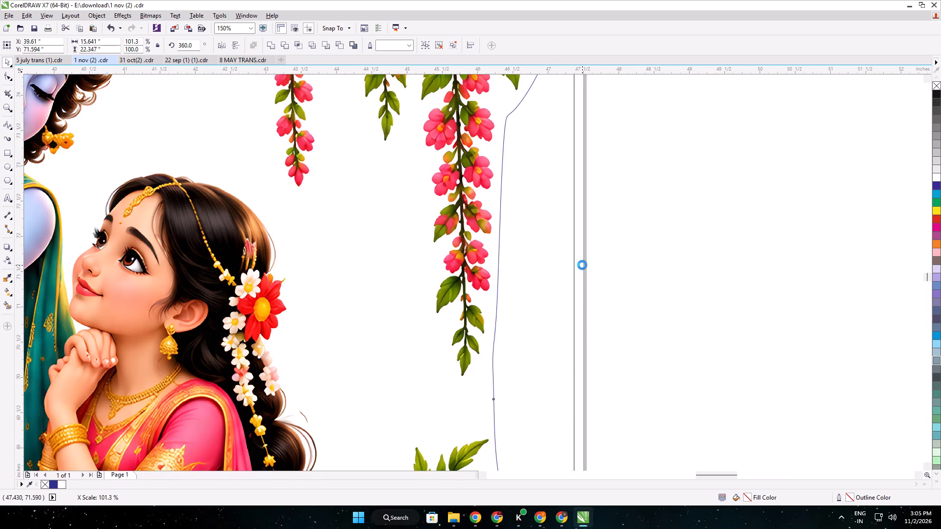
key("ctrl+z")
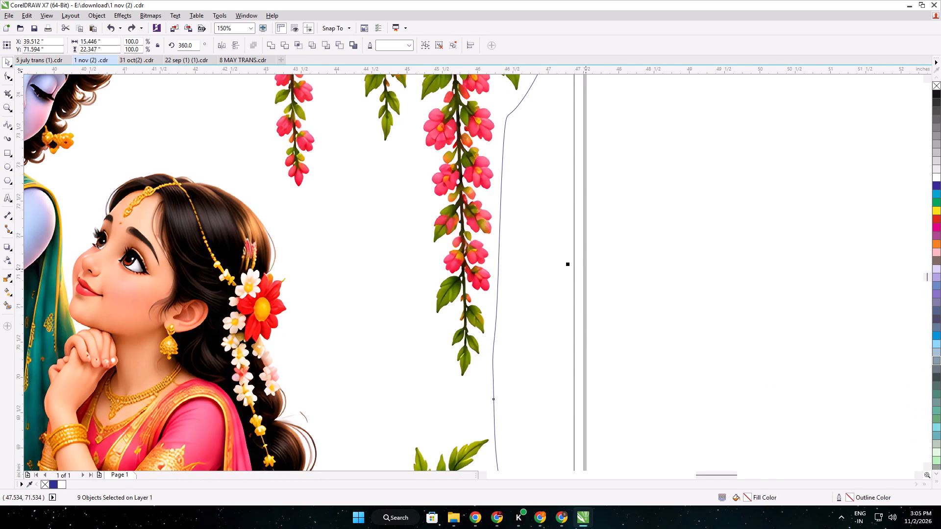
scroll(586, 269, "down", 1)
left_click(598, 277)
Delete the small stray graphics straddling the floral arch sticker's bottom border near its lower left corner.
scroll(598, 277, "down", 2)
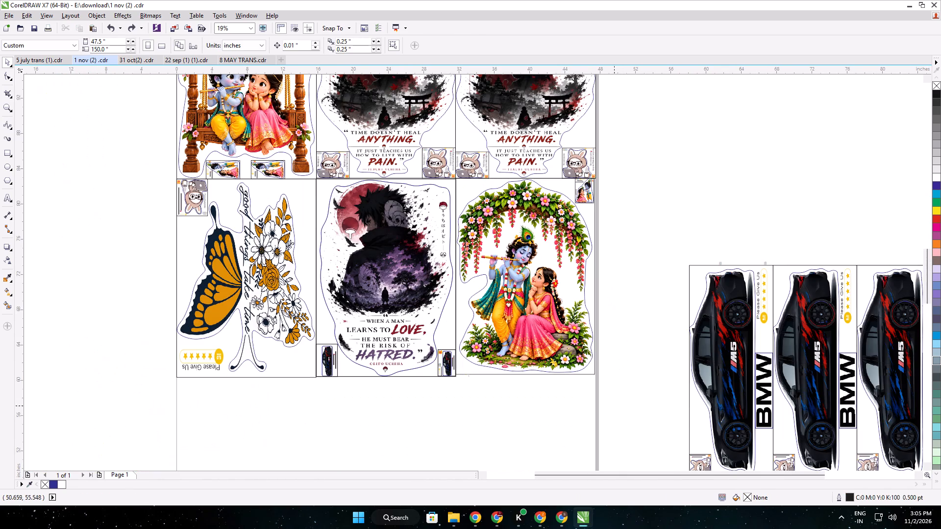
left_click_drag(611, 397, 454, 178)
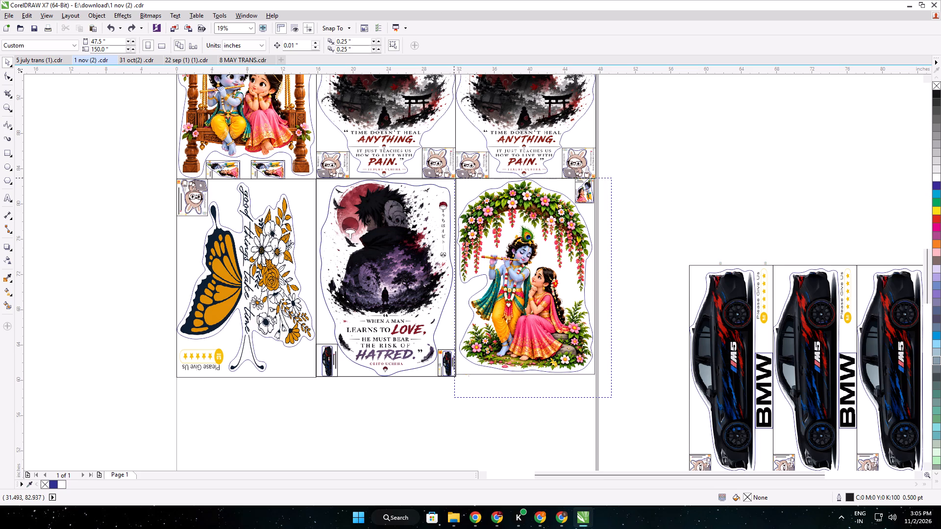
left_click_drag(454, 178, 453, 177)
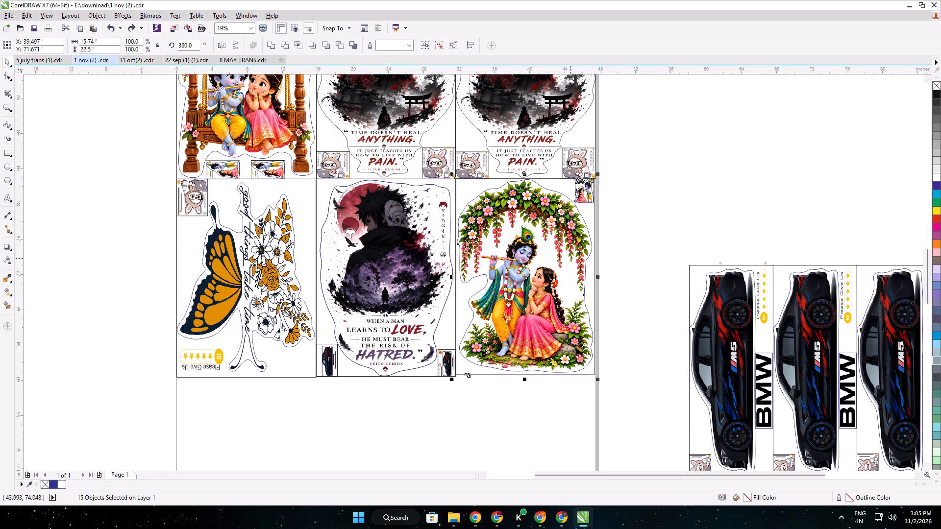
left_click(534, 409)
left_click_drag(498, 390, 463, 373)
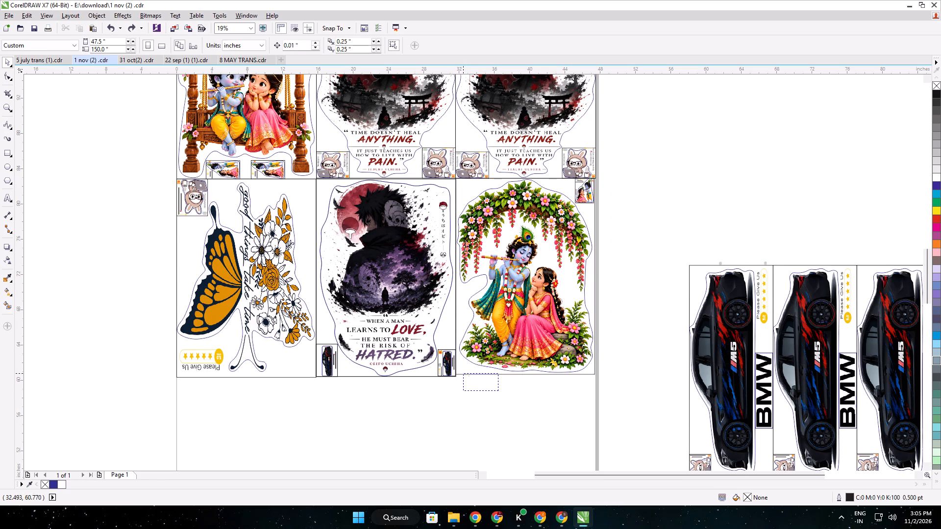
left_click_drag(463, 373, 461, 373)
key("Delete")
Stretch the floral arch sticker downward to about 22.48 inches high, level with the Love/Hatred sticker's bottom border.
left_click_drag(608, 382, 459, 176)
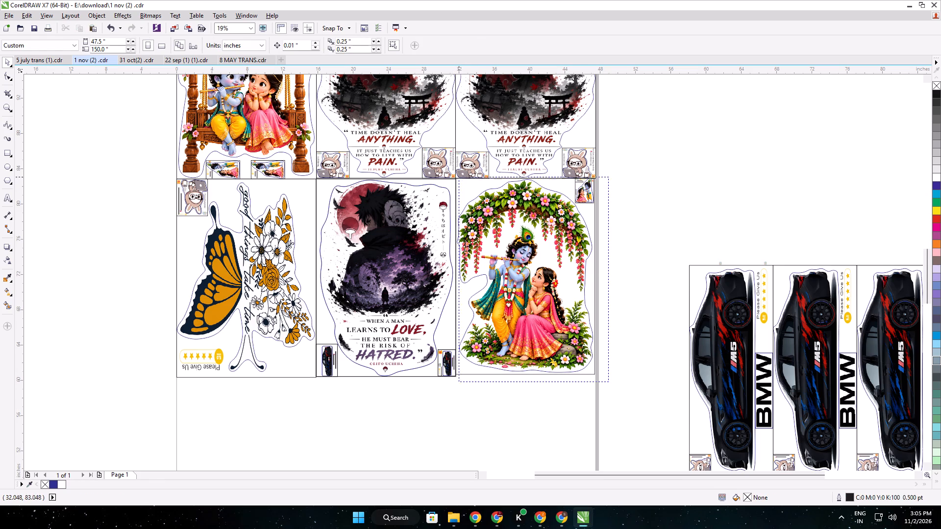
left_click_drag(459, 176, 454, 179)
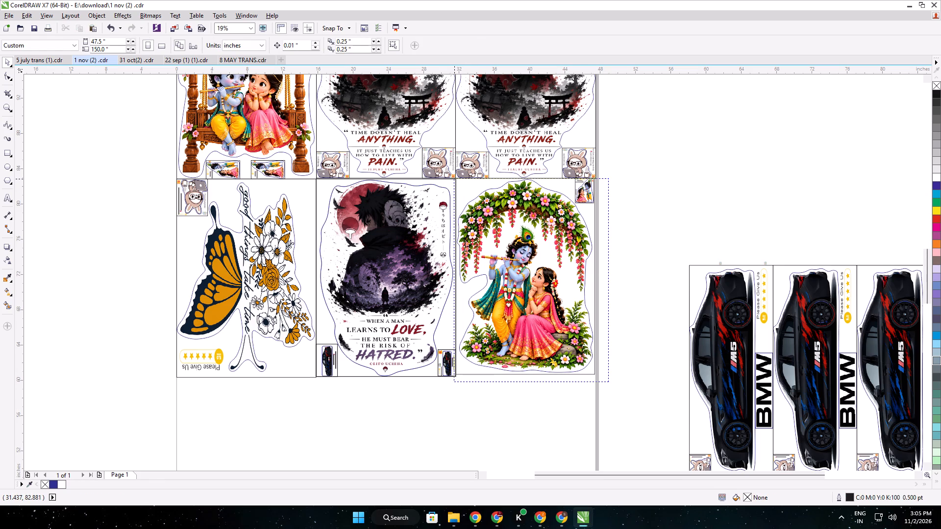
left_click_drag(454, 179, 453, 177)
scroll(502, 391, "up", 1)
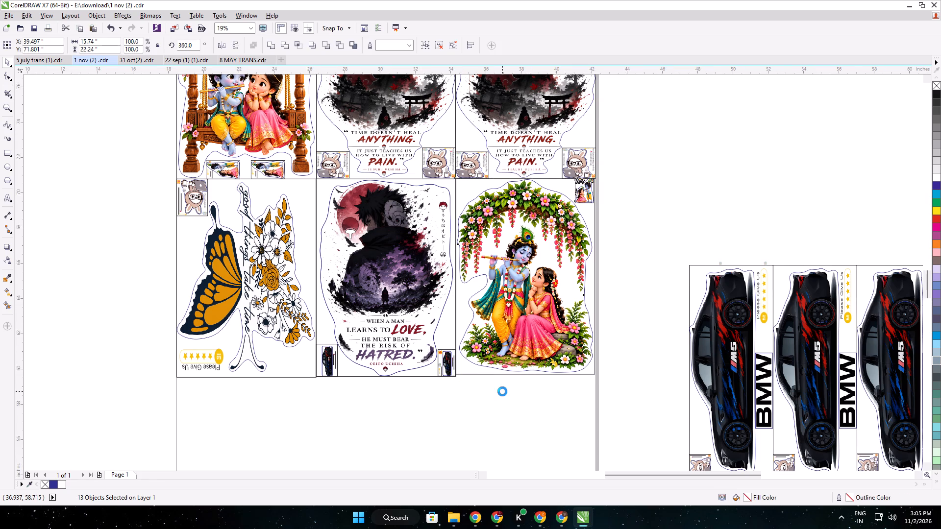
scroll(506, 385, "up", 1)
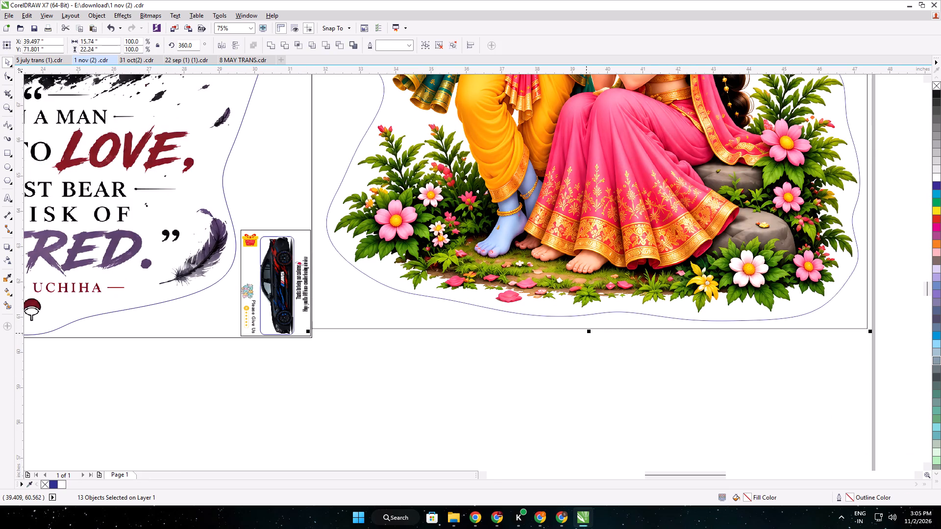
left_click_drag(588, 334, 589, 339)
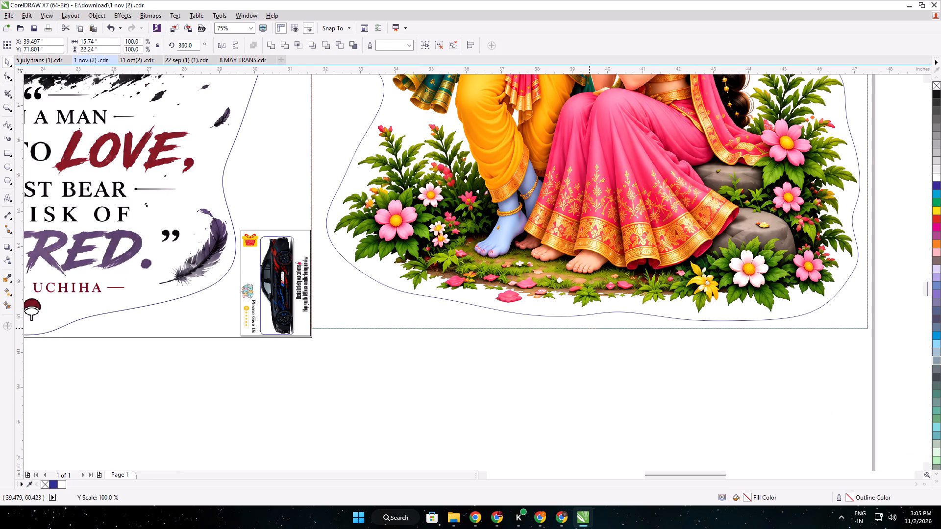
left_click_drag(589, 339, 589, 342)
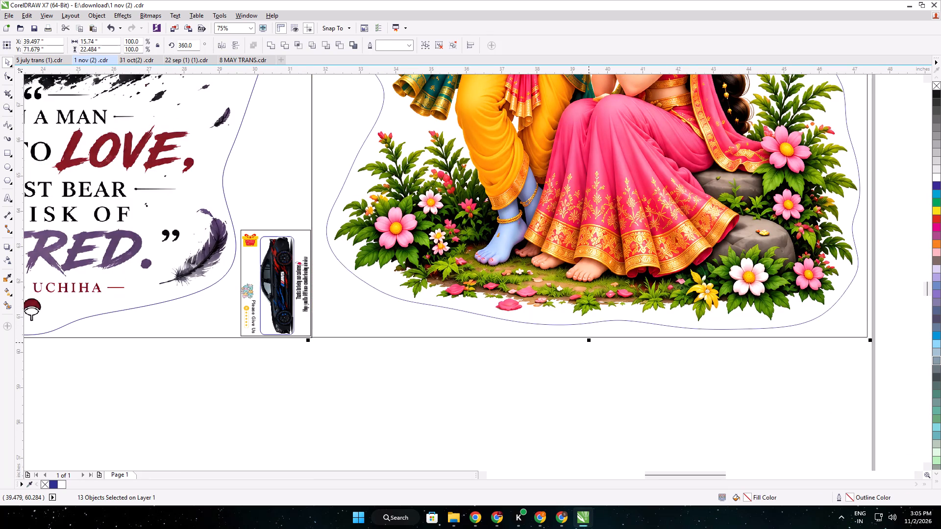
Stretch the floral arch sticker's right border outward so it meets the page's right edge.
middle_click_drag(860, 170, 656, 375)
scroll(706, 219, "up", 1)
middle_click_drag(707, 221, 700, 324)
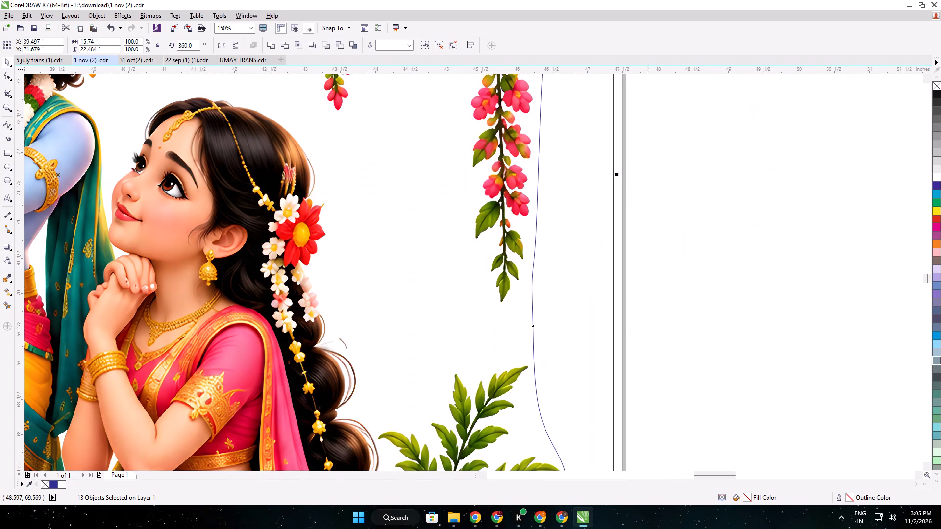
scroll(620, 178, "up", 2)
left_click_drag(595, 166, 633, 174)
left_click(662, 186)
Examine the finished bottom row, the empty page space beneath it and the spare designs beside the page.
scroll(617, 178, "down", 2)
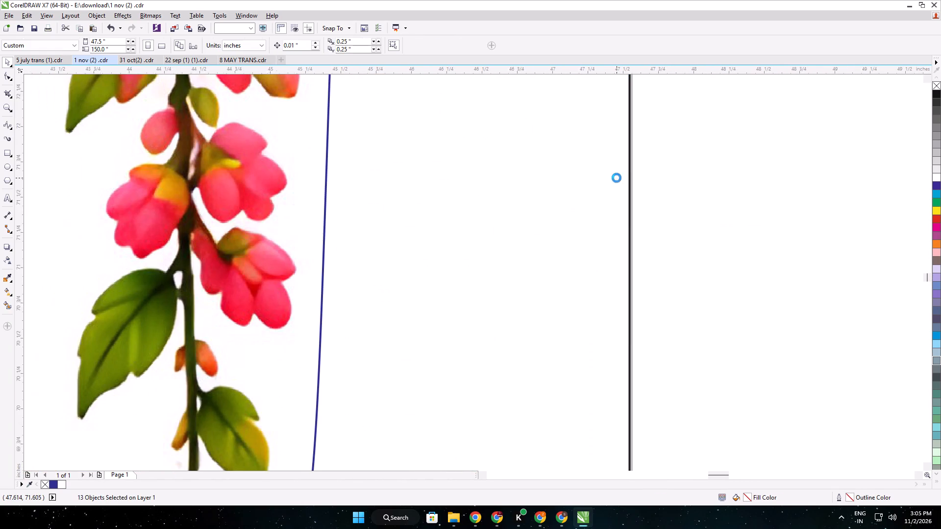
scroll(617, 178, "down", 5)
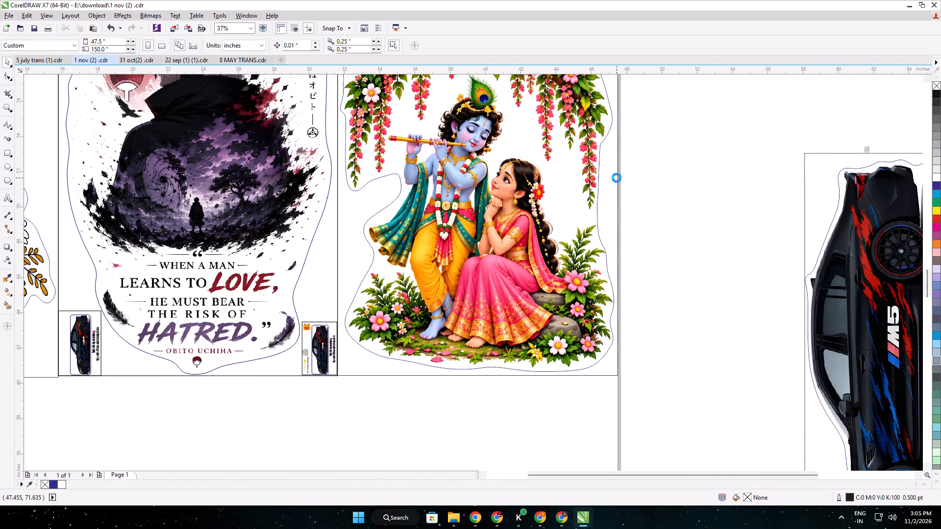
middle_click_drag(617, 178, 615, 202)
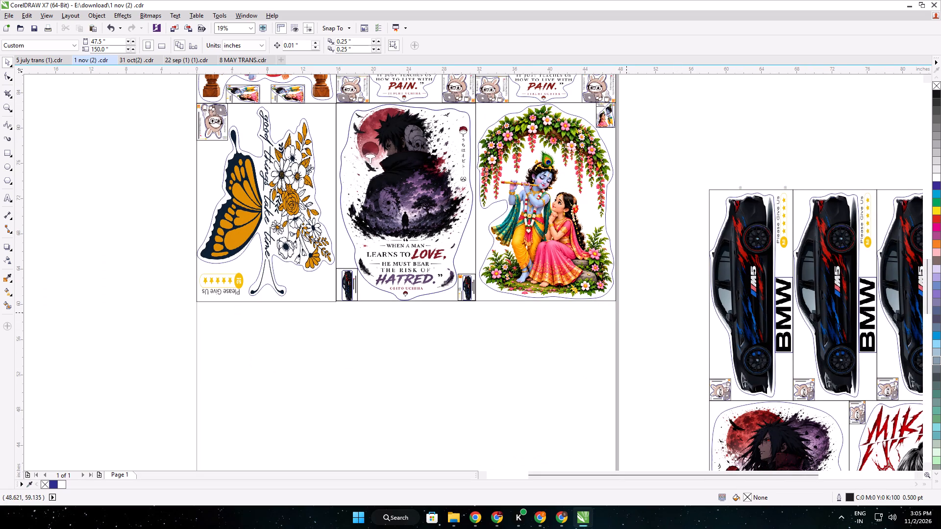
left_click_drag(626, 313, 607, 313)
scroll(644, 317, "down", 1)
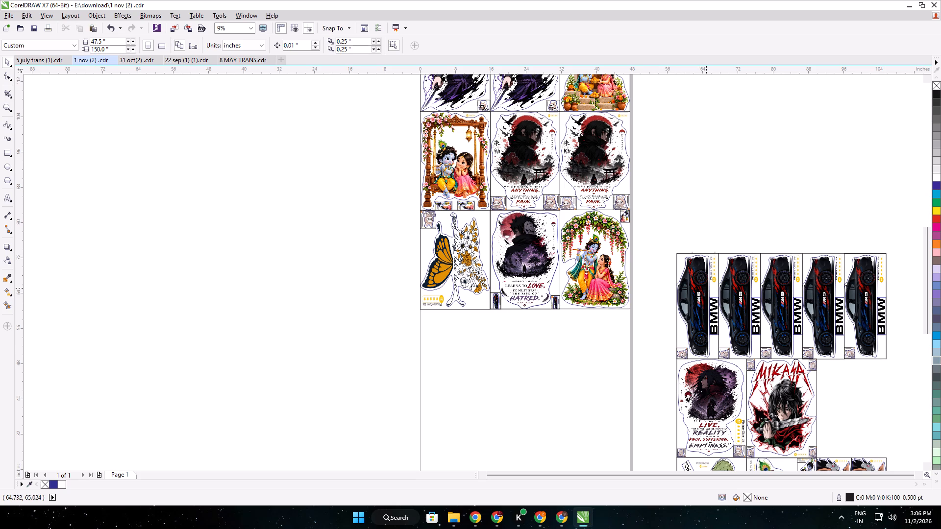
middle_click_drag(762, 344, 719, 223)
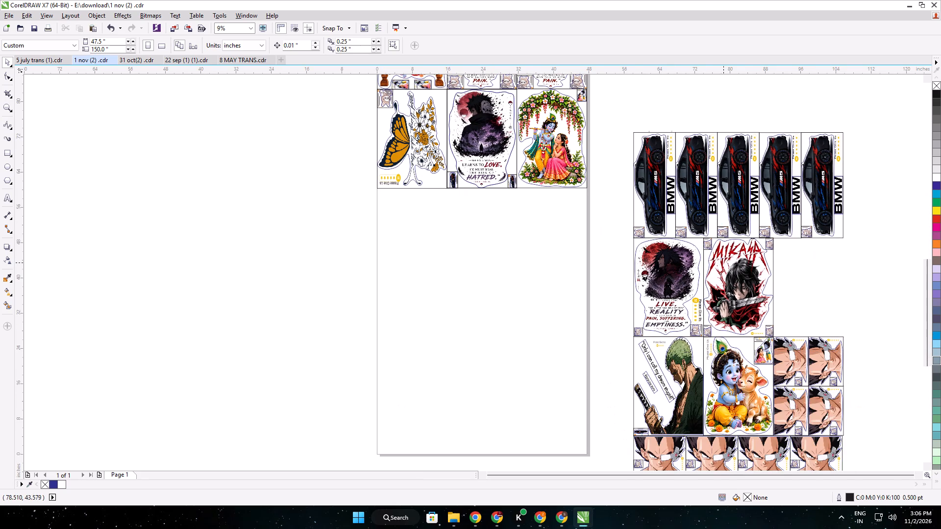
scroll(723, 263, "down", 1)
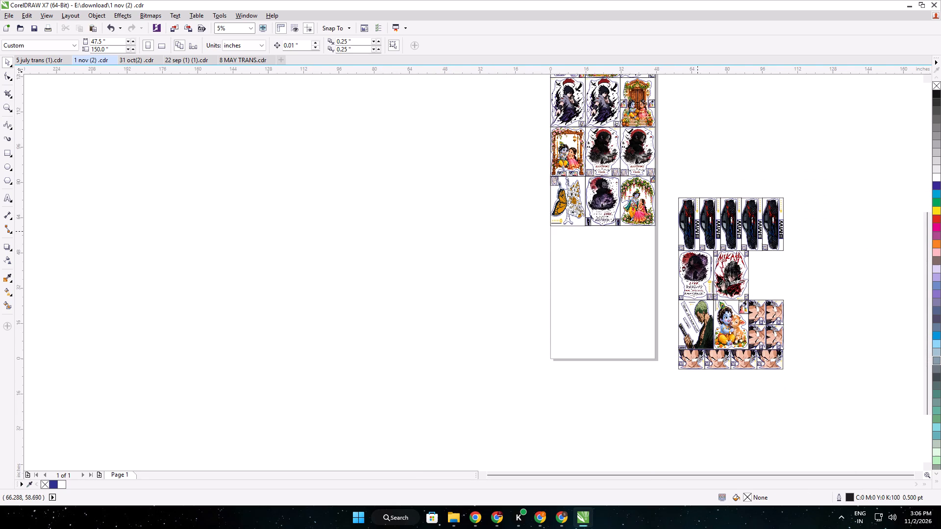
scroll(699, 232, "up", 1)
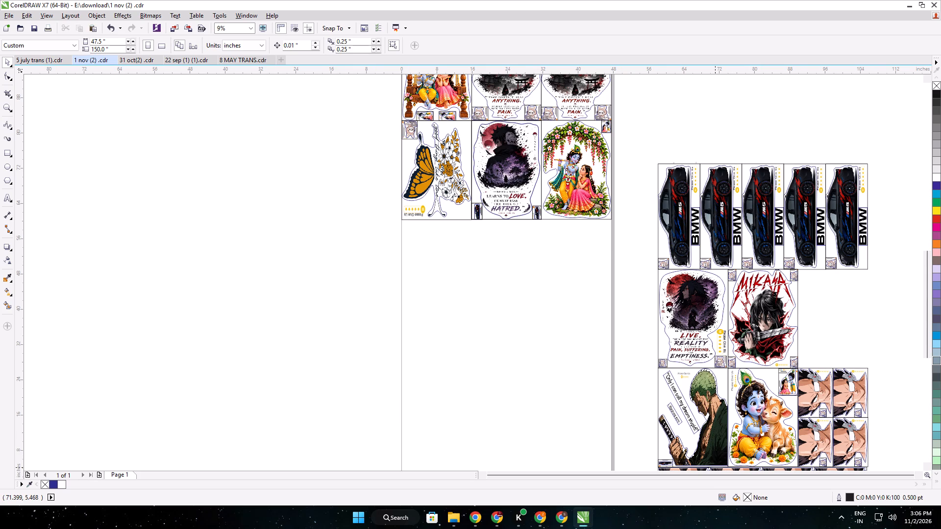
Switch to Chrome and refresh the Innovate Productes home dashboard in the Meesho Supplier Panel.
left_click(534, 521)
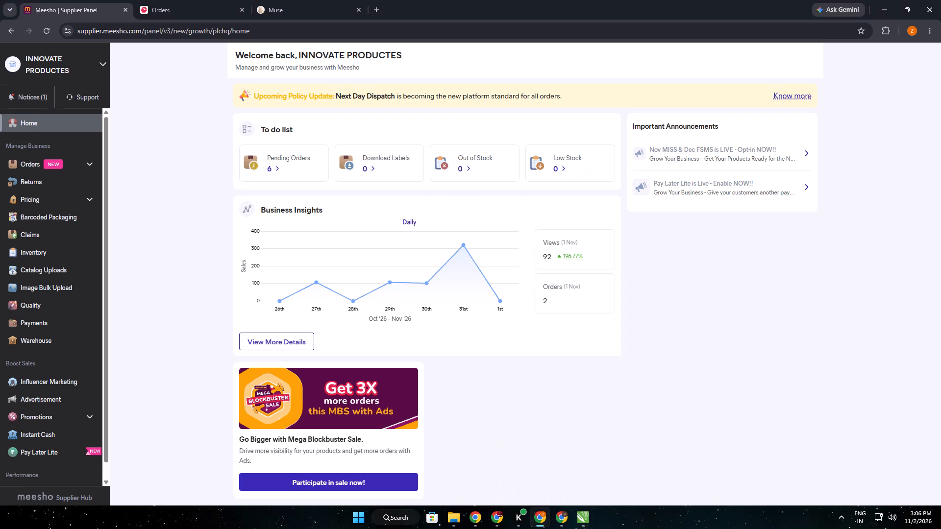
left_click(47, 38)
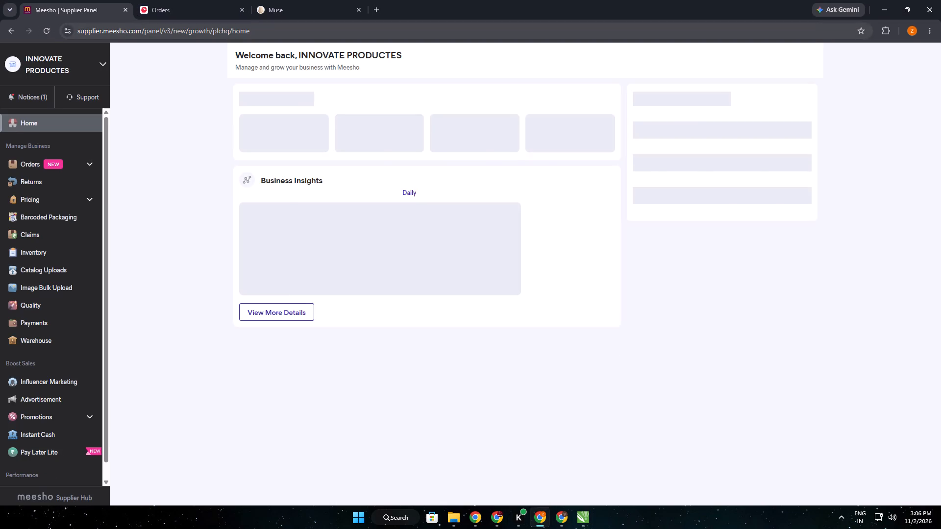
Review the performance details and catalog list of the live ₹100 total-budget ad campaign, and return to the supplier home page.
left_click(54, 404)
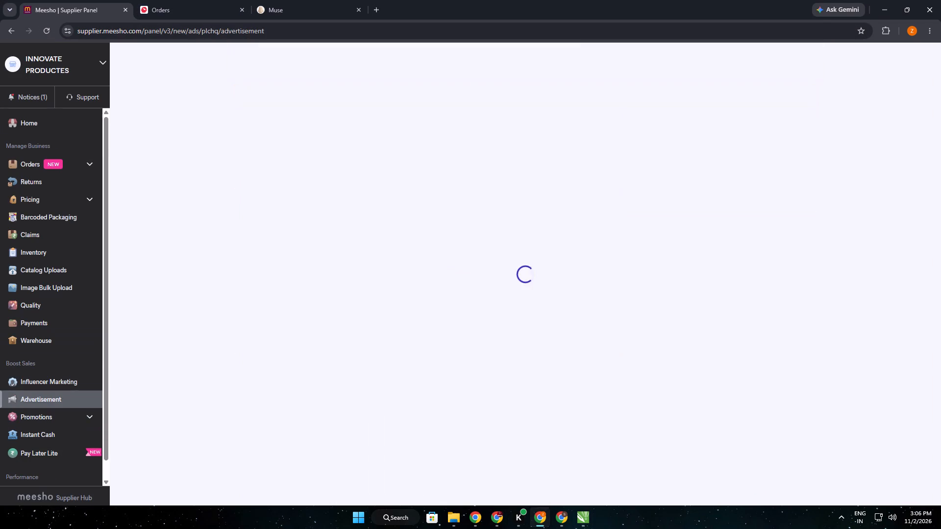
scroll(437, 270, "down", 2)
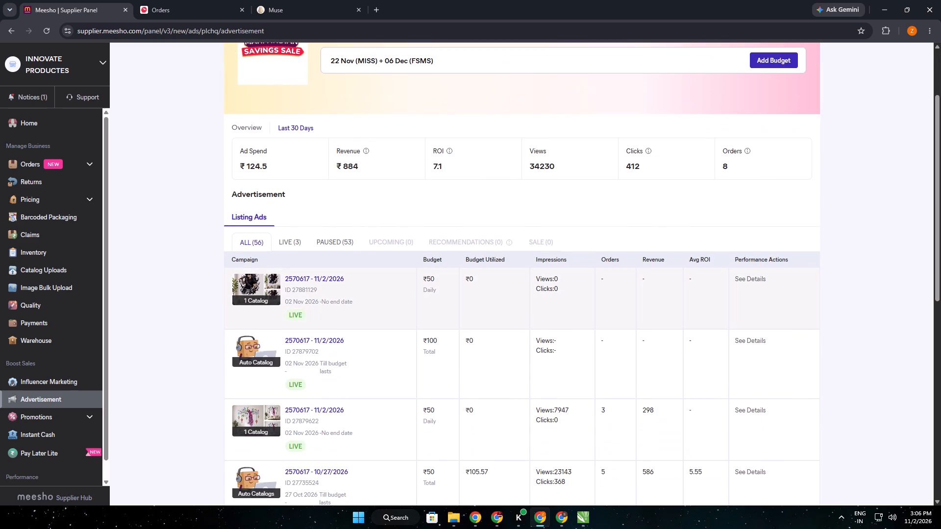
left_click(748, 331)
left_click(749, 338)
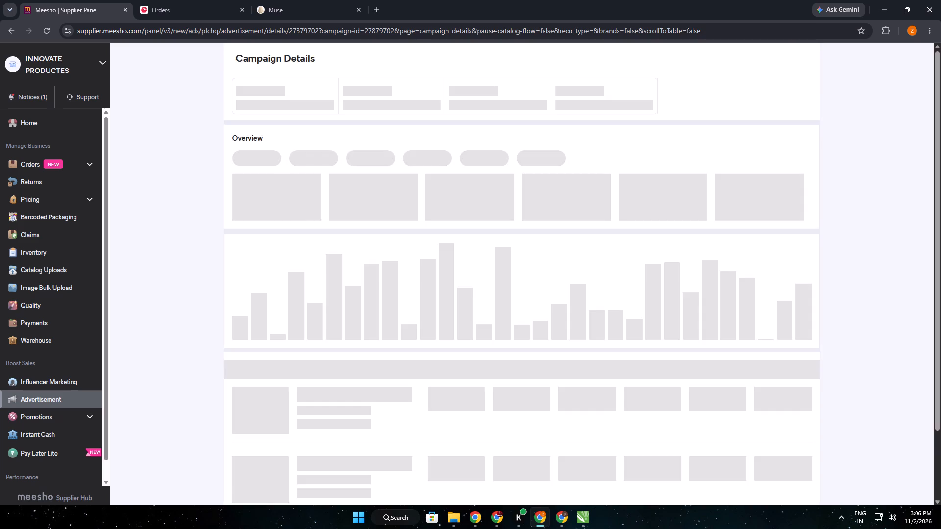
scroll(579, 328, "down", 7)
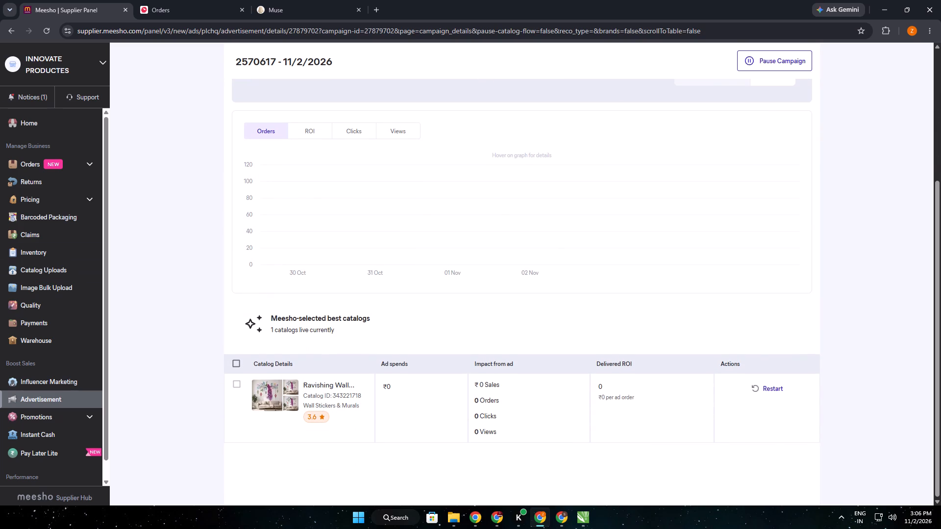
left_click(52, 123)
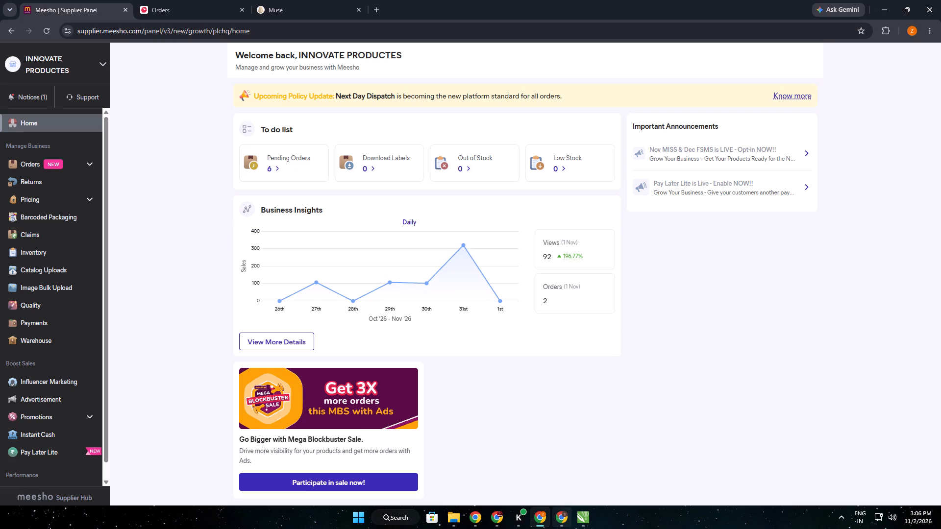
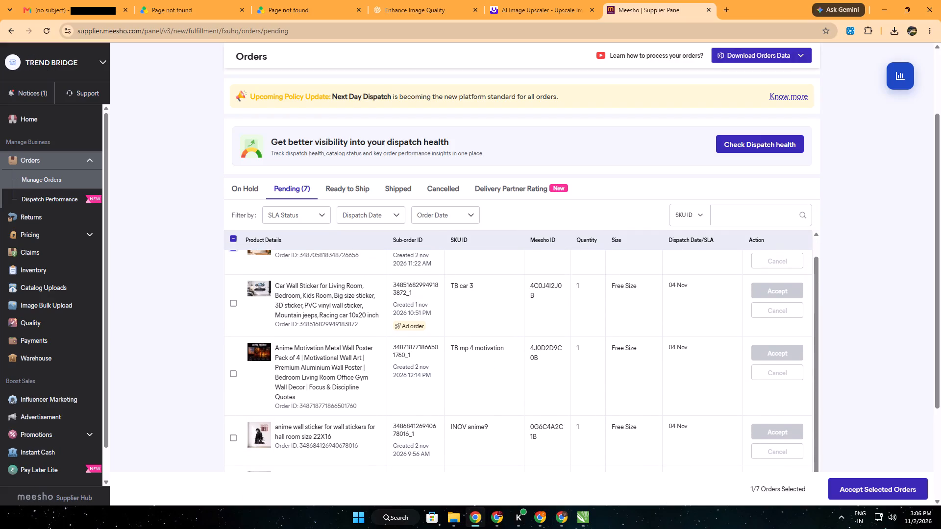
Select the INOV anime9 and TB toji orders in the pending list, in addition to the one already selected.
scroll(241, 359, "down", 1)
left_click(234, 393)
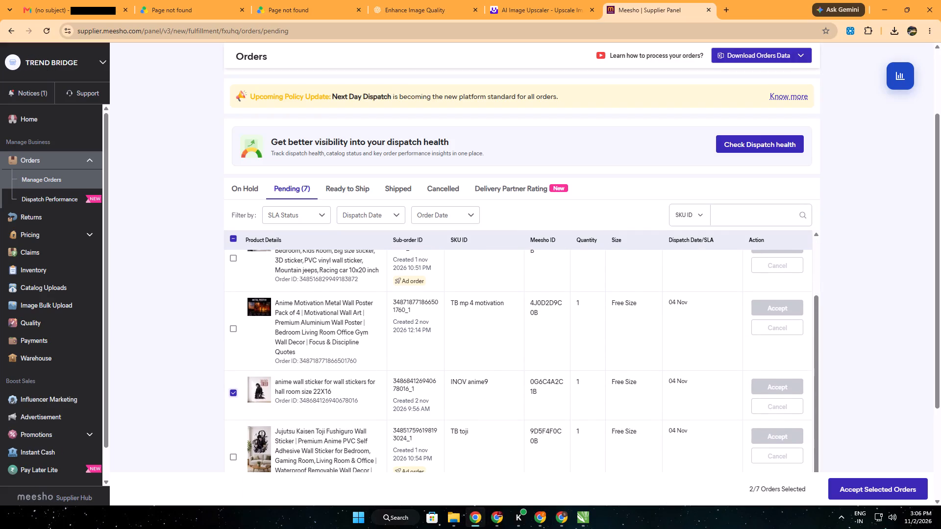
scroll(351, 363, "down", 3)
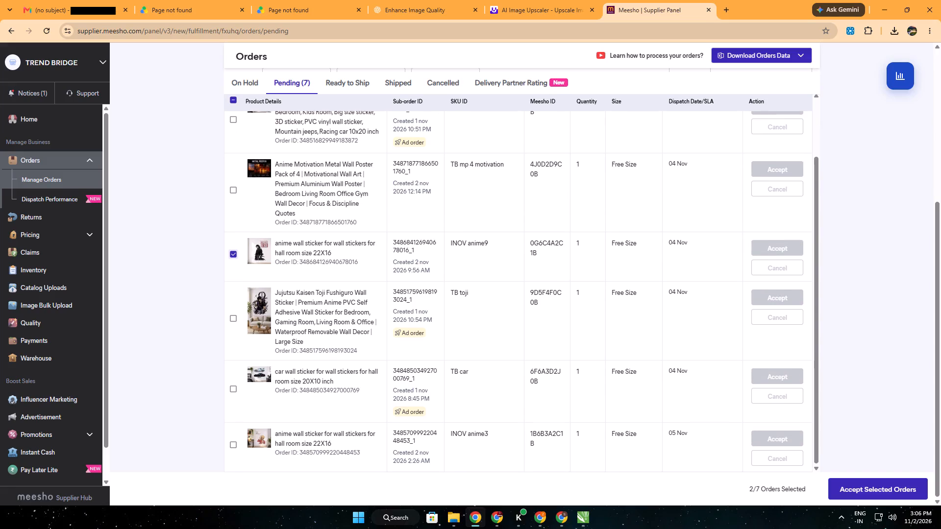
left_click(229, 319)
Switch to File Explorer's Downloads folder containing the saved CorelDRAW sticker layouts.
left_click(455, 517)
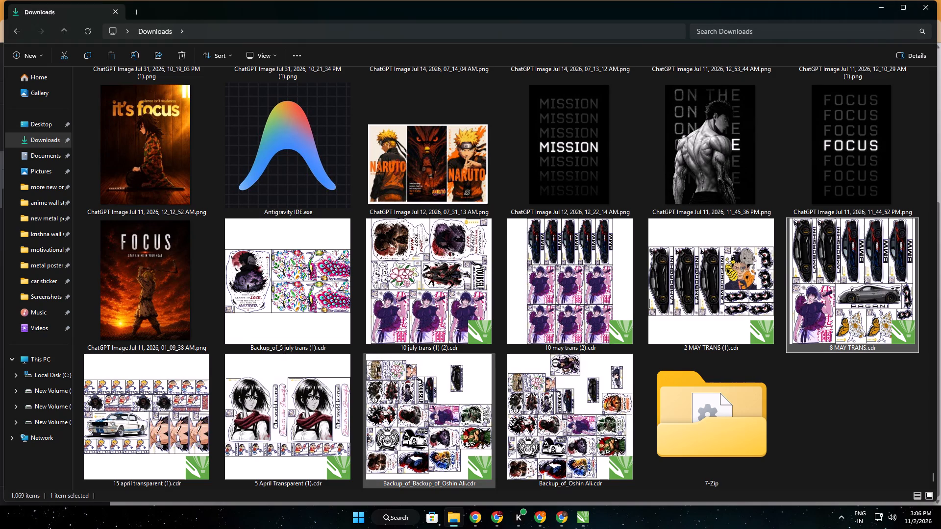
Find the older print layout 28 oct urgent .cdr in the Downloads folder and open it in CorelDRAW.
scroll(419, 342, "up", 5)
scroll(419, 337, "up", 18)
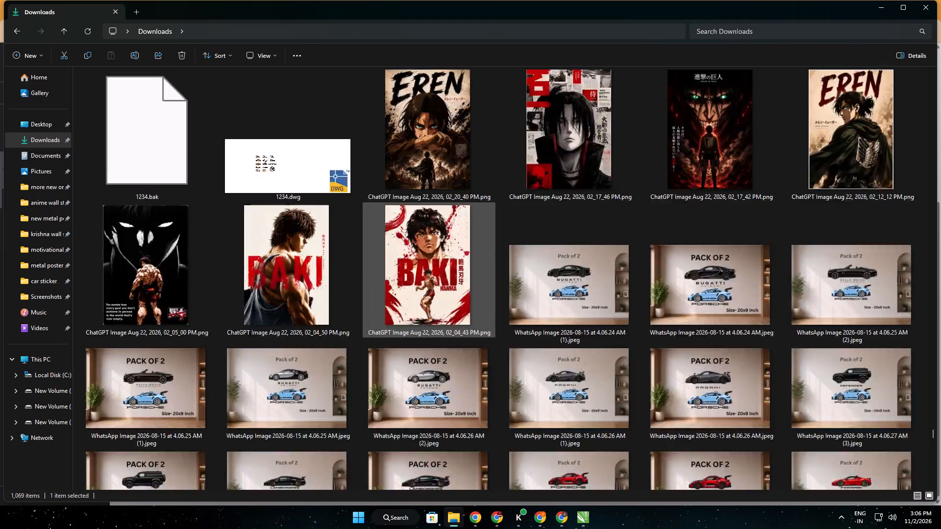
scroll(419, 335, "up", 13)
scroll(419, 335, "up", 13)
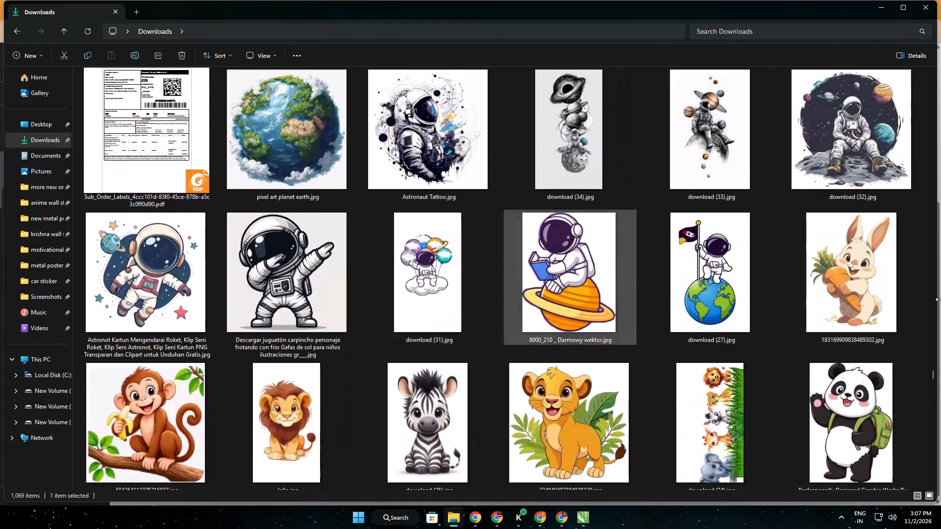
key("Home")
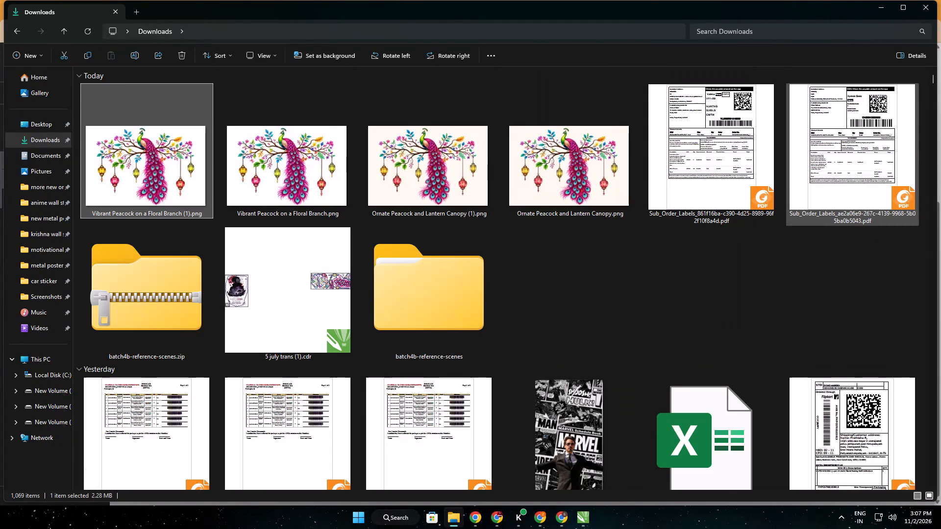
scroll(882, 202, "down", 3)
scroll(940, 332, "down", 4)
scroll(843, 354, "down", 5)
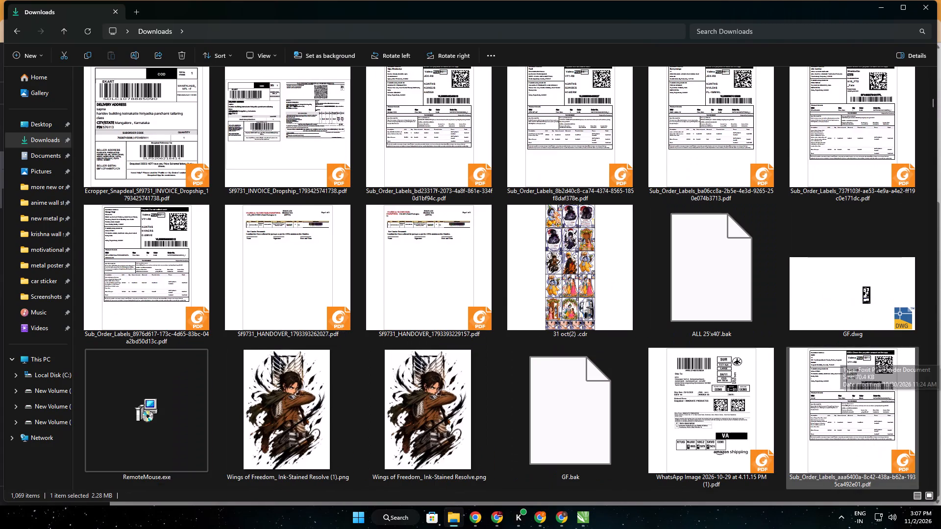
scroll(539, 284, "down", 3)
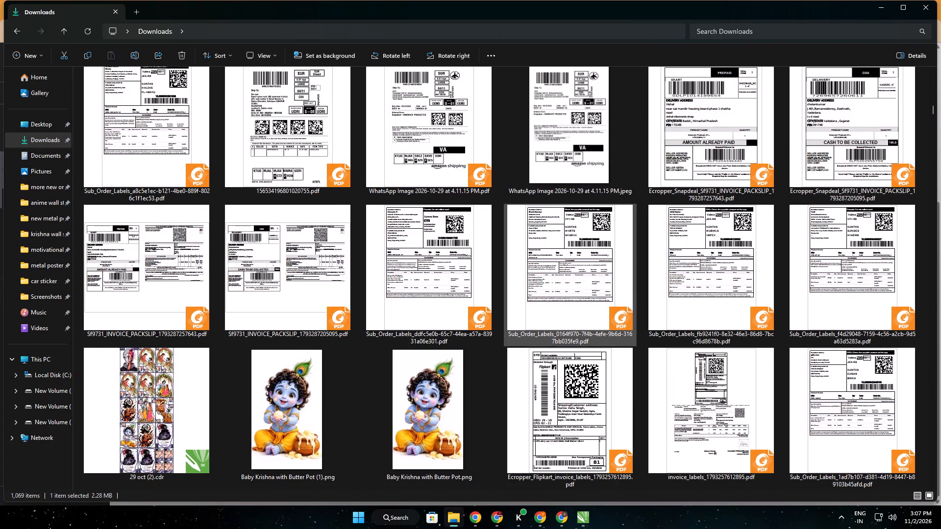
scroll(366, 313, "down", 6)
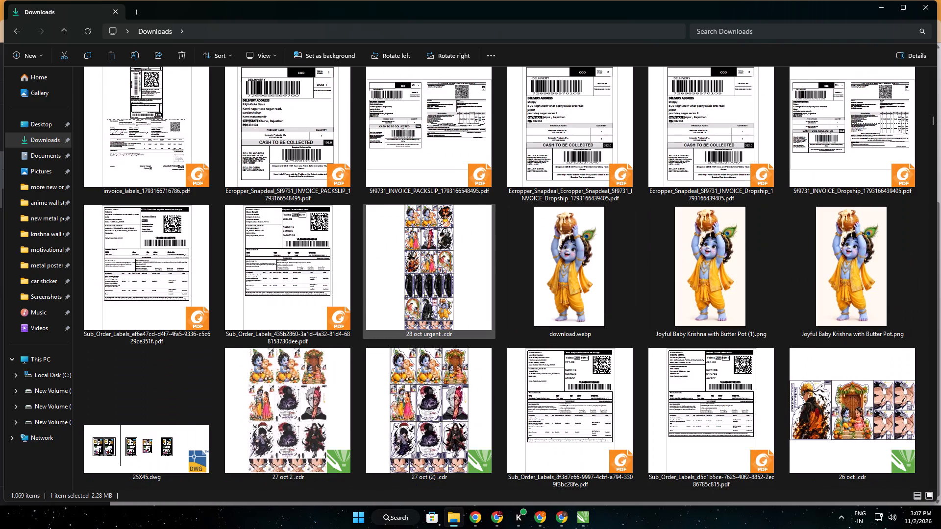
double_click(418, 302)
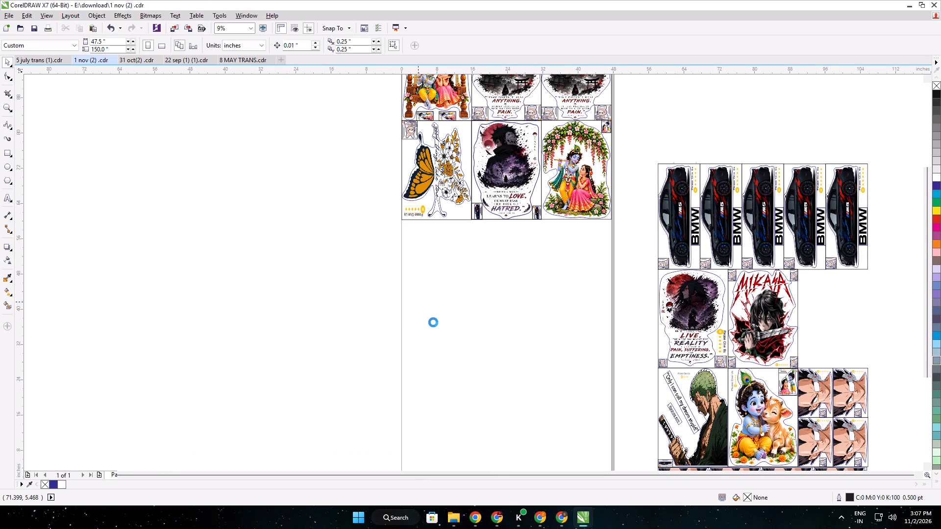
Copy the black samurai "TIRED" sticker from 28 oct urgent .cdr into 1 nov (2) .cdr, placing it below the butterfly sticker.
scroll(501, 323, "up", 1)
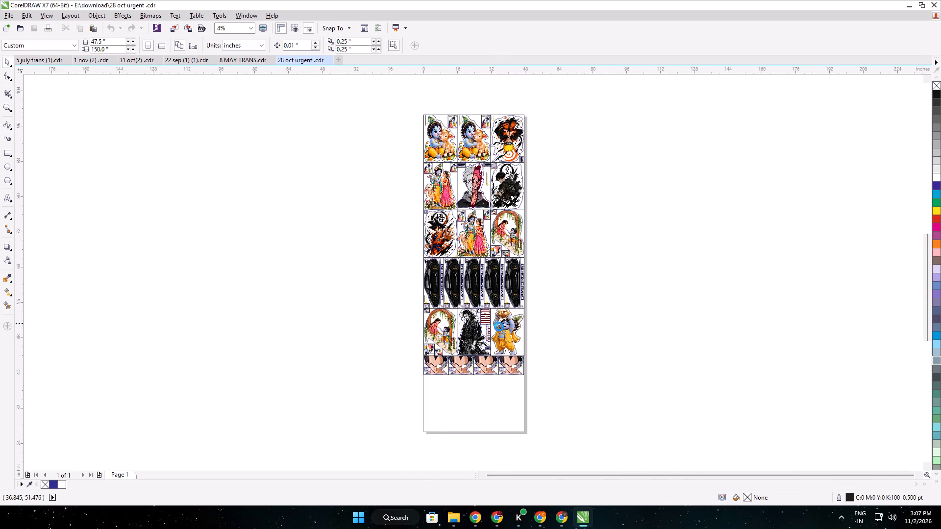
left_click_drag(552, 394, 518, 361)
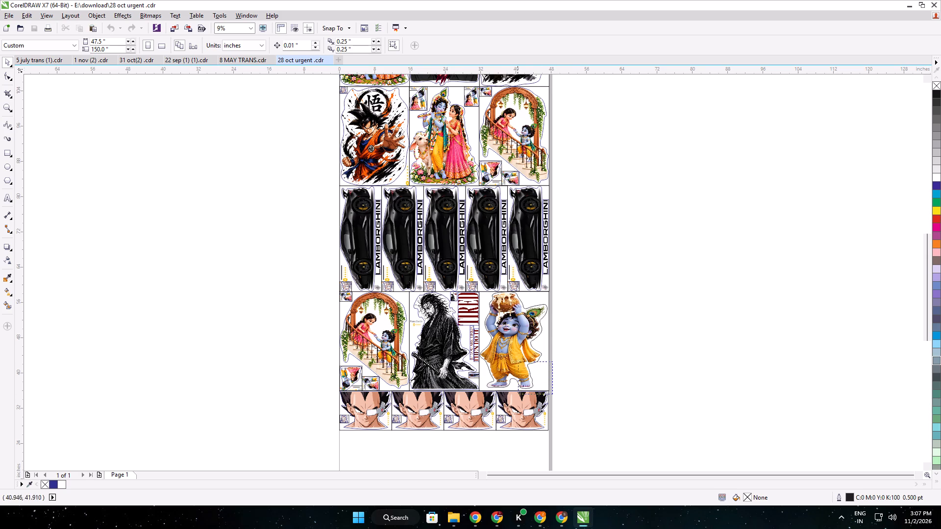
left_click_drag(518, 361, 400, 292)
right_click_drag(474, 289, 400, 292)
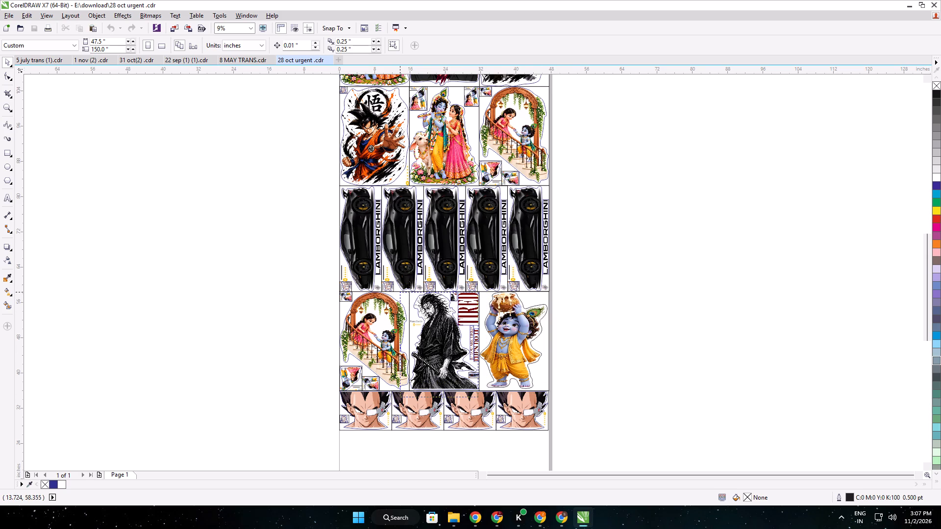
right_click_drag(400, 292, 403, 290)
left_click_drag(400, 292, 403, 289)
key("ctrl+c")
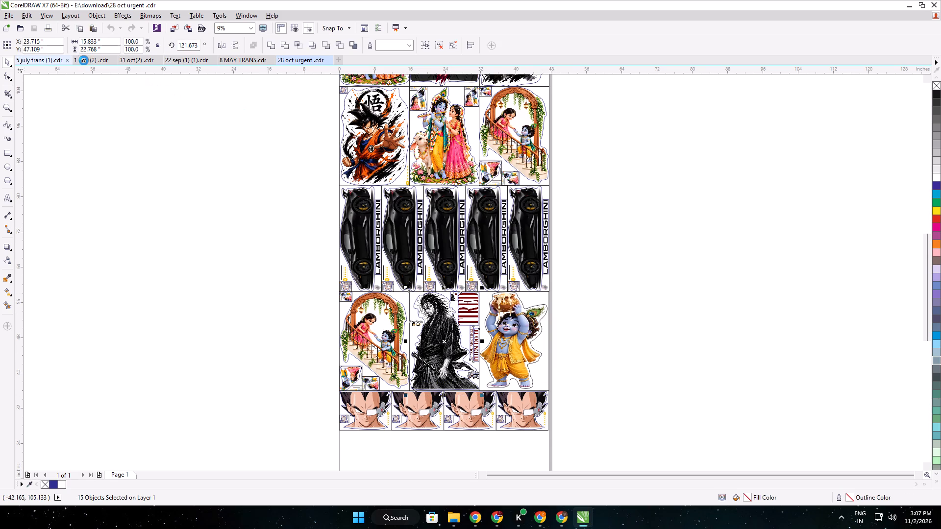
left_click(90, 67)
left_click(88, 63)
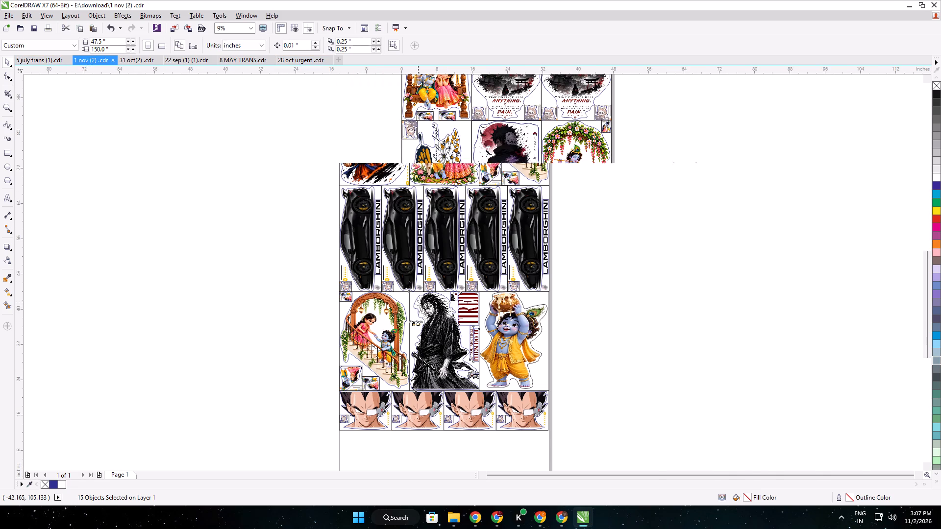
key("ctrl+v")
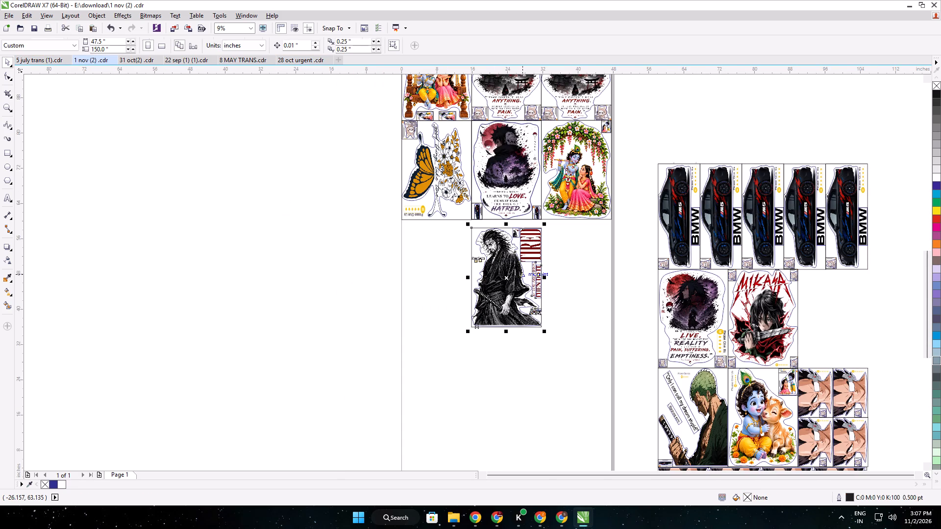
left_click_drag(505, 273, 459, 282)
Delete the small stray graphics below the pasted samurai sticker's lower left corner.
scroll(443, 280, "up", 2)
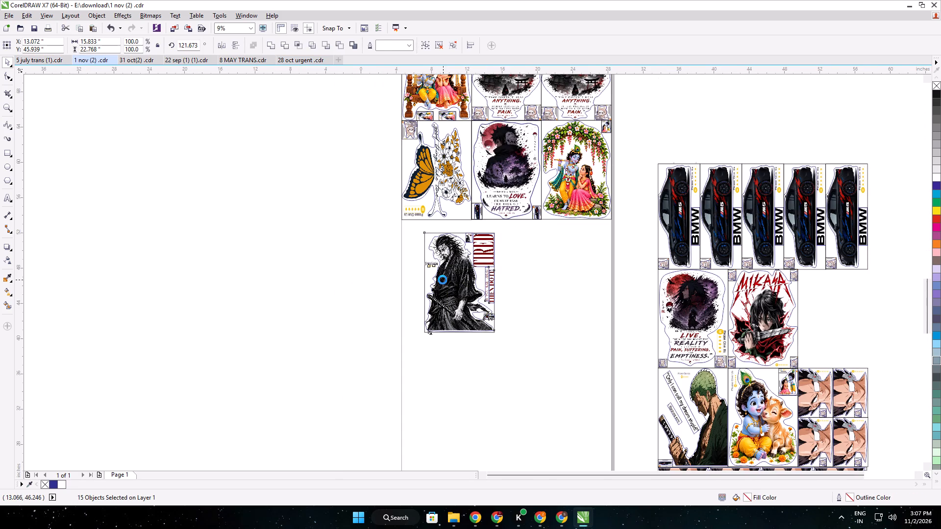
left_click(432, 417)
left_click_drag(437, 411, 398, 382)
key("Delete")
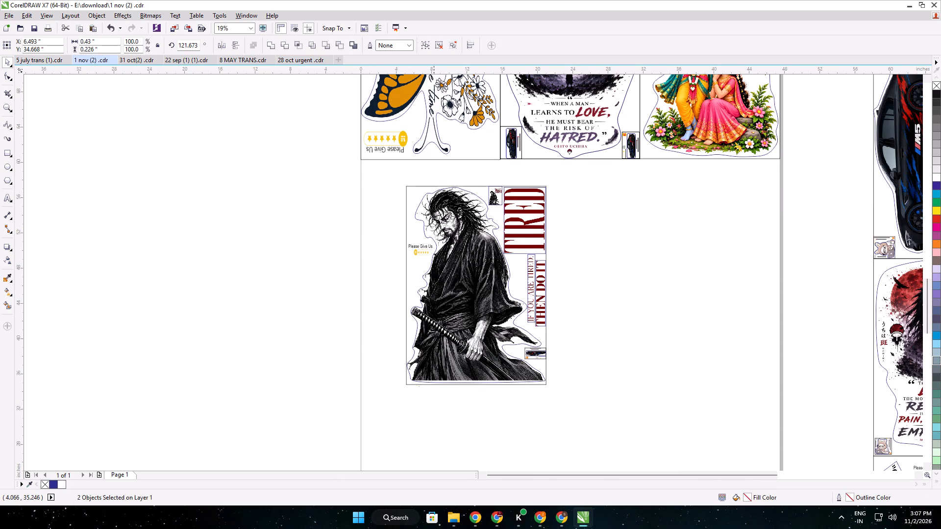
Move the whole samurai sticker flush with the page's left edge, its top border meeting the butterfly sticker's bottom border.
left_click_drag(566, 413, 373, 153)
left_click_drag(470, 234, 411, 216)
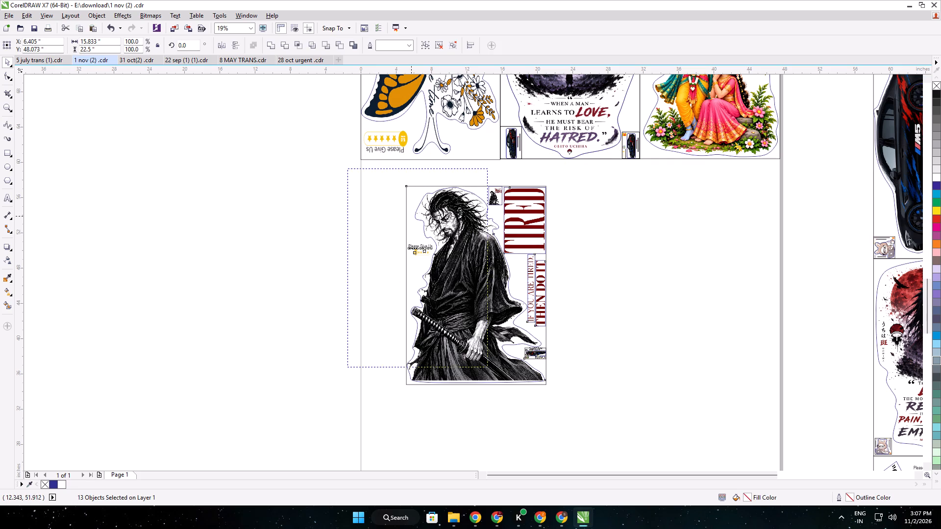
left_click_drag(411, 216, 422, 209)
scroll(372, 159, "up", 2)
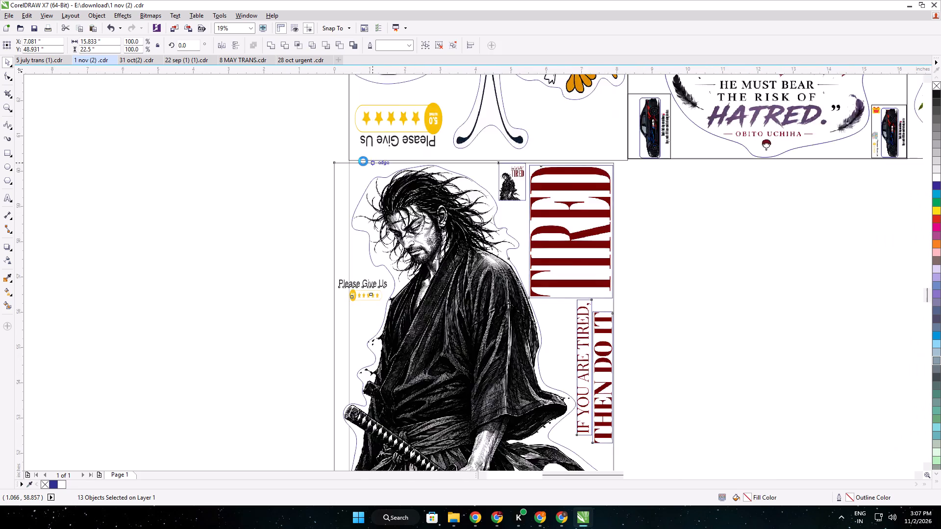
scroll(363, 161, "up", 2)
left_click_drag(347, 203, 466, 187)
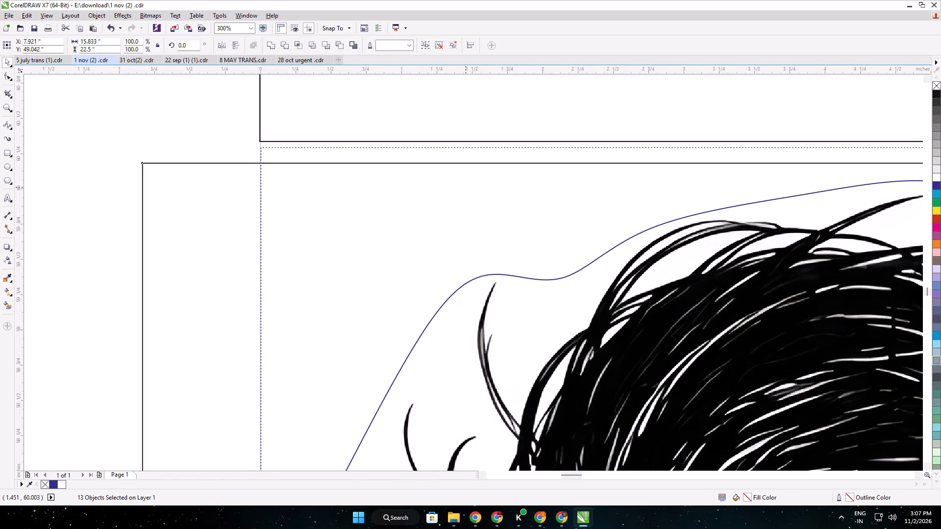
left_click_drag(466, 187, 466, 182)
scroll(328, 174, "up", 1)
key("Left")
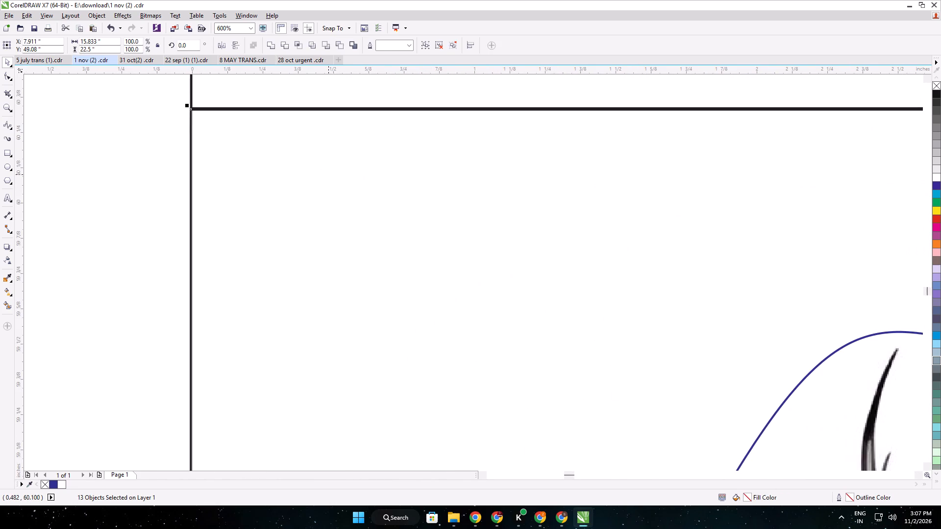
Examine the current page and the designs in 31 oct(2) .cdr, 22 sep (1) (1).cdr, 8 MAY TRANS.cdr and 28 oct urgent .cdr.
scroll(327, 174, "down", 13)
middle_click_drag(525, 208, 347, 206)
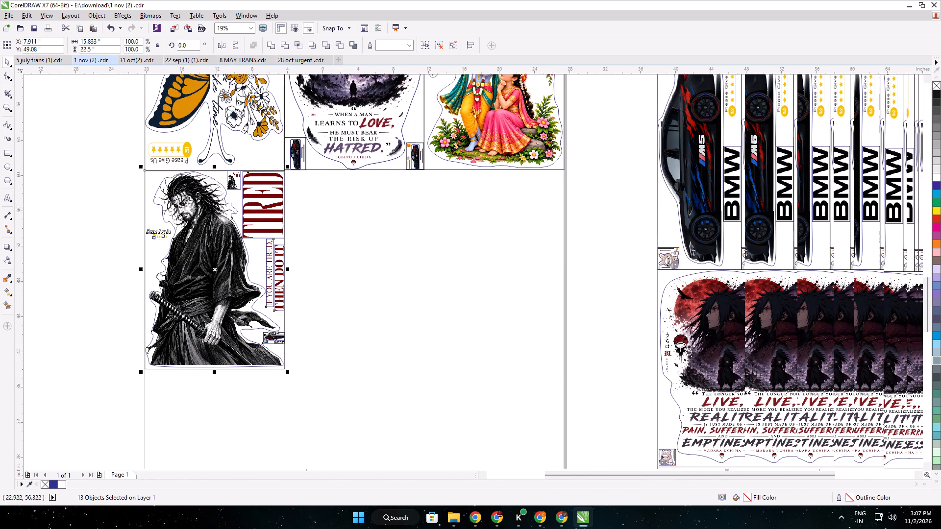
middle_click_drag(347, 206, 263, 217)
scroll(632, 314, "down", 2)
middle_click_drag(680, 330, 647, 196)
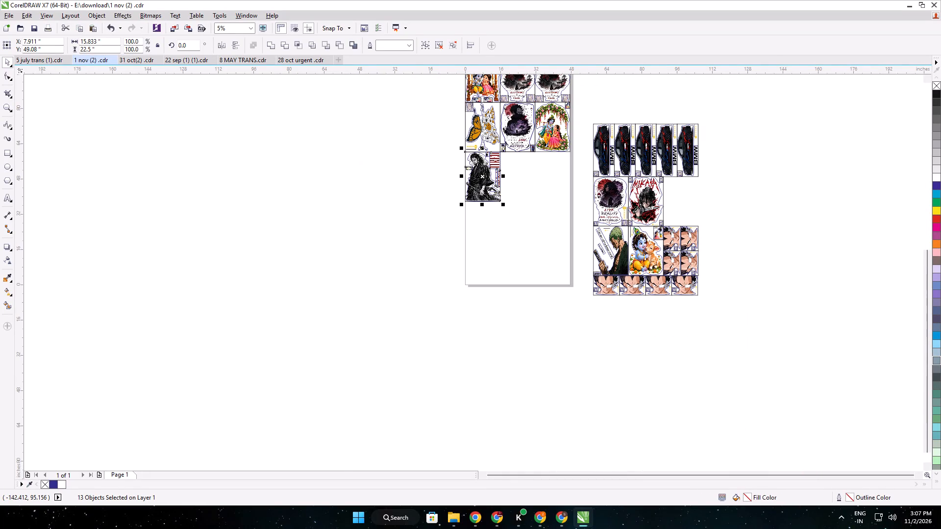
left_click(145, 58)
scroll(243, 164, "down", 1)
middle_click_drag(243, 164, 303, 302)
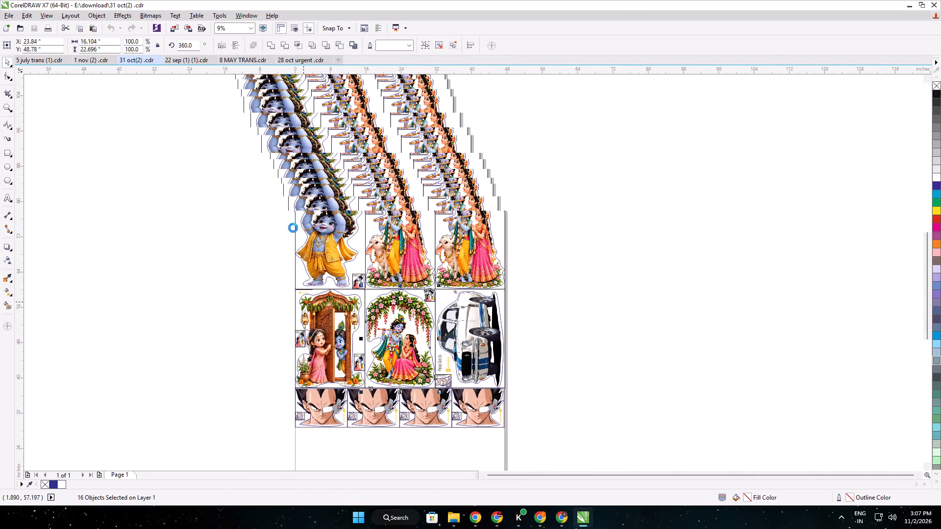
scroll(294, 188, "down", 1)
middle_click_drag(299, 188, 336, 294)
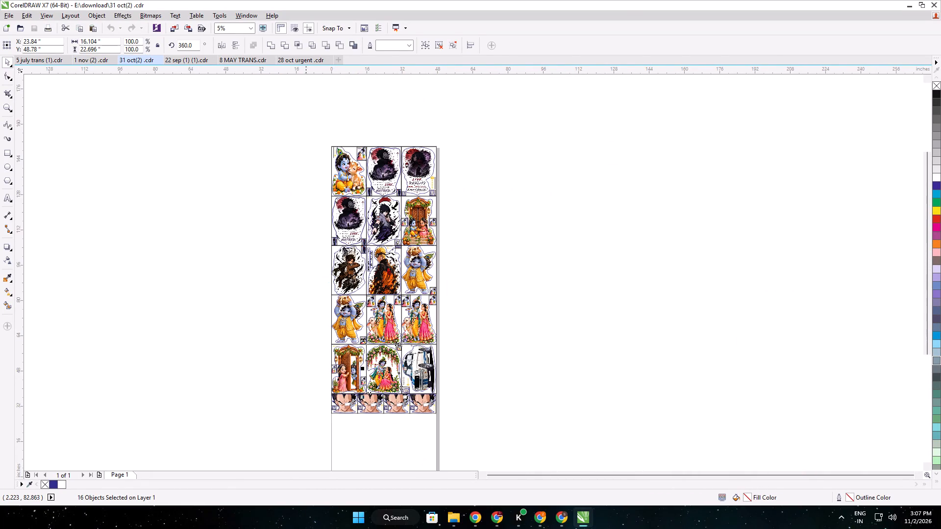
left_click(190, 58)
scroll(387, 228, "down", 1)
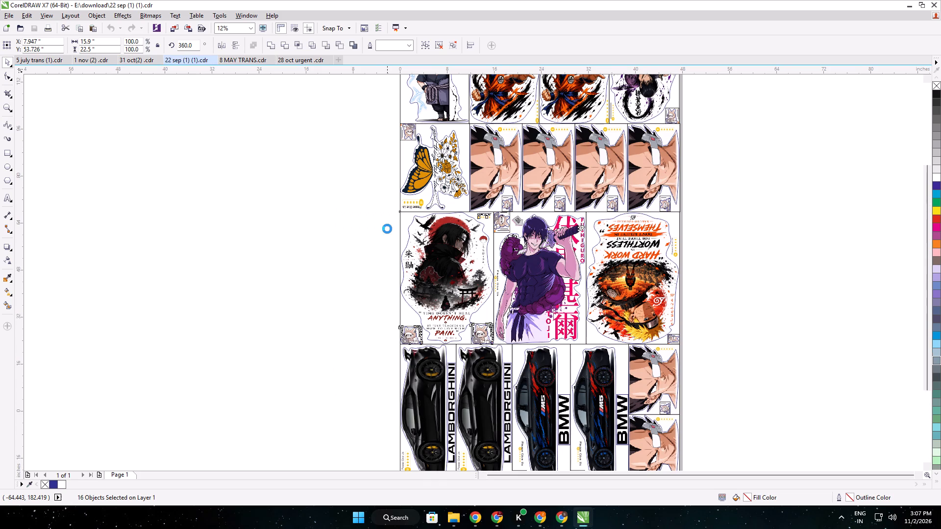
scroll(387, 229, "down", 1)
left_click(244, 60)
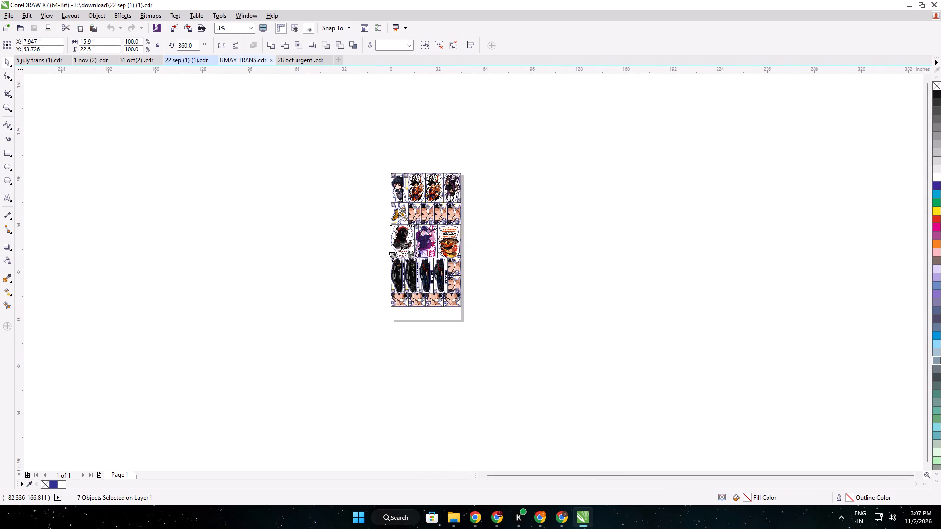
scroll(399, 217, "down", 3)
middle_click_drag(396, 220, 407, 258)
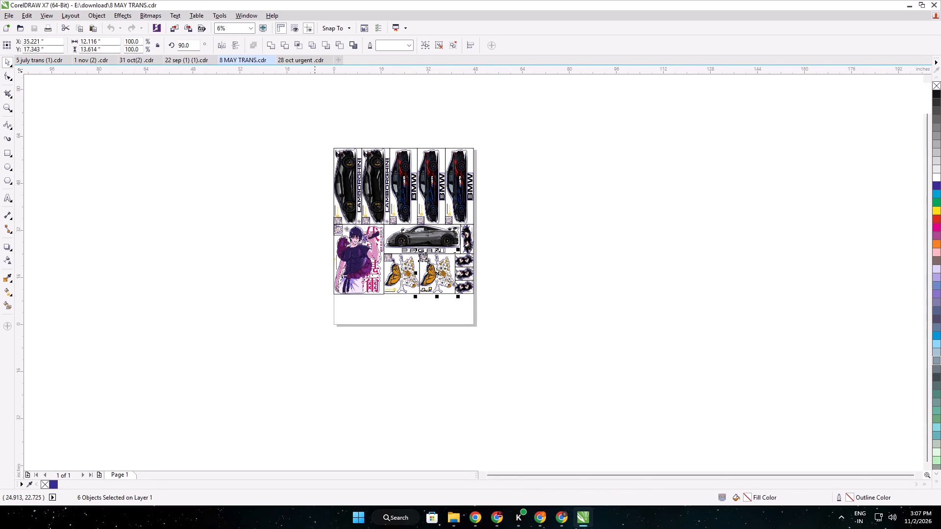
left_click(297, 48)
left_click(299, 58)
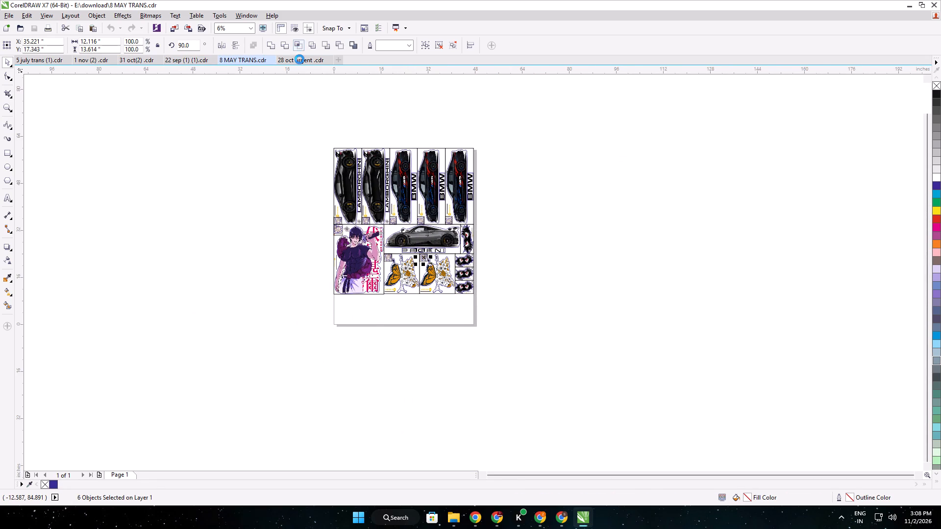
scroll(397, 210, "down", 1)
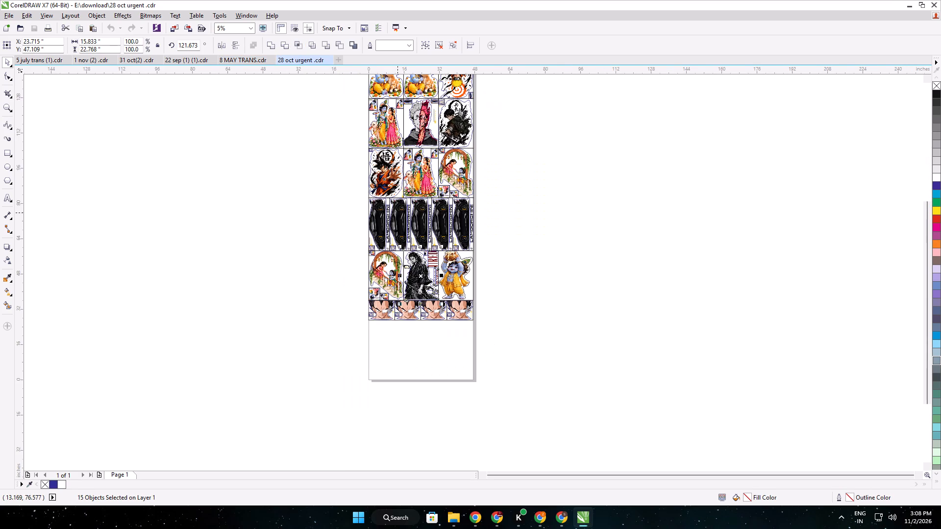
middle_click_drag(397, 213, 417, 294)
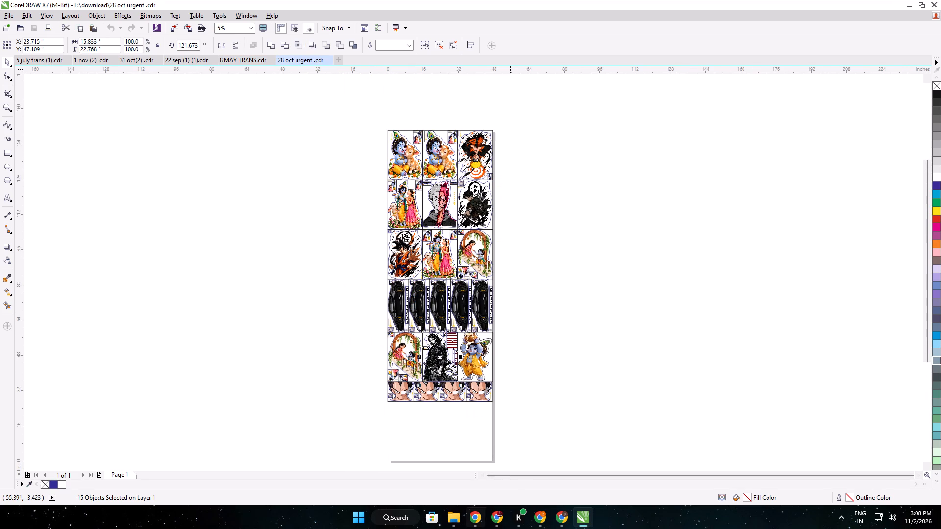
Find the older print layout 31 oct(3) .cdr in the Downloads folder and open it in CorelDRAW.
left_click(456, 517)
scroll(536, 344, "up", 8)
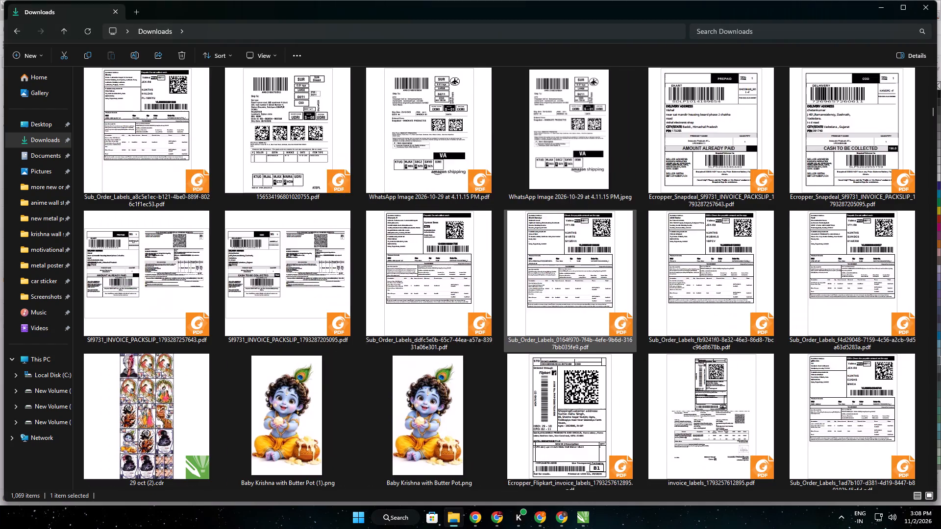
scroll(541, 338, "up", 3)
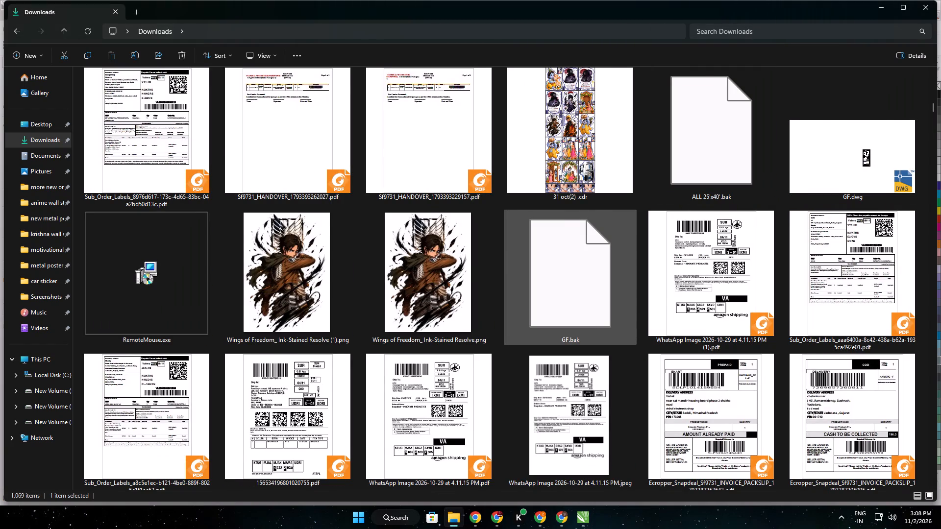
scroll(558, 301, "up", 2)
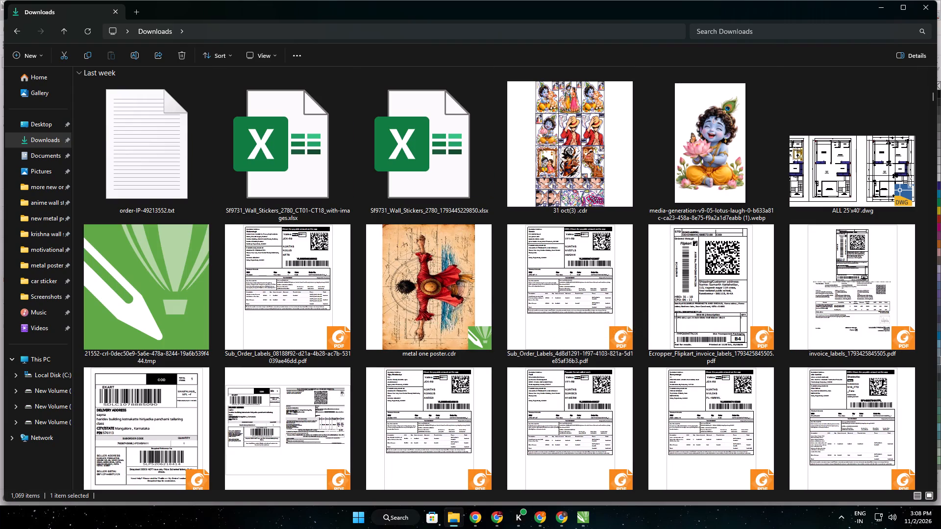
double_click(574, 165)
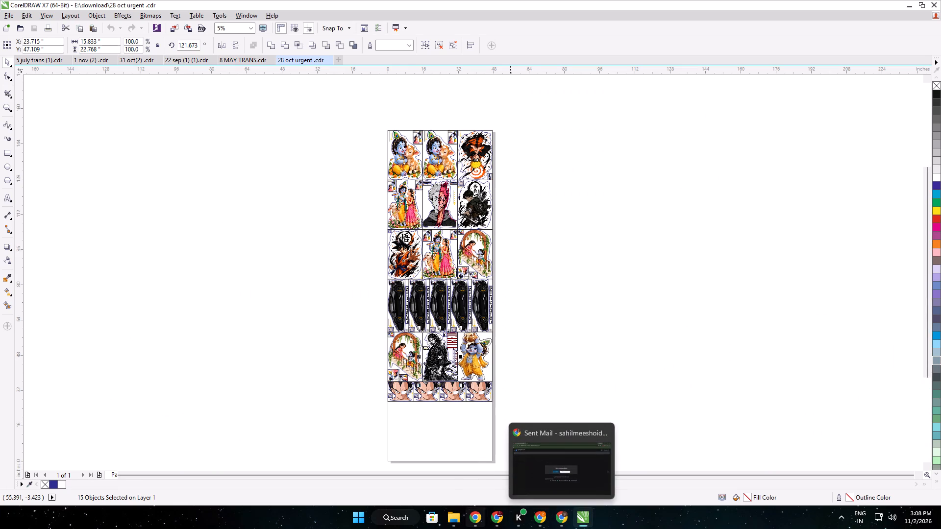
Switch to the Meesho pending orders in Chrome and select the INOV anime3 wall sticker order.
left_click(472, 523)
scroll(452, 408, "down", 2)
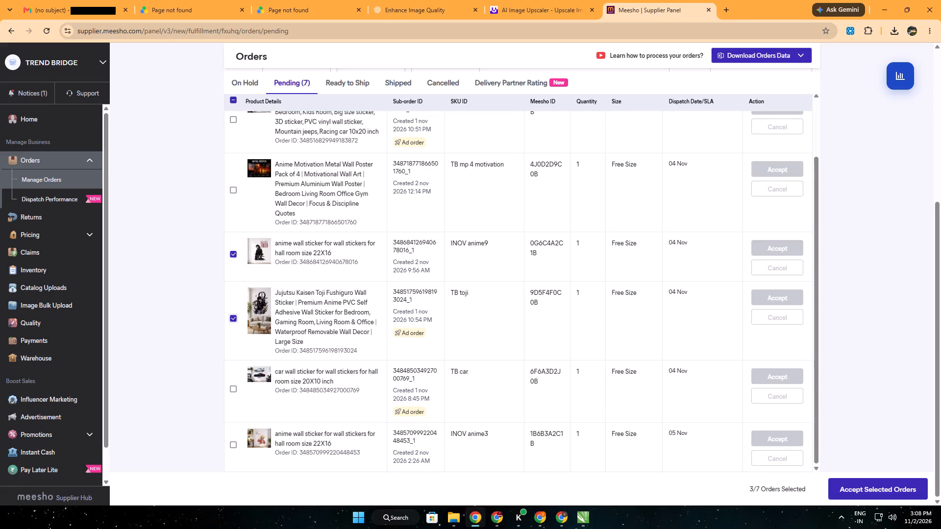
left_click(232, 445)
scroll(320, 338, "up", 1)
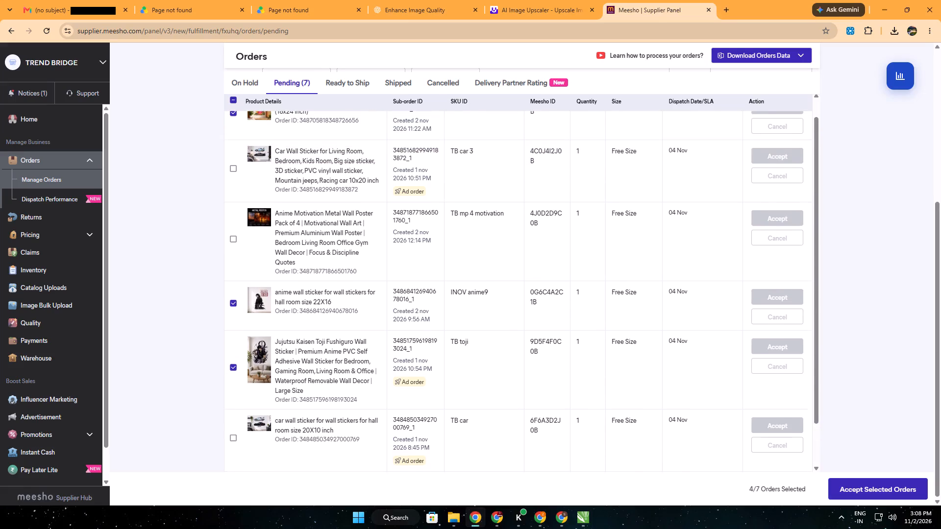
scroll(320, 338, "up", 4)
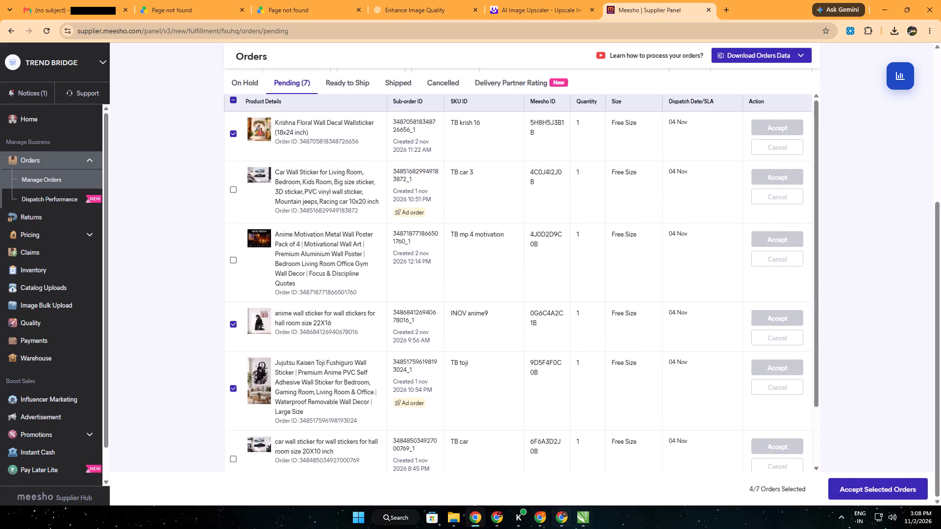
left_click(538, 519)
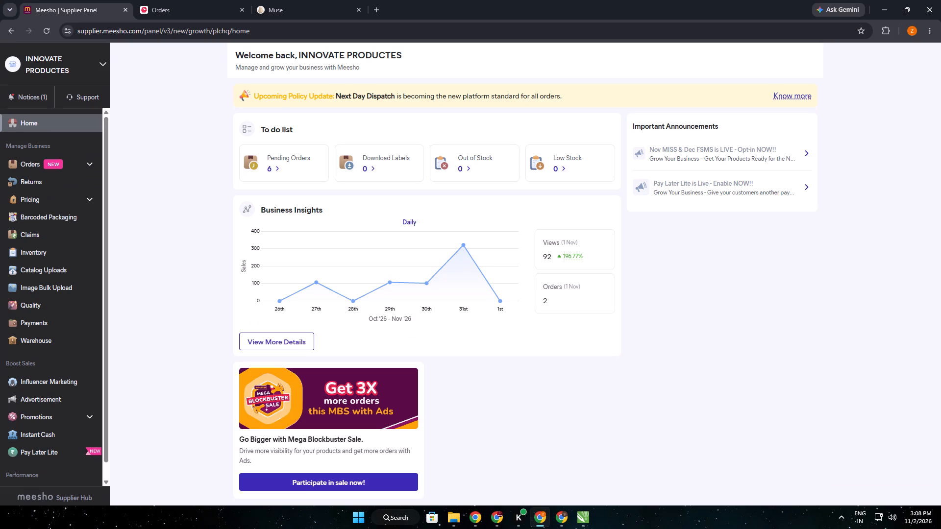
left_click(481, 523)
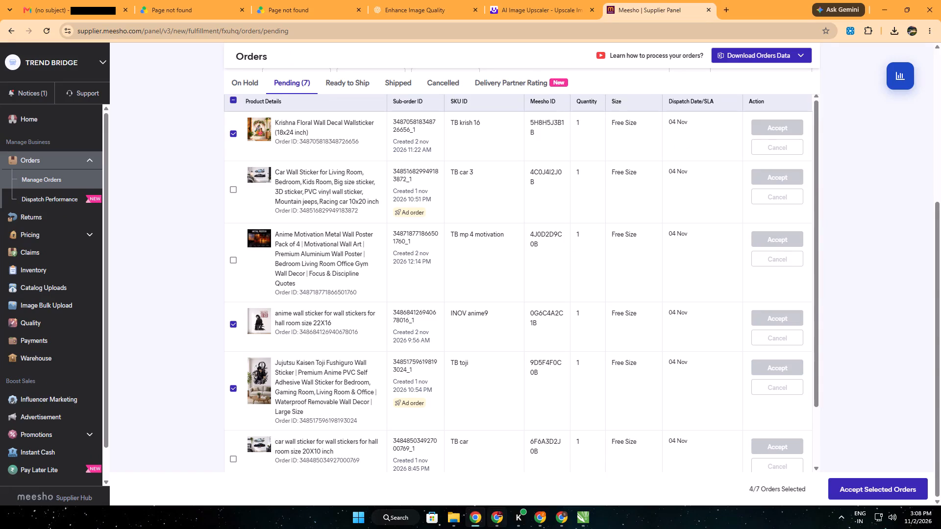
In CorelDRAW, copy the complete Luffy sticker beside the page's right edge in 31 oct(3) .cdr and paste it into 1 nov (2) .cdr.
left_click(578, 519)
scroll(523, 189, "up", 3)
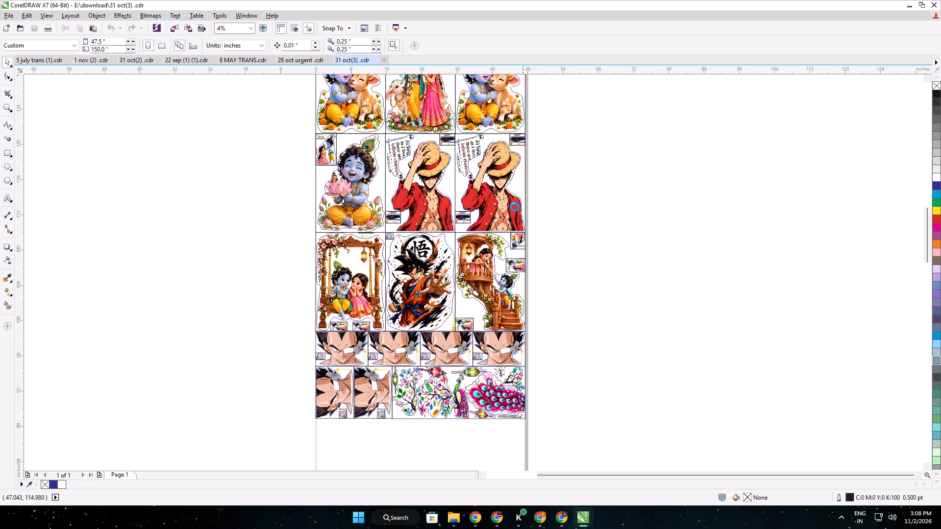
middle_click_drag(534, 276, 566, 364)
scroll(566, 364, "down", 1)
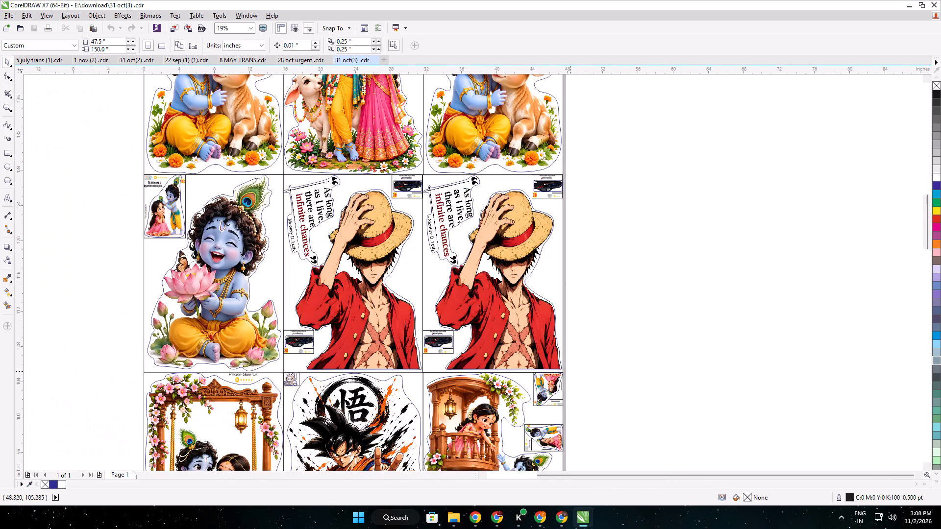
left_click_drag(570, 374, 436, 180)
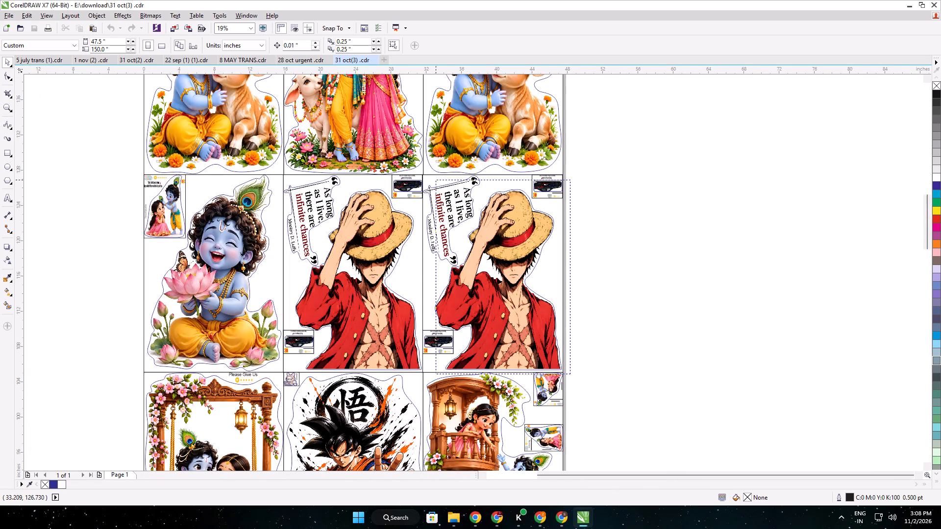
left_click_drag(436, 180, 420, 173)
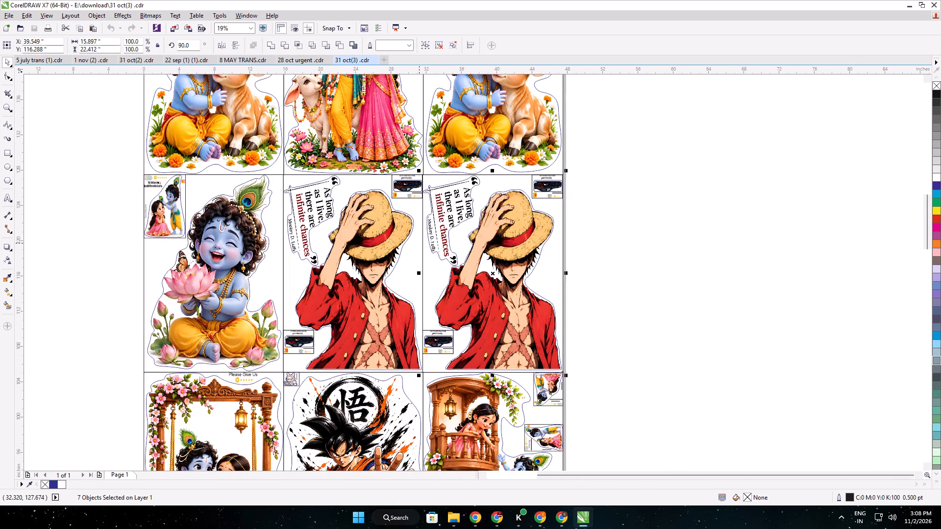
key("ctrl+c")
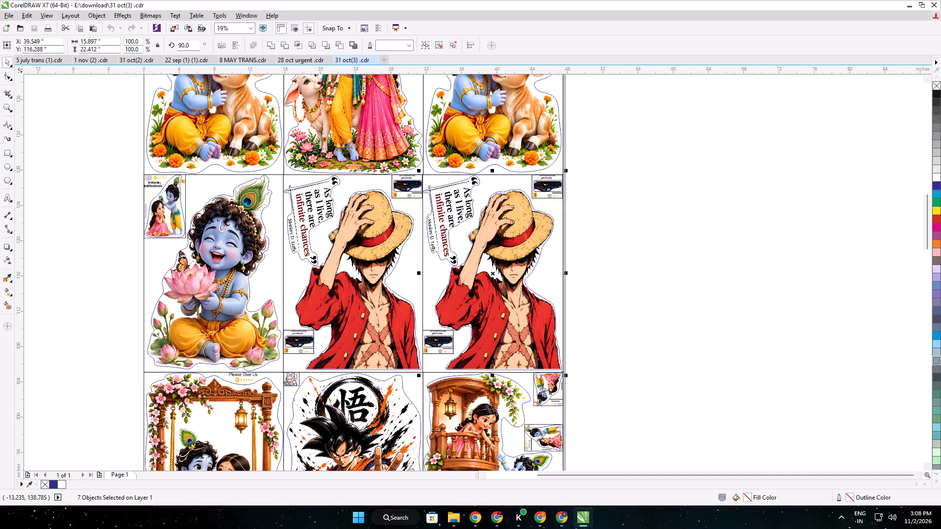
left_click(61, 159)
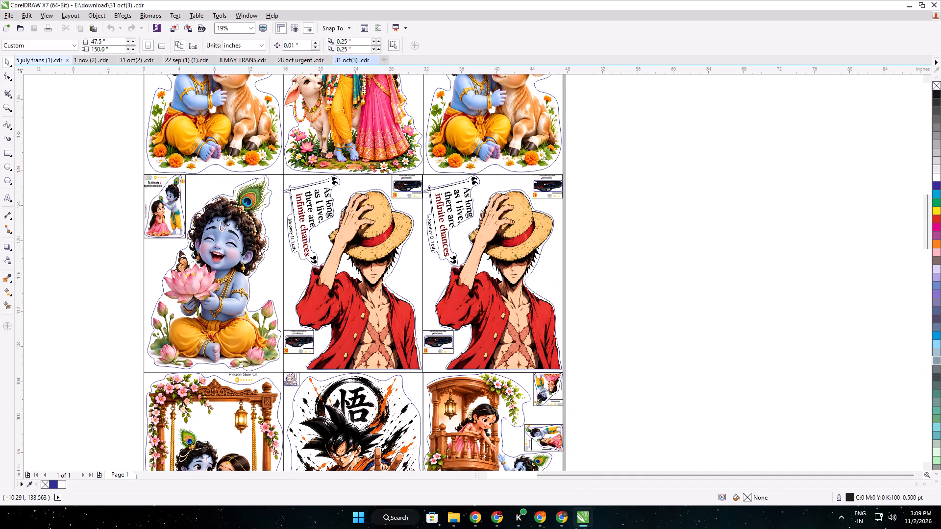
double_click(88, 65)
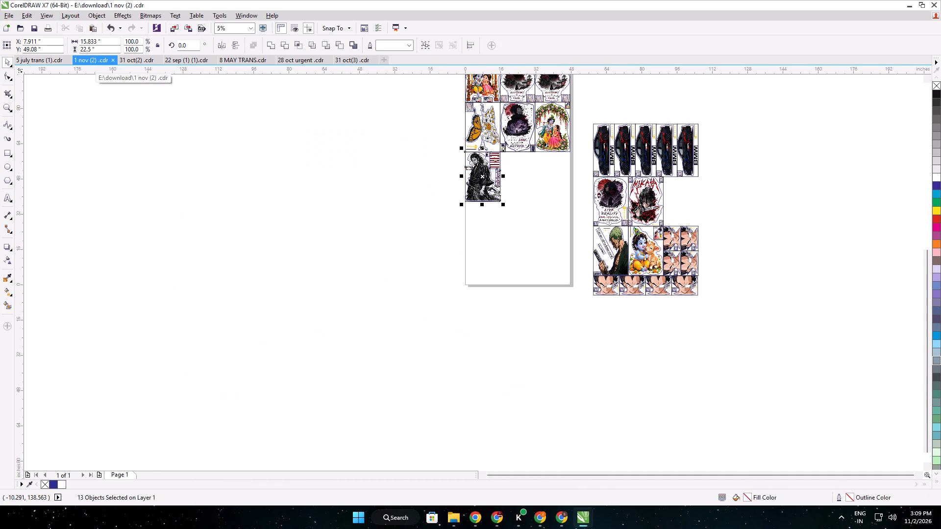
key("ctrl+v")
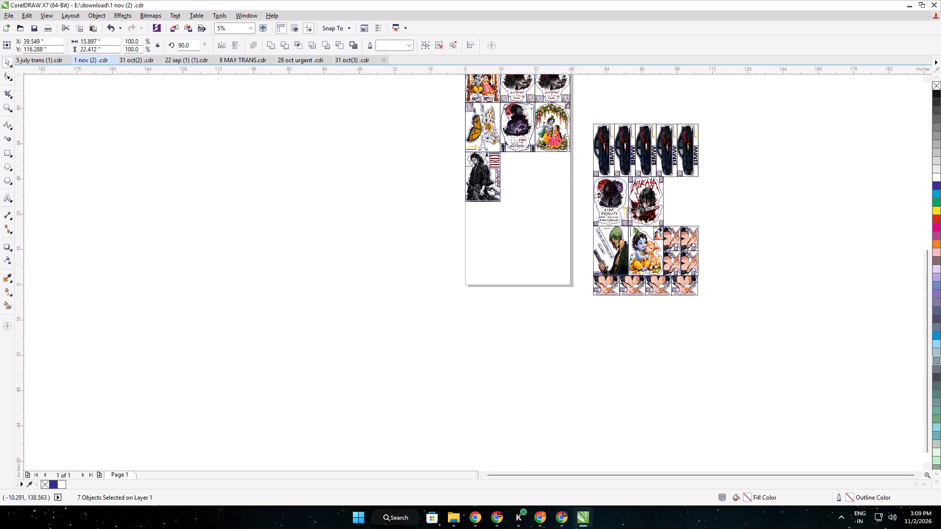
Move the pasted Luffy sticker off the Krishna doorway sticker into the empty space just right of the samurai sticker.
middle_click_drag(434, 172, 444, 319)
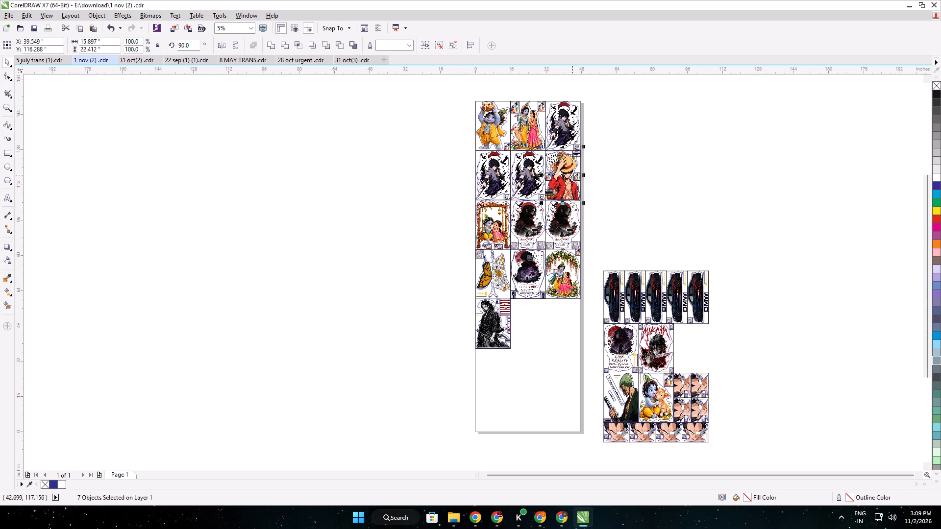
scroll(575, 146, "up", 2)
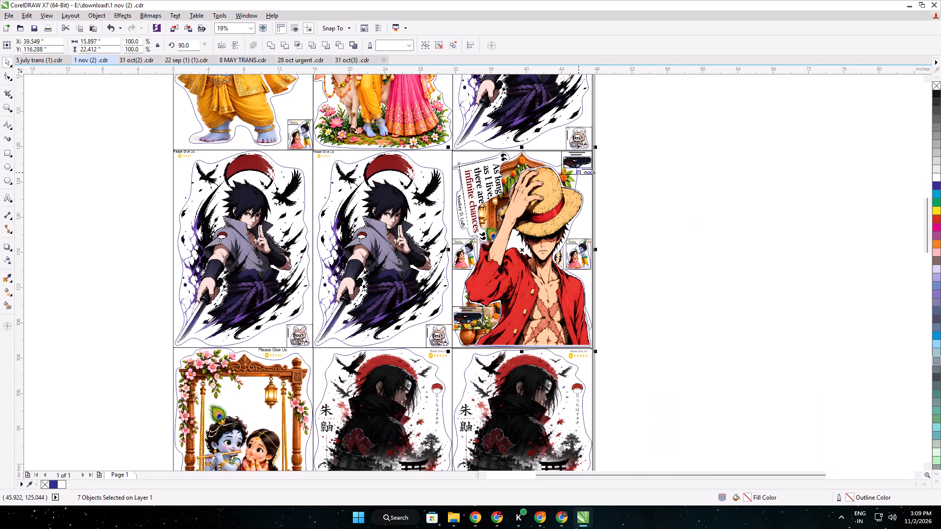
scroll(525, 273, "down", 1)
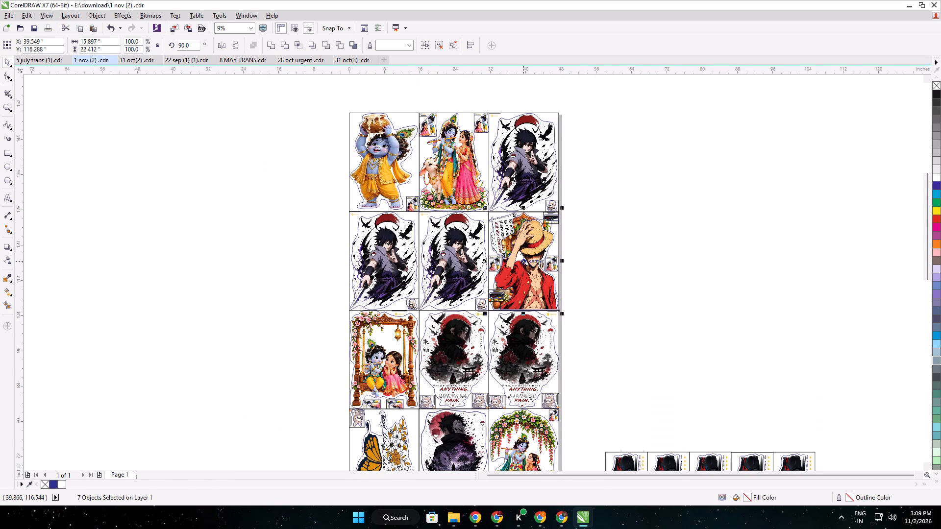
left_click_drag(525, 260, 309, 402)
middle_click_drag(441, 436, 441, 420)
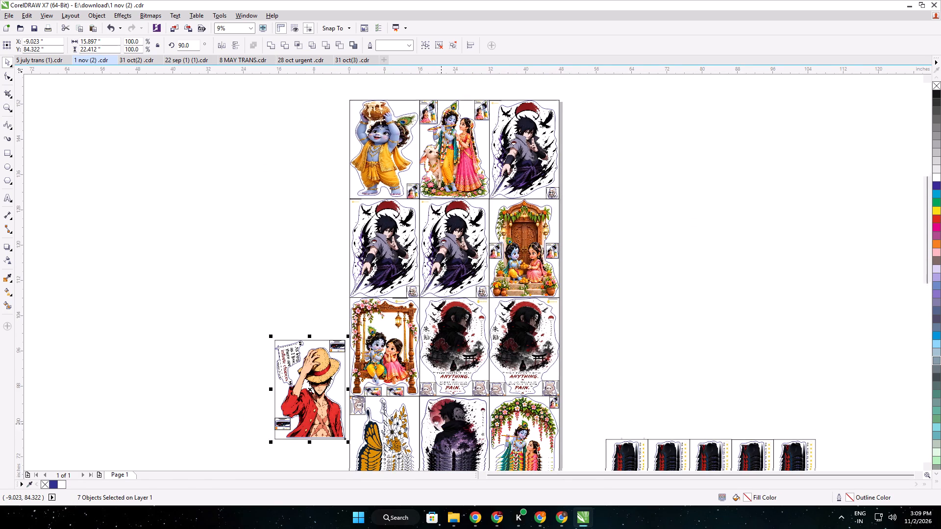
middle_click_drag(441, 420, 407, 222)
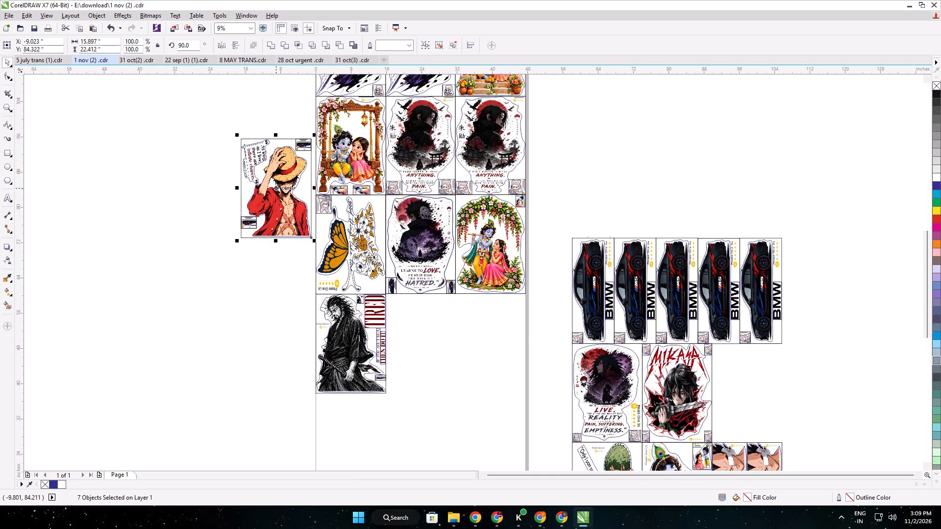
left_click_drag(276, 189, 434, 341)
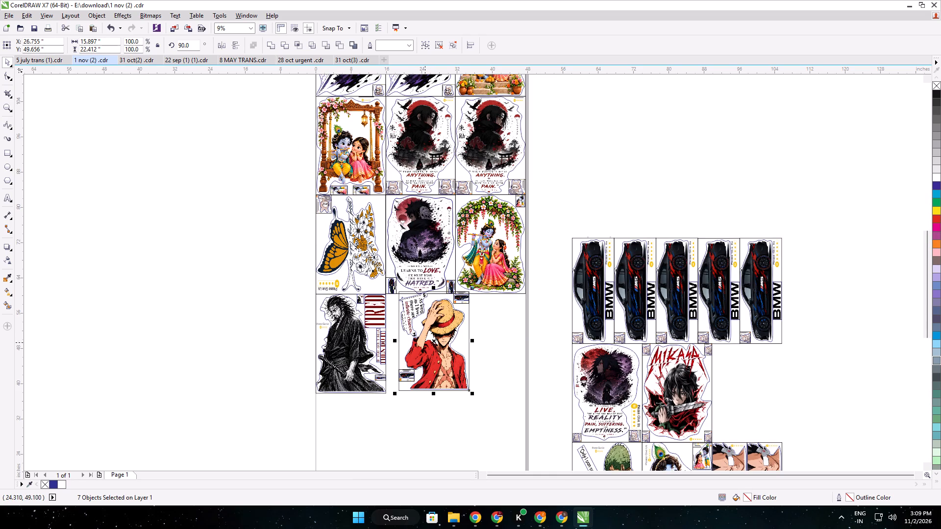
left_click_drag(433, 341, 424, 345)
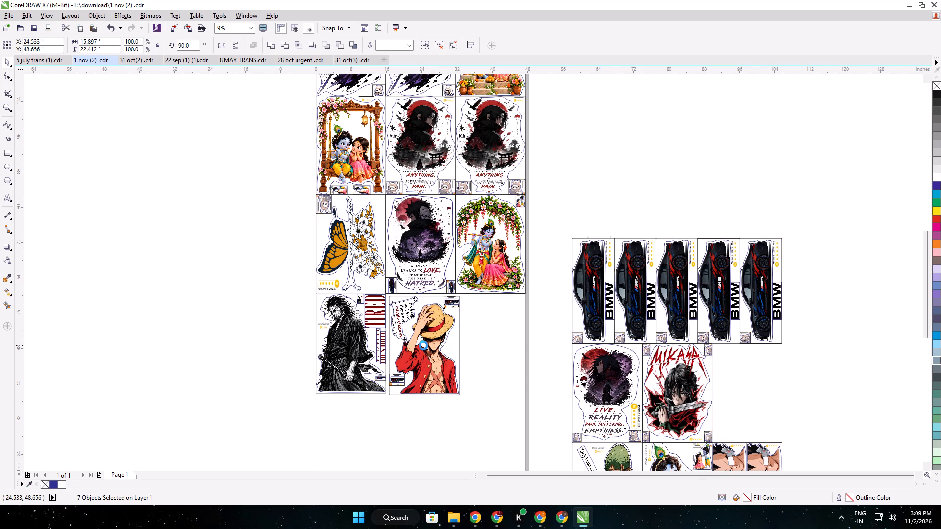
Align the Luffy sticker's left border with the samurai sticker's right border and its top with the bottom border of the Obito sticker, then deselect it.
scroll(408, 306, "up", 3)
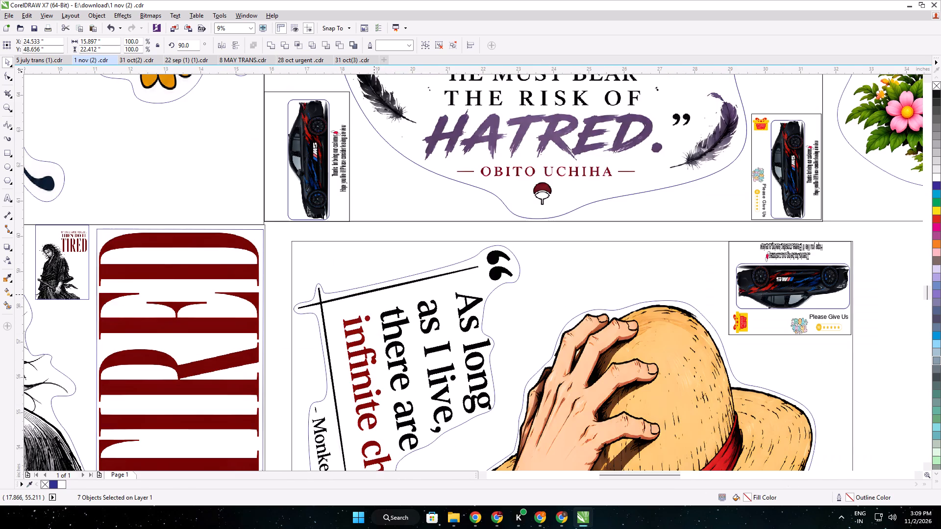
left_click_drag(331, 264, 306, 246)
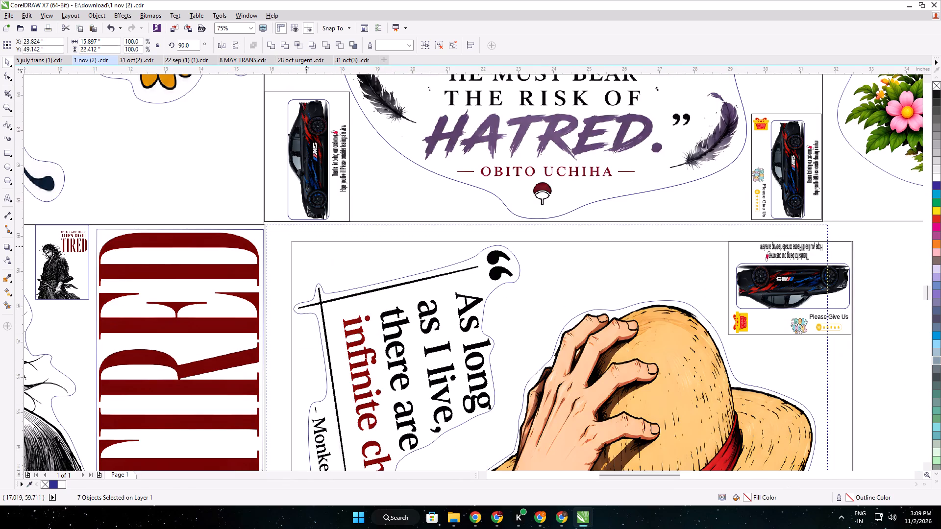
left_click_drag(306, 246, 305, 246)
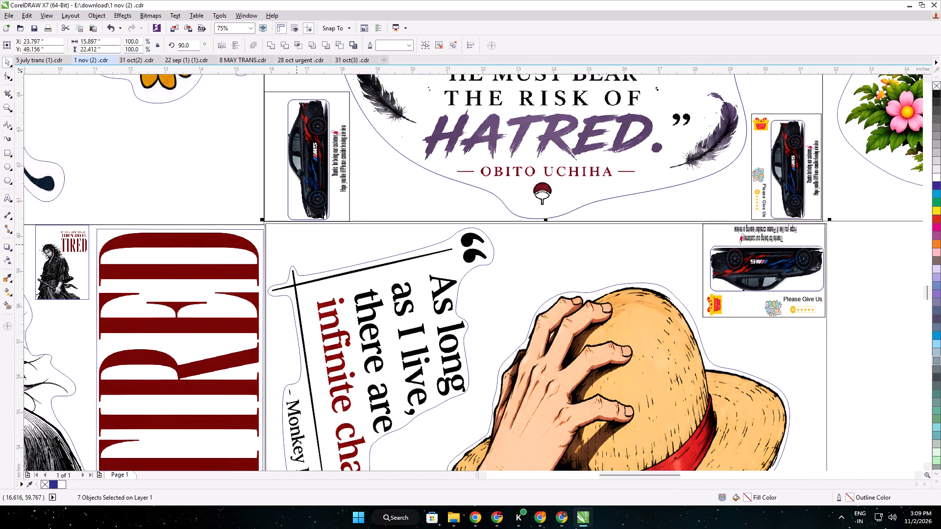
key("Down")
key("Down")
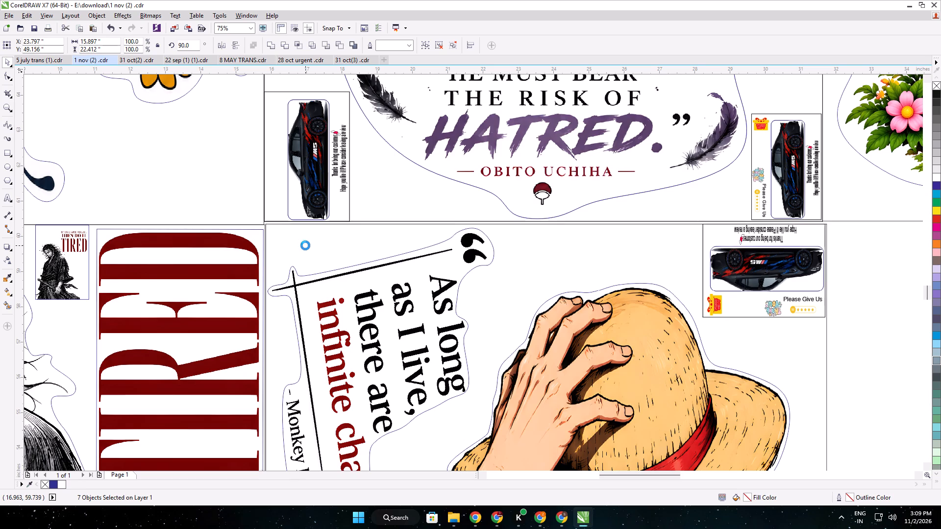
key("Down")
key("Left")
key("Left")
scroll(269, 235, "up", 1)
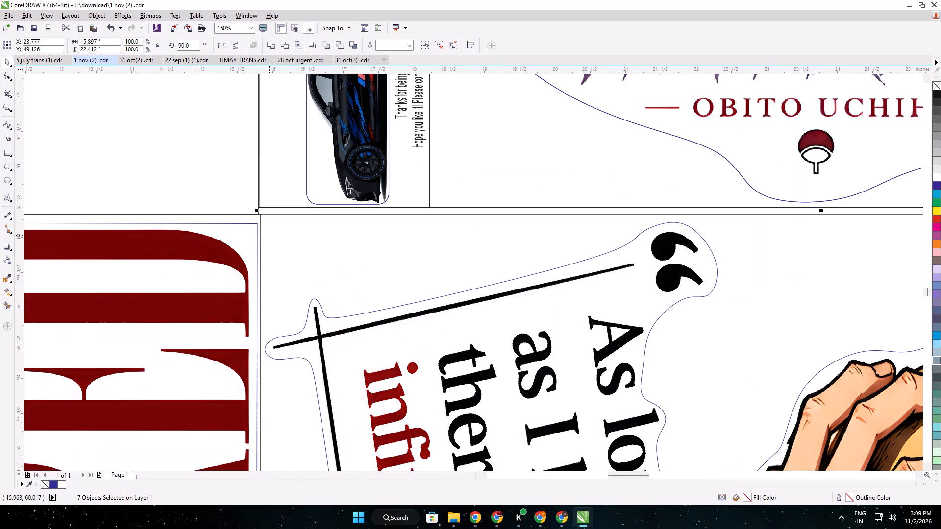
scroll(269, 235, "down", 2)
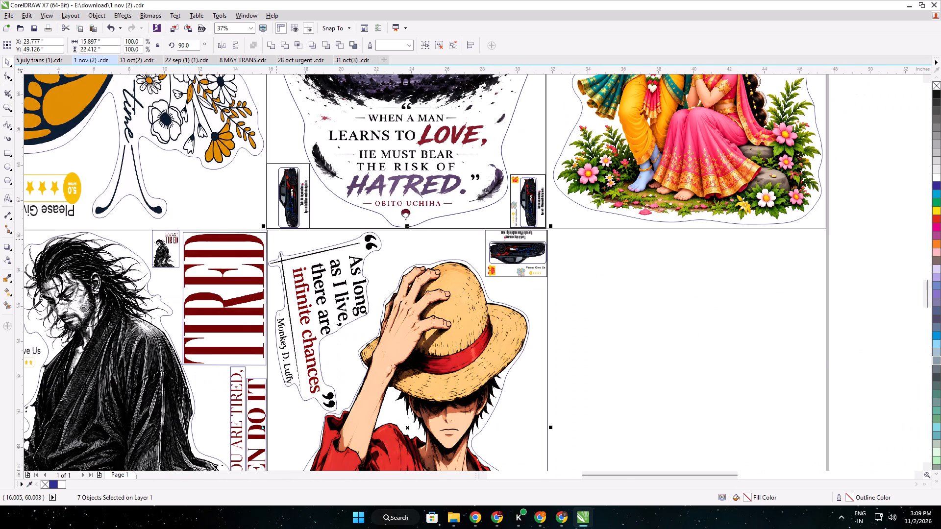
scroll(278, 239, "down", 1)
middle_click_drag(393, 319, 388, 250)
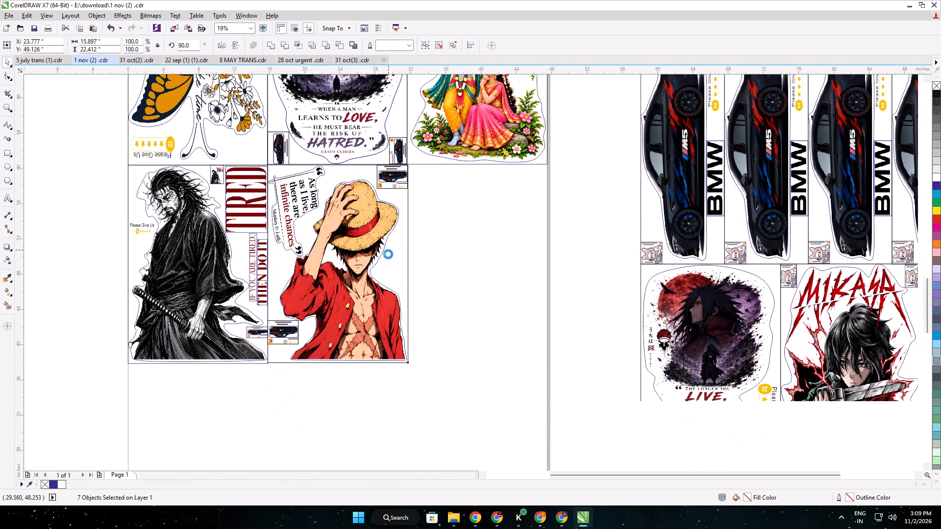
left_click(432, 309)
scroll(432, 309, "down", 1)
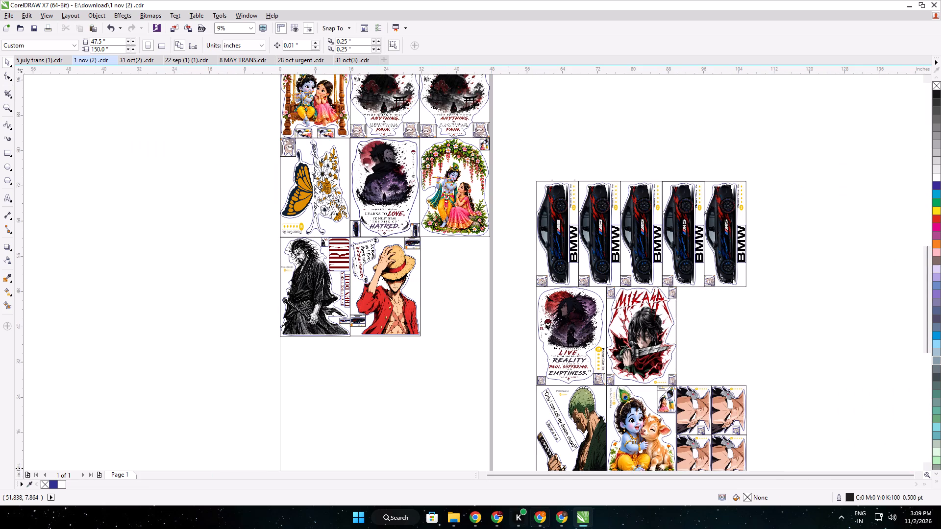
Switch to the TREND BRIDGE pending orders in Chrome and review the selected sticker orders against the layout.
left_click(504, 519)
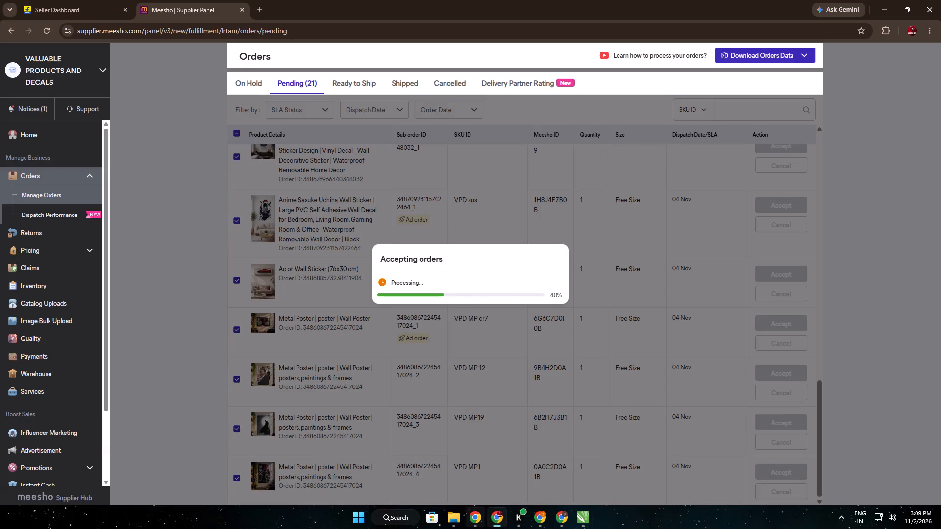
left_click(483, 517)
scroll(340, 382, "down", 3)
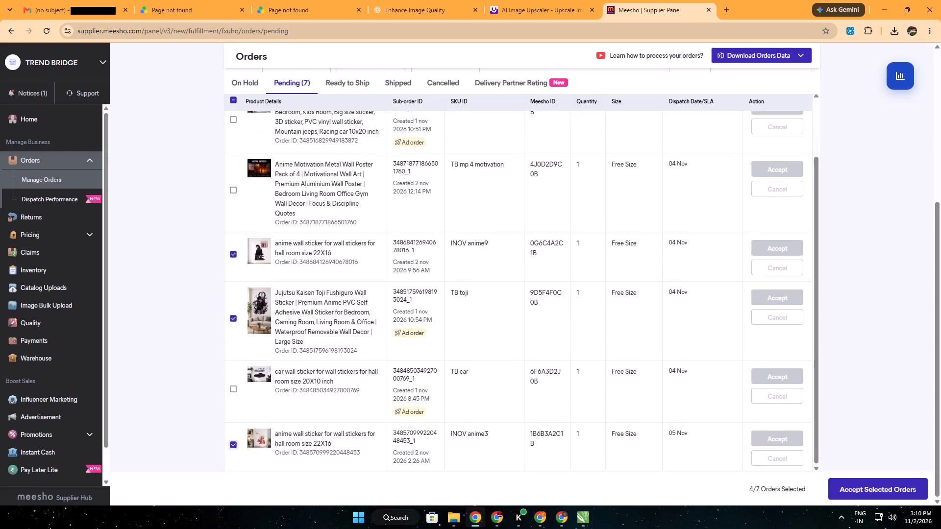
scroll(339, 382, "up", 7)
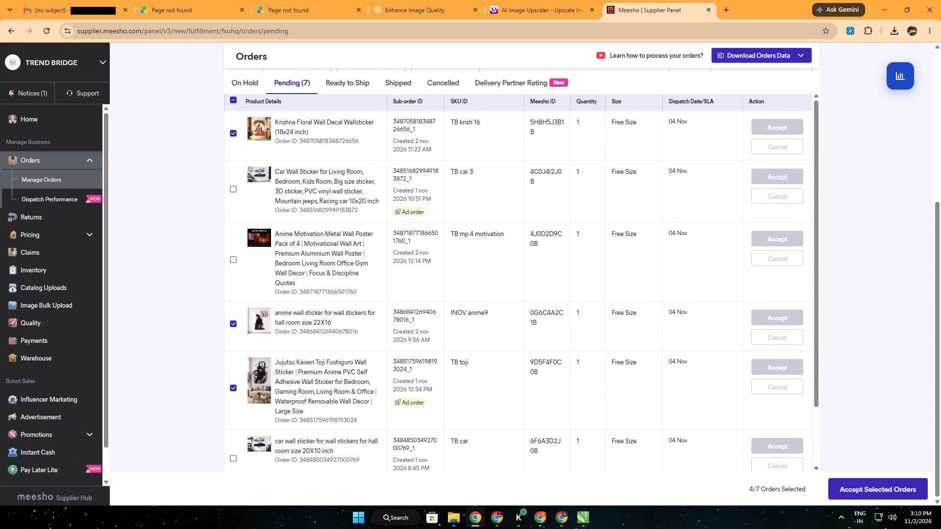
scroll(379, 370, "down", 3)
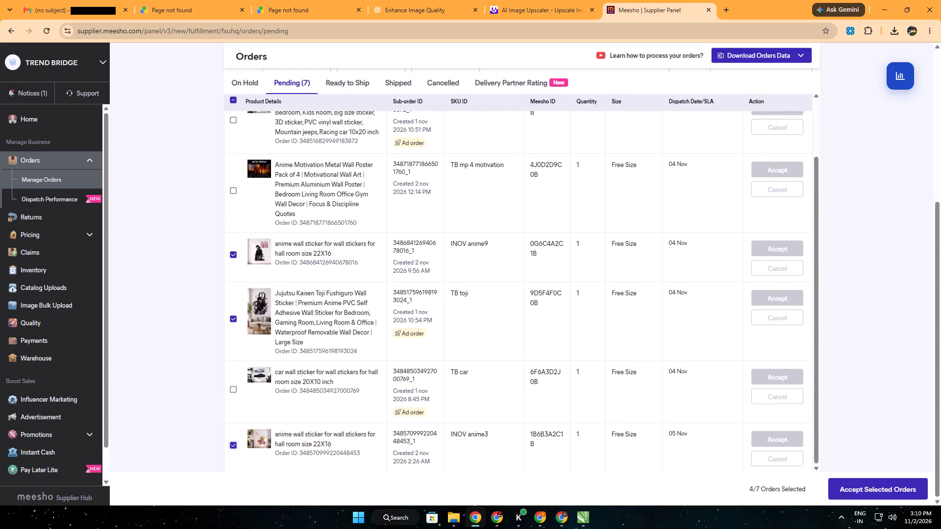
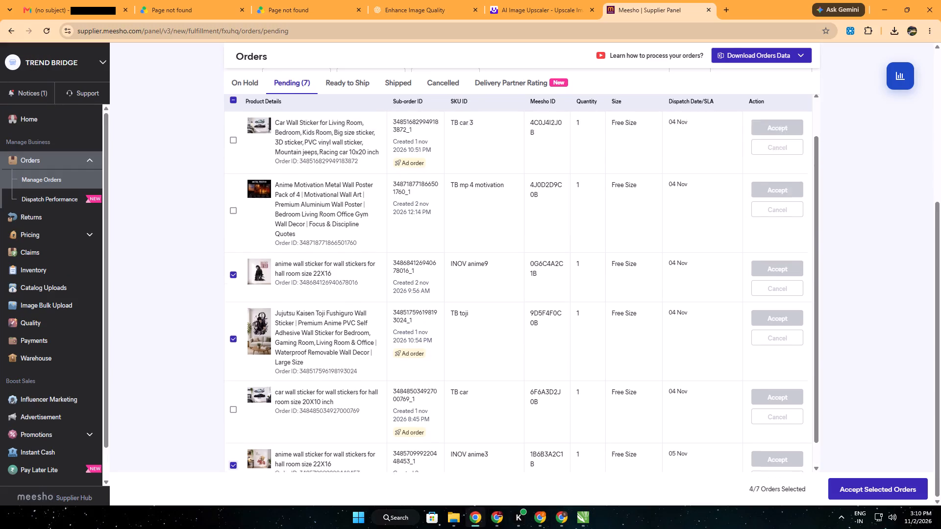
Add the TB car 3 and TB car wall sticker orders to the selected pending orders.
scroll(382, 231, "up", 4)
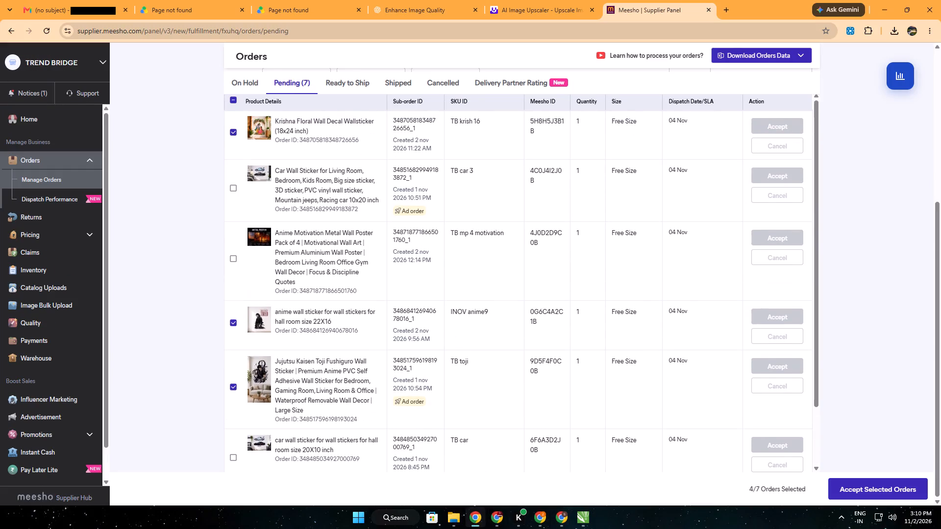
left_click(230, 190)
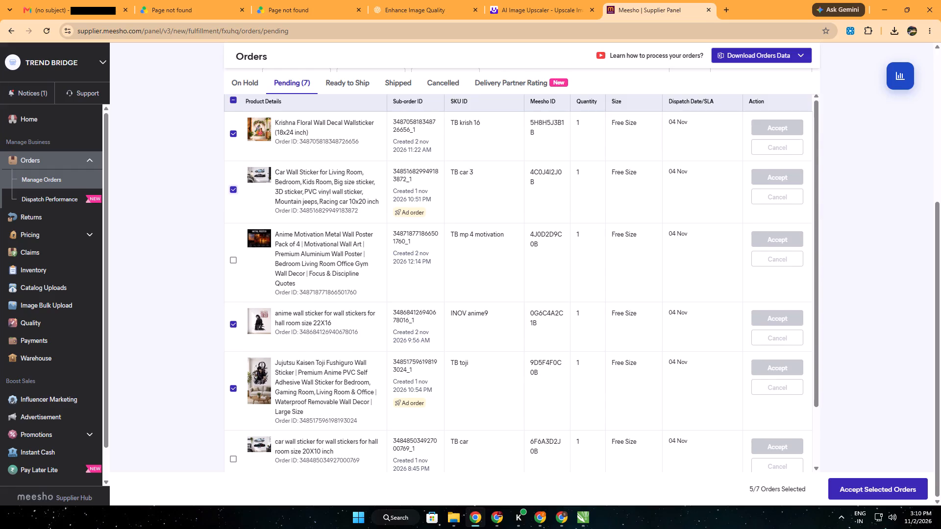
scroll(263, 307, "down", 2)
left_click(231, 387)
scroll(335, 412, "up", 1)
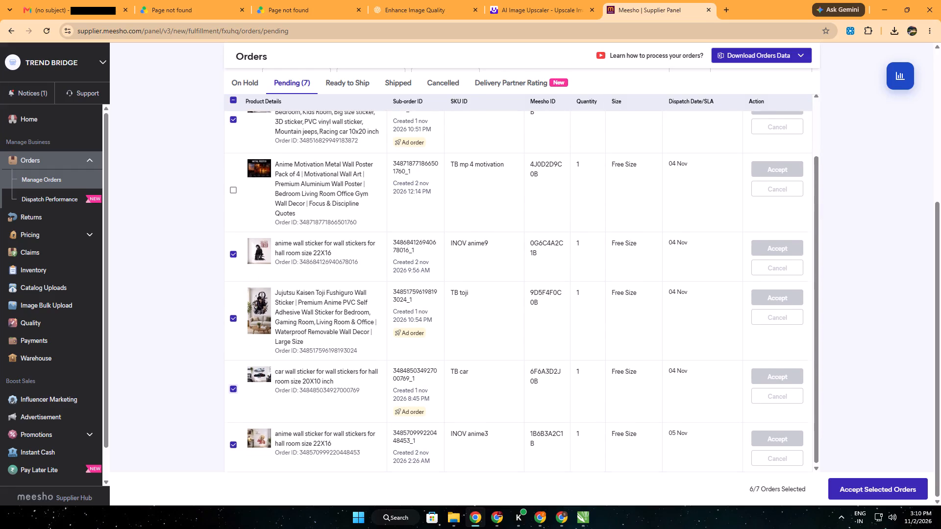
scroll(335, 412, "up", 2)
scroll(318, 390, "down", 1)
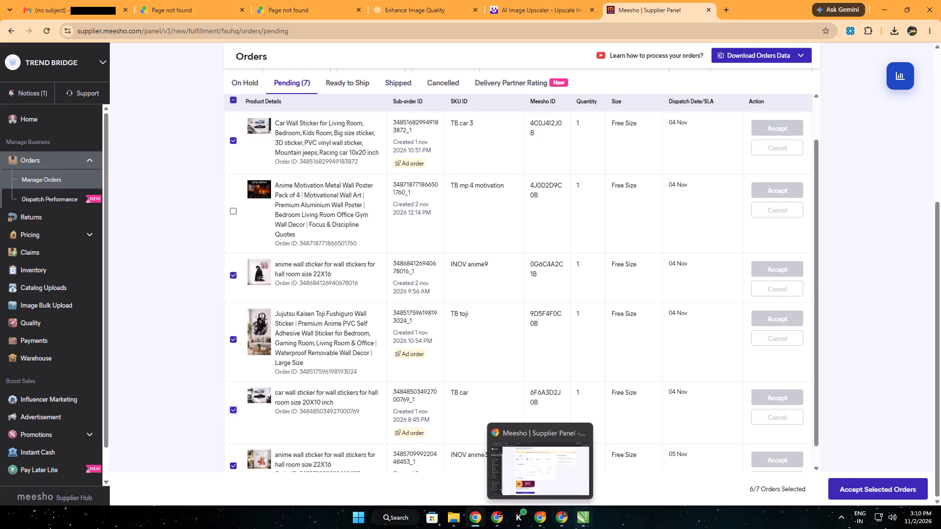
Switch to the Downloads folder in File Explorer, find the older layout with the Pagani sticker, and open 18 sep trans (1) (2).cdr.
left_click(460, 518)
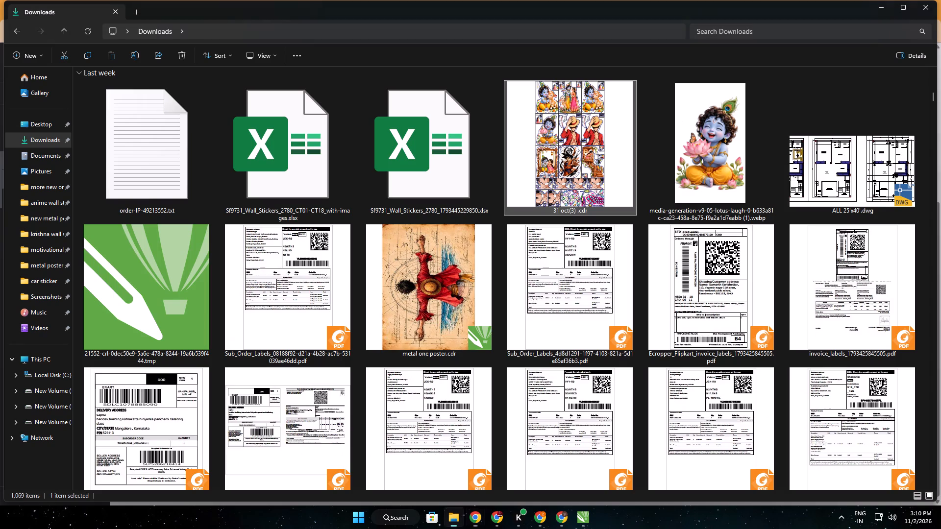
scroll(608, 265, "down", 6)
scroll(706, 263, "down", 10)
scroll(667, 297, "down", 15)
scroll(644, 290, "down", 7)
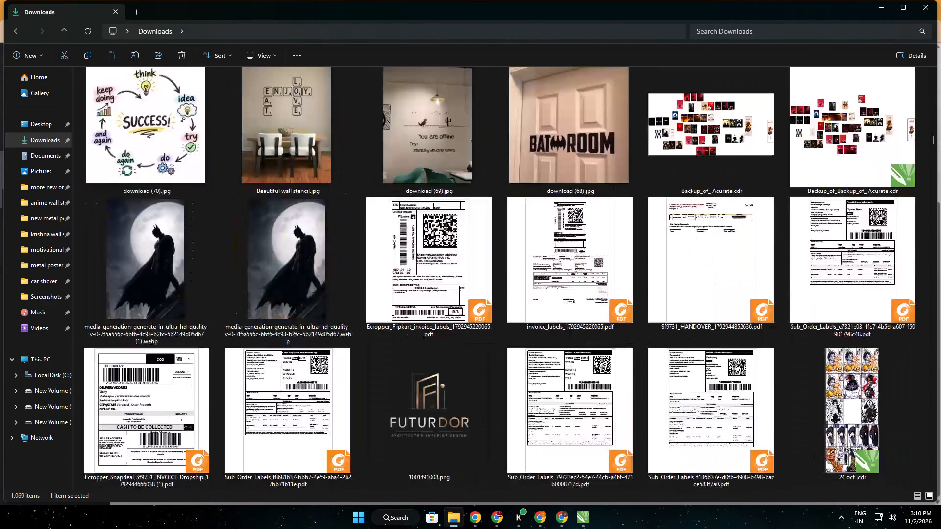
scroll(642, 289, "down", 9)
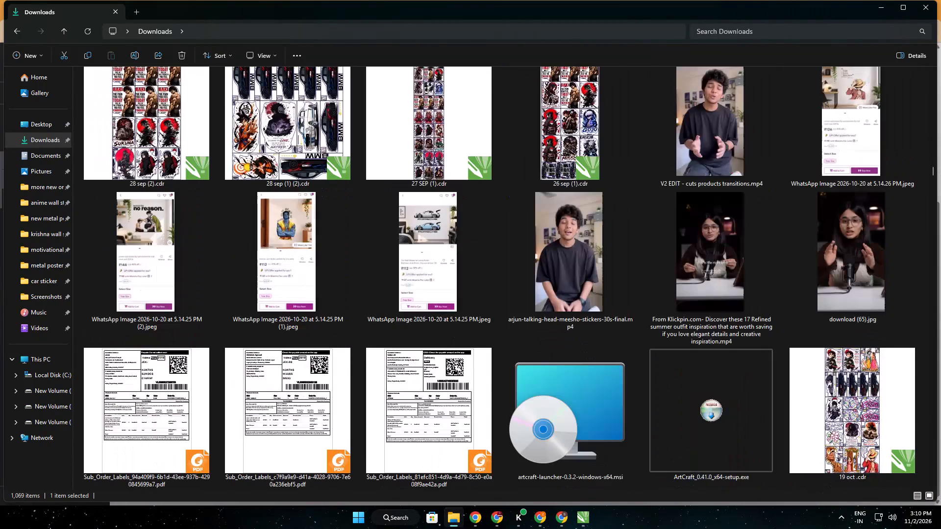
scroll(640, 289, "down", 6)
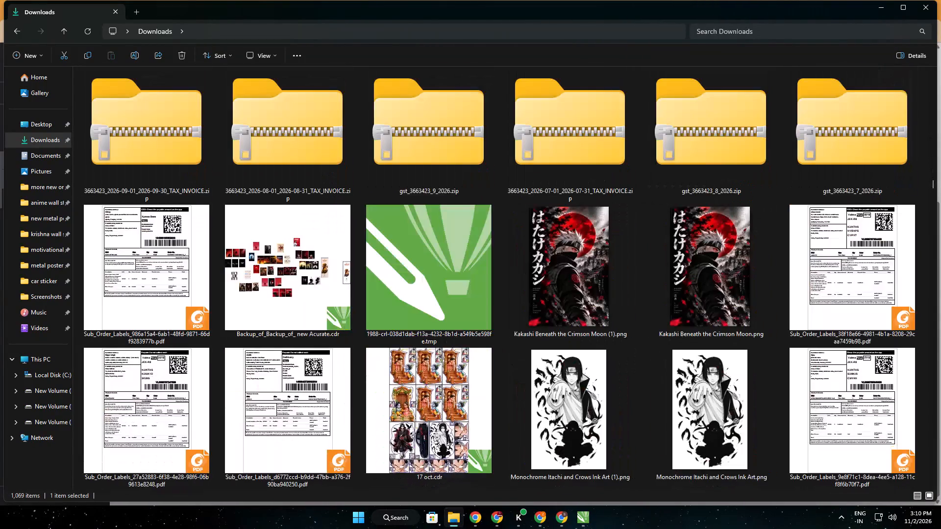
scroll(640, 289, "down", 7)
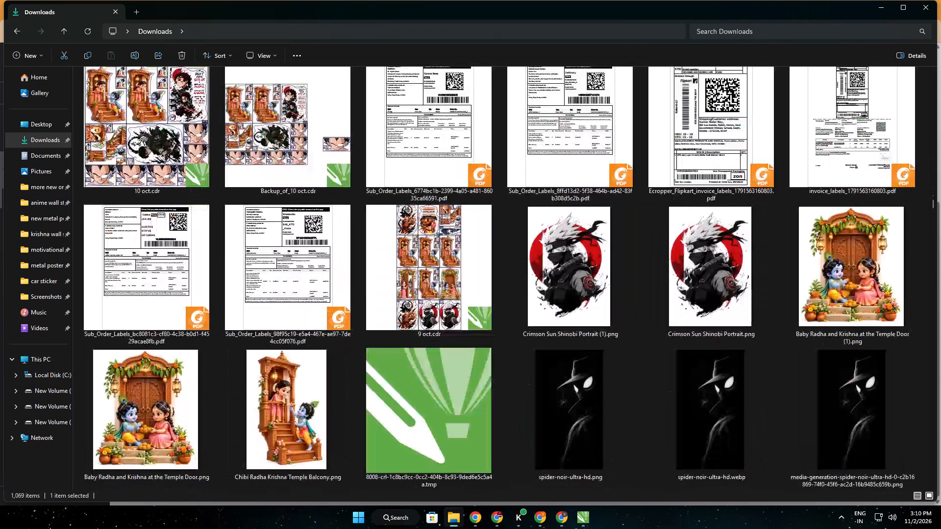
scroll(635, 293, "down", 9)
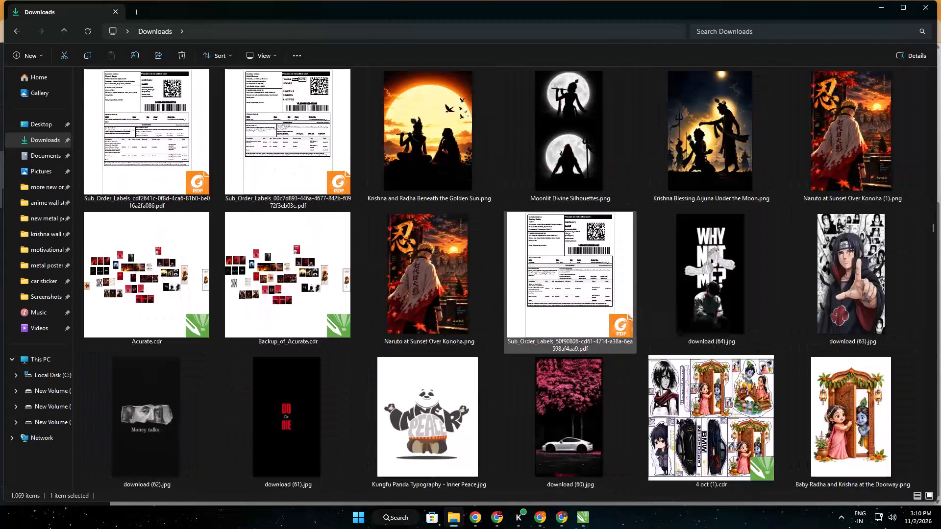
scroll(628, 300, "down", 3)
scroll(628, 300, "up", 1)
scroll(627, 300, "down", 6)
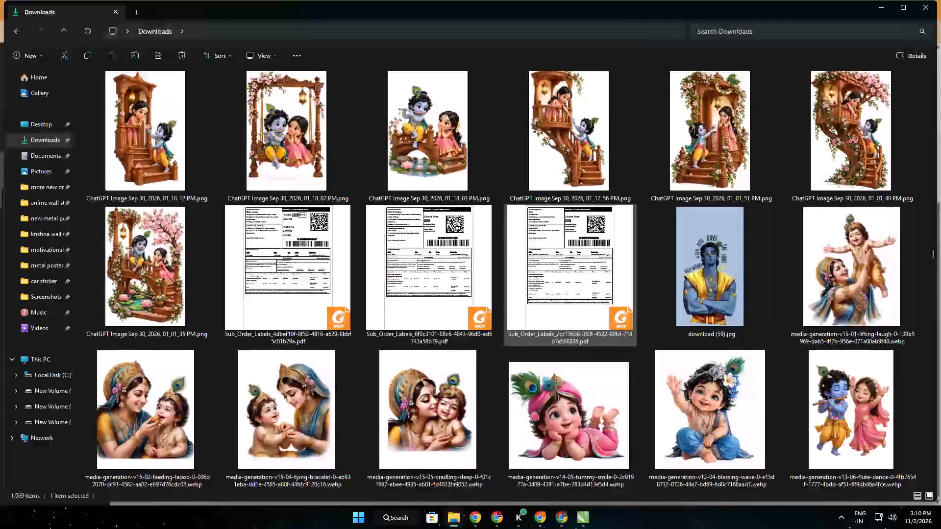
scroll(626, 300, "down", 5)
scroll(704, 334, "down", 6)
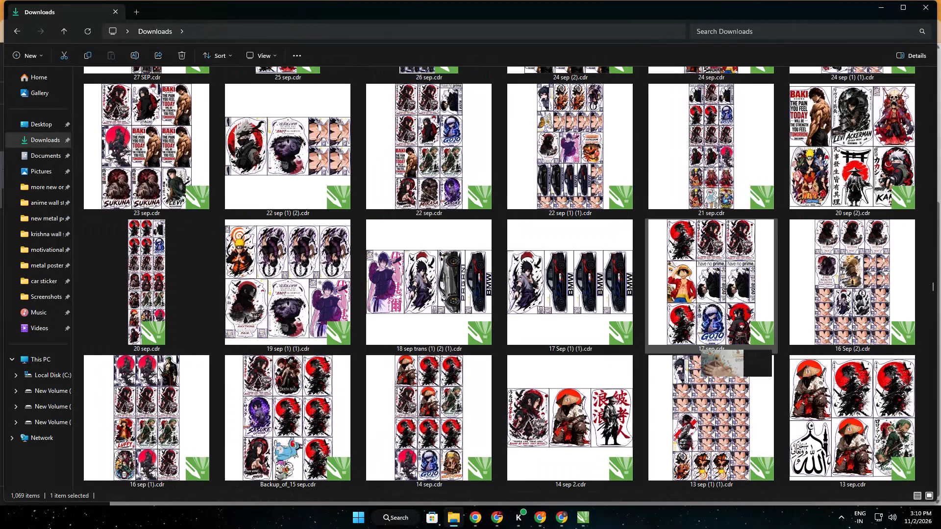
scroll(269, 352, "down", 6)
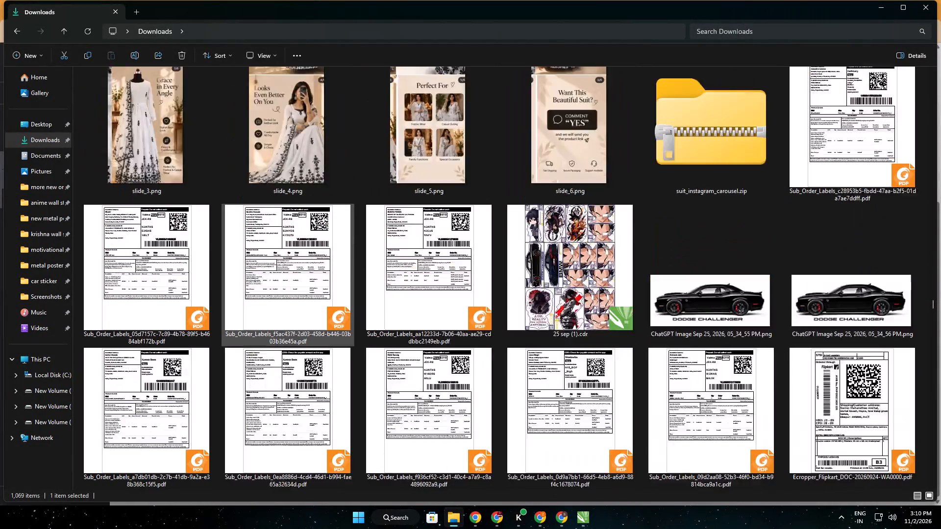
scroll(290, 343, "down", 2)
scroll(381, 346, "down", 2)
scroll(466, 340, "down", 2)
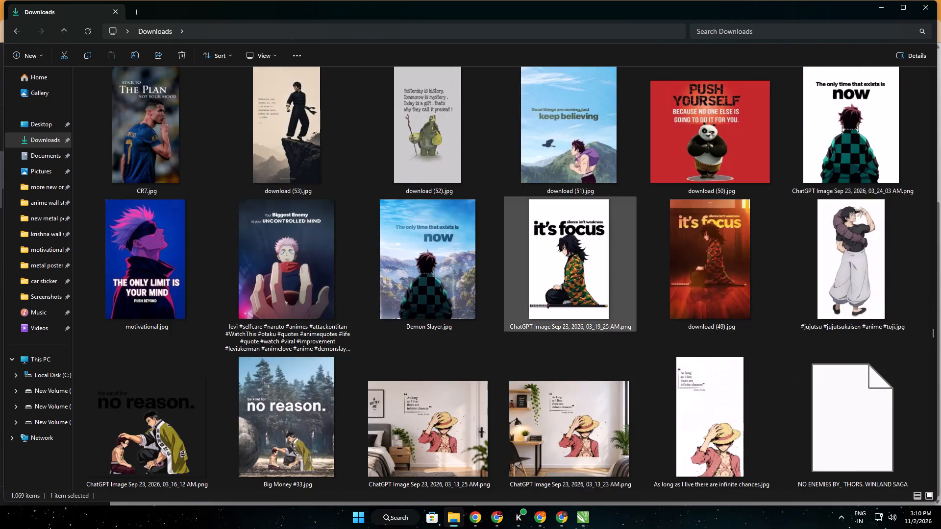
scroll(630, 331, "down", 6)
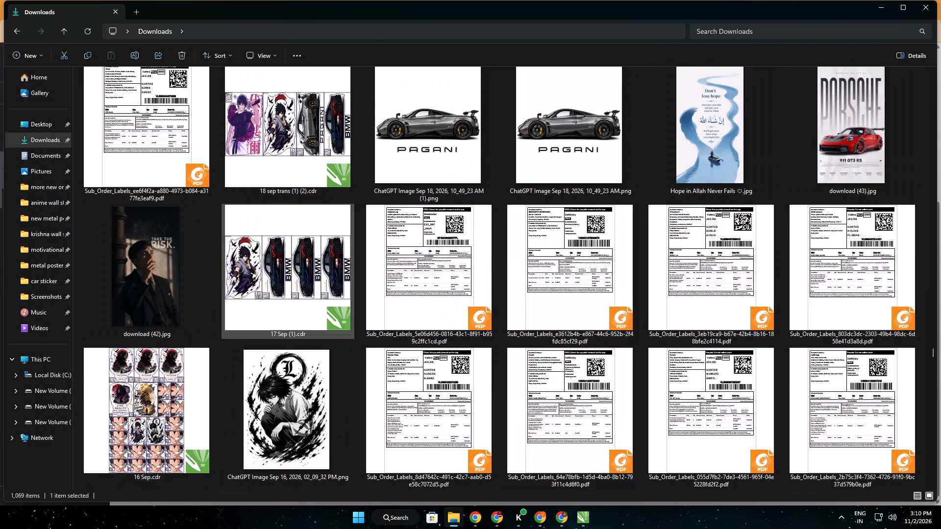
double_click(265, 151)
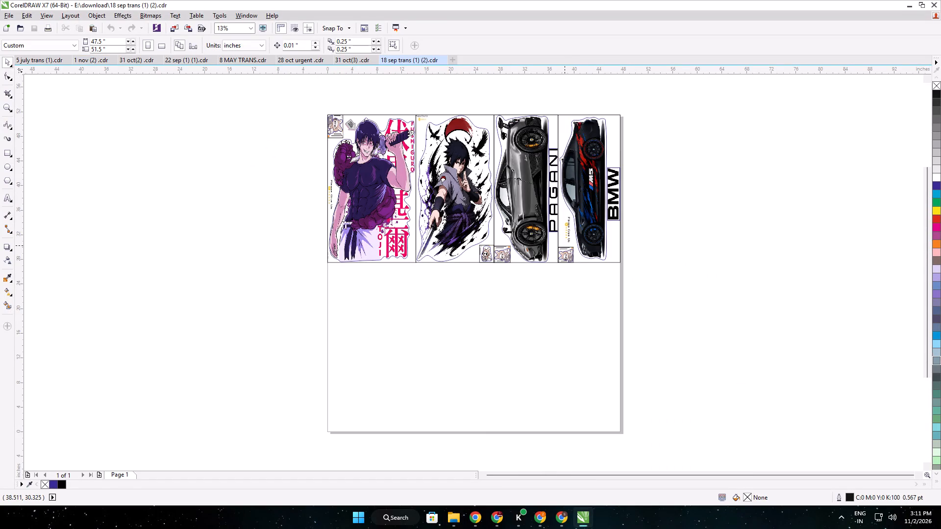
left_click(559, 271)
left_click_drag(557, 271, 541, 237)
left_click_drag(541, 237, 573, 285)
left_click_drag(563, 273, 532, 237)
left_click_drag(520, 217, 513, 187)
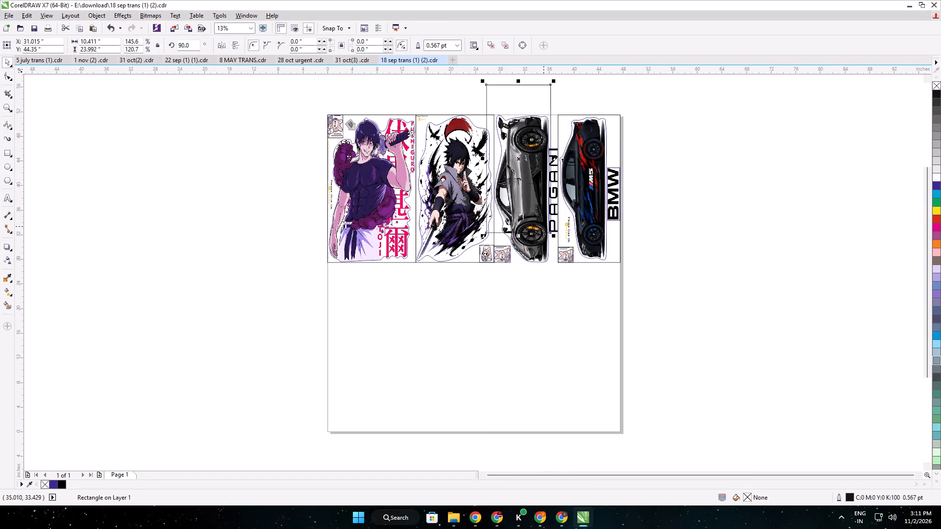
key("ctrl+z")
Copy the complete Pagani car sticker from 18 sep trans (1) (2).cdr and paste it into 1 nov (2) .cdr.
left_click(642, 173)
left_click_drag(643, 111, 548, 281)
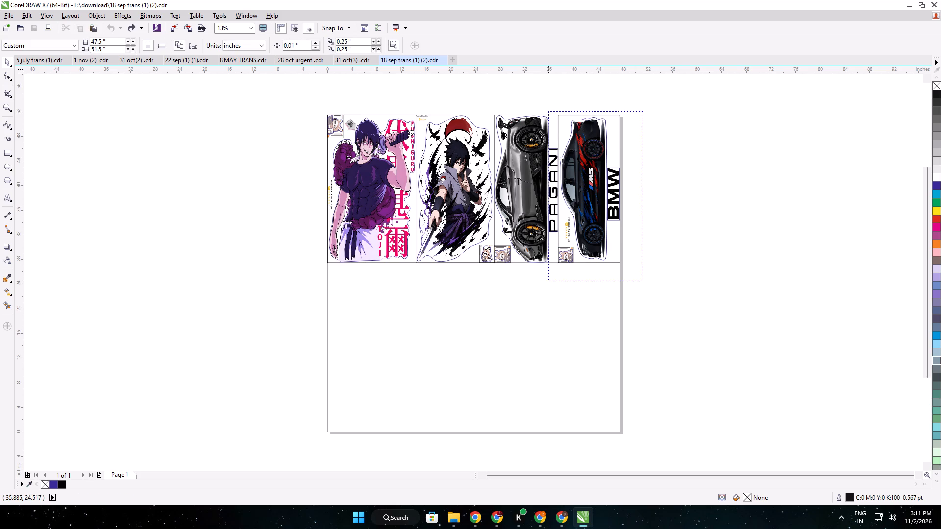
left_click_drag(548, 281, 468, 269)
right_click_drag(548, 281, 468, 269)
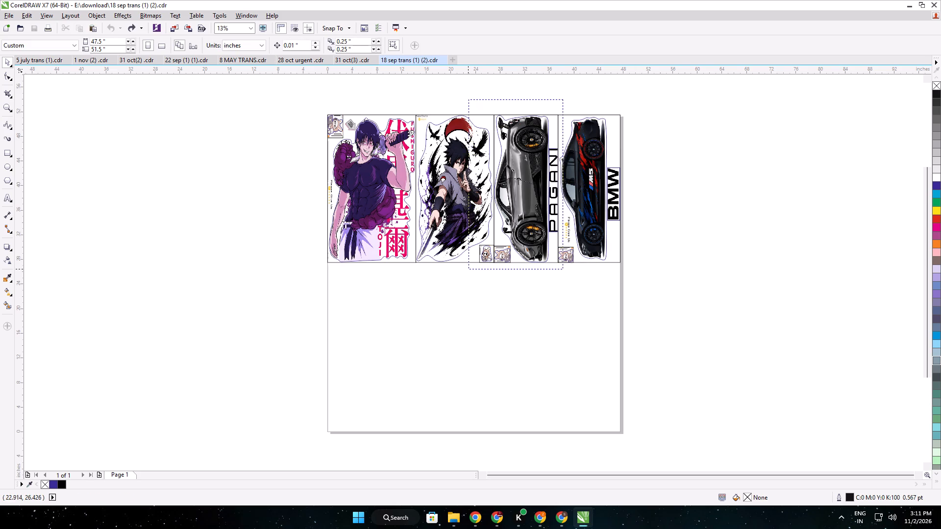
right_click_drag(468, 269, 467, 269)
left_click_drag(468, 269, 492, 270)
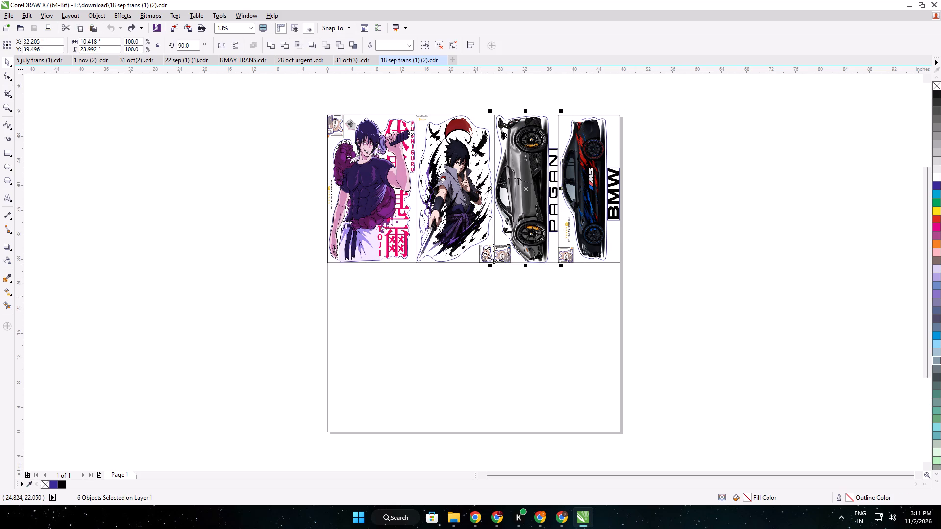
key("ctrl+c")
left_click(44, 64)
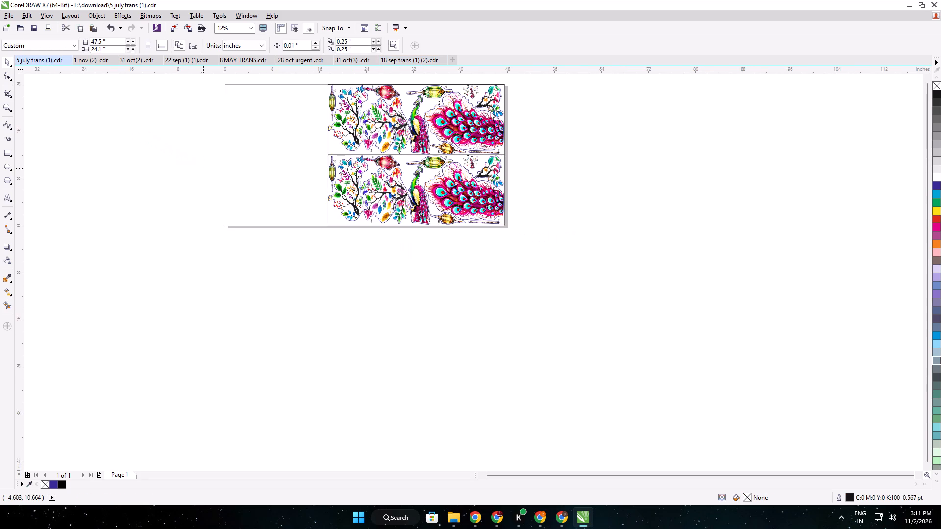
left_click(105, 63)
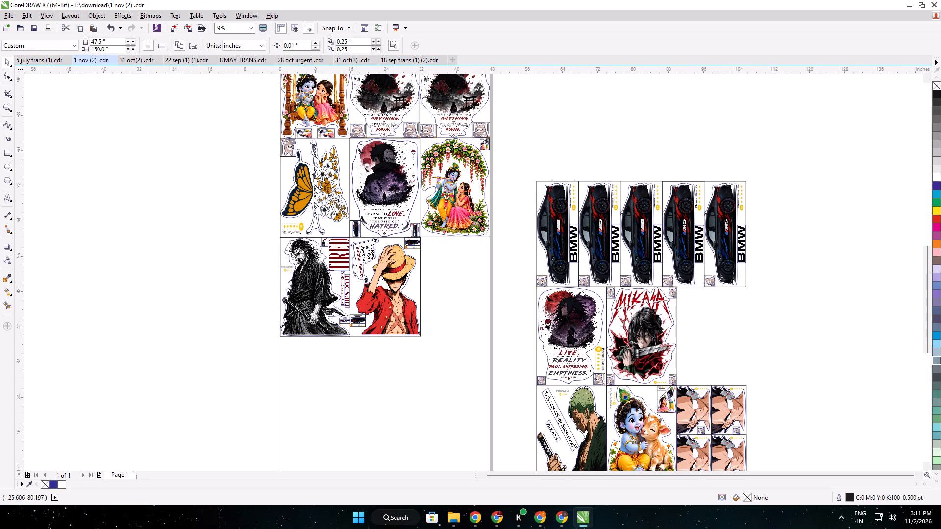
middle_click(250, 109)
middle_click_drag(210, 166, 260, 114)
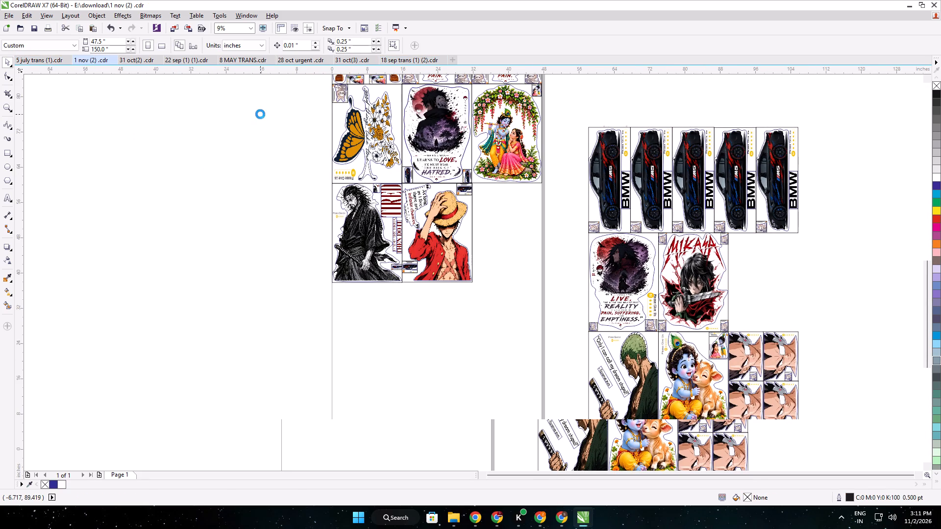
key("ctrl+v")
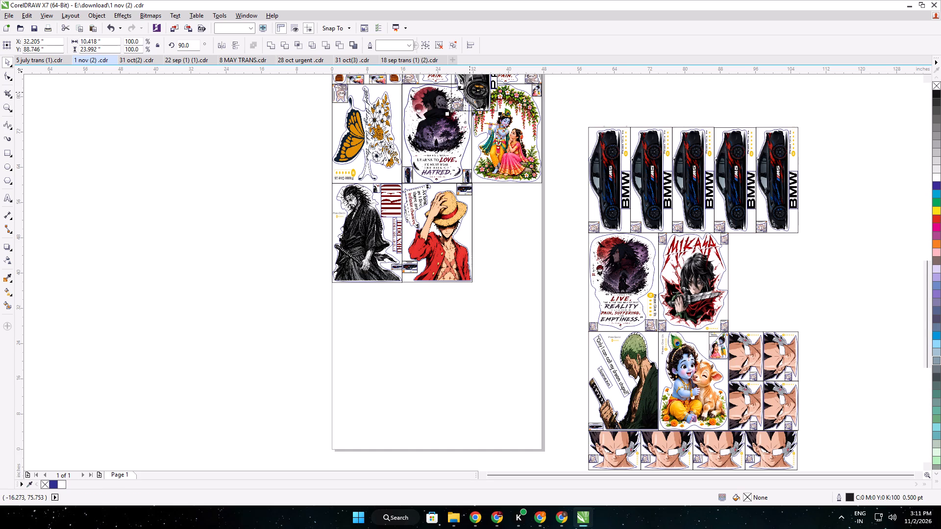
Move the pasted Pagani sticker off the page into the empty space above the row of BMW stickers, then deselect it.
scroll(471, 83, "up", 1)
middle_click_drag(471, 83, 476, 155)
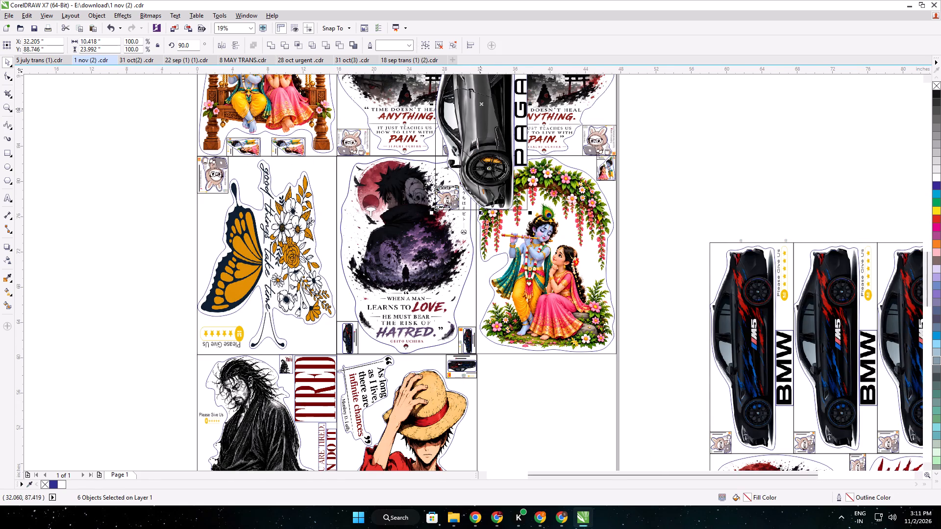
left_click_drag(481, 104, 706, 126)
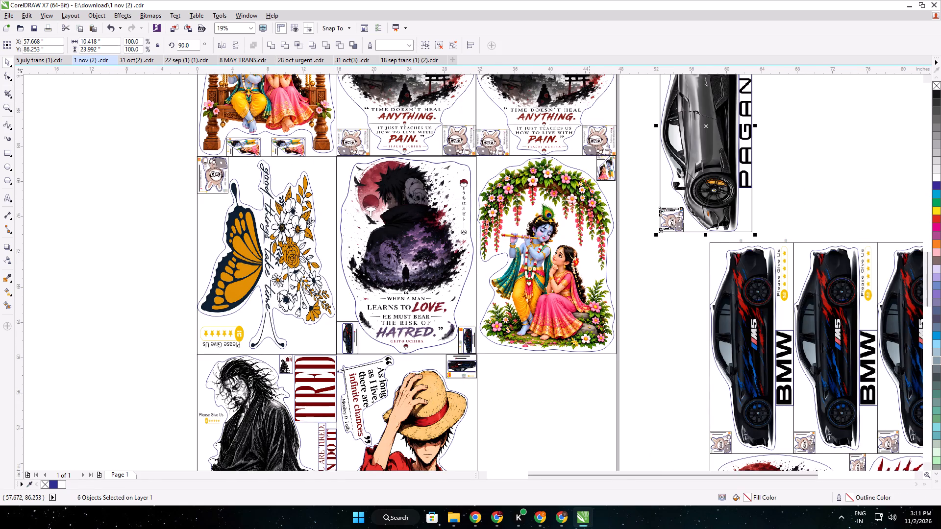
left_click(135, 248)
Examine the page's remaining empty space and the spare BMW, anime and Krishna stickers beside it.
scroll(139, 243, "down", 1)
middle_click_drag(367, 267, 368, 259)
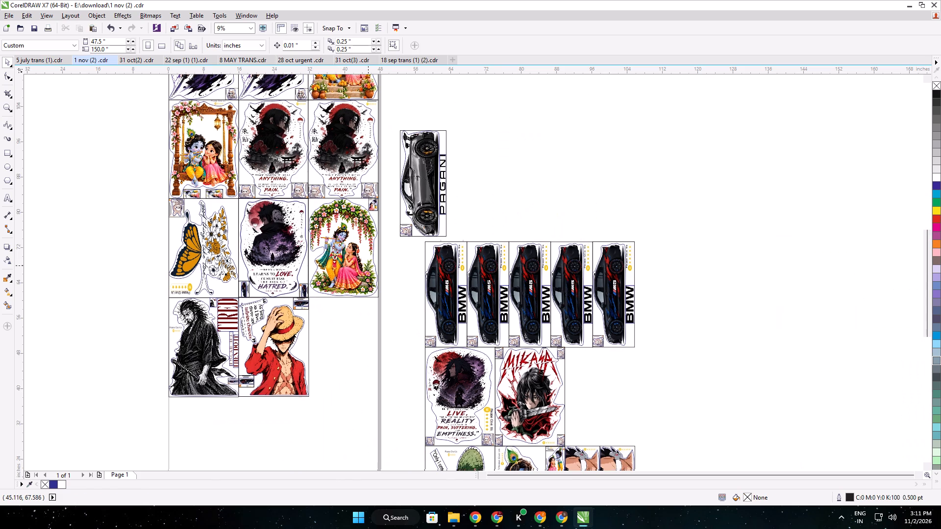
middle_click_drag(368, 259, 356, 208)
middle_click_drag(593, 277, 588, 195)
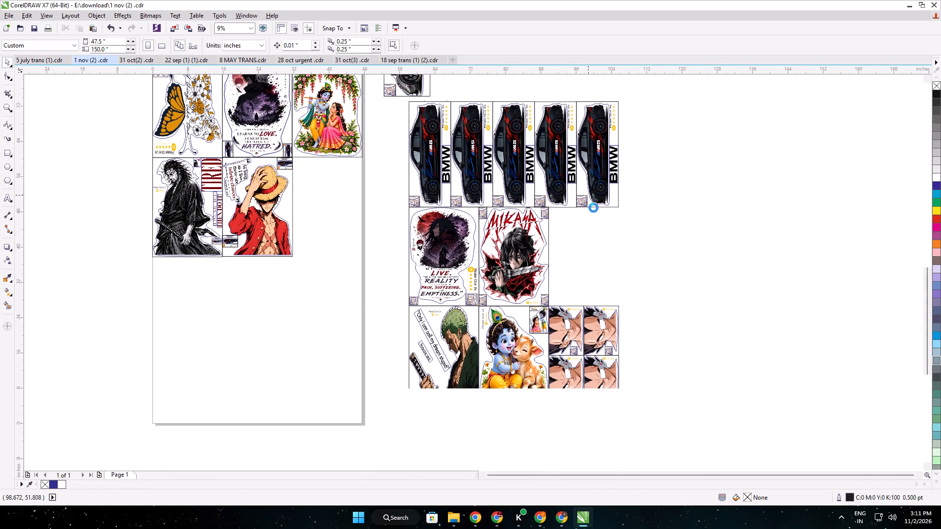
left_click_drag(628, 212, 584, 109)
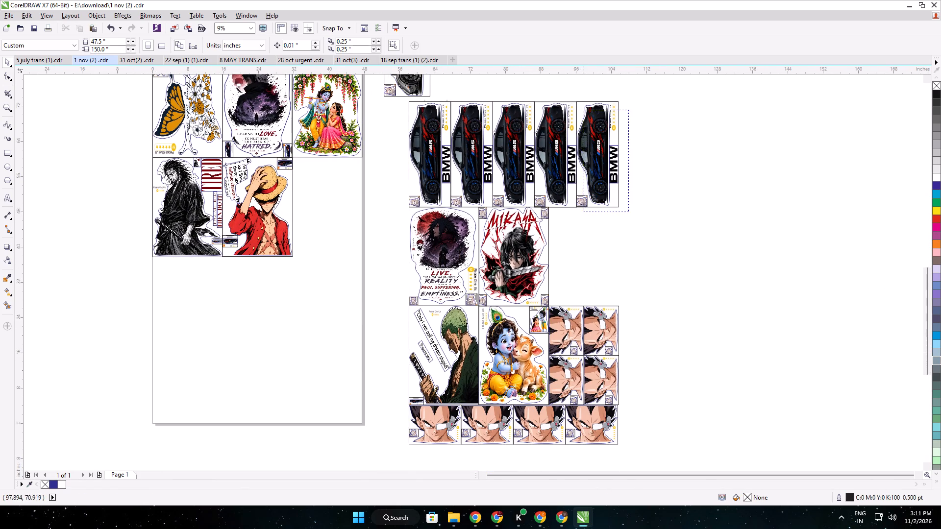
left_click_drag(584, 109, 574, 89)
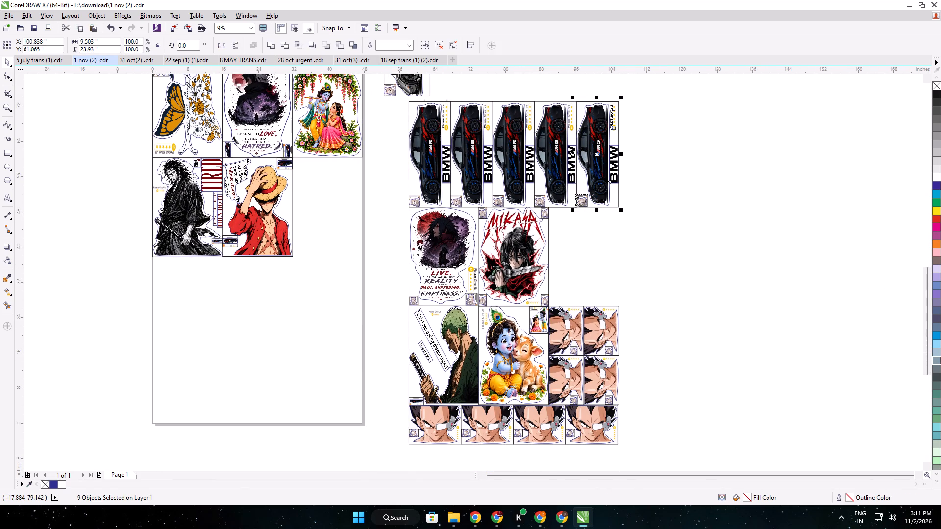
left_click(649, 277)
middle_click_drag(626, 367, 618, 336)
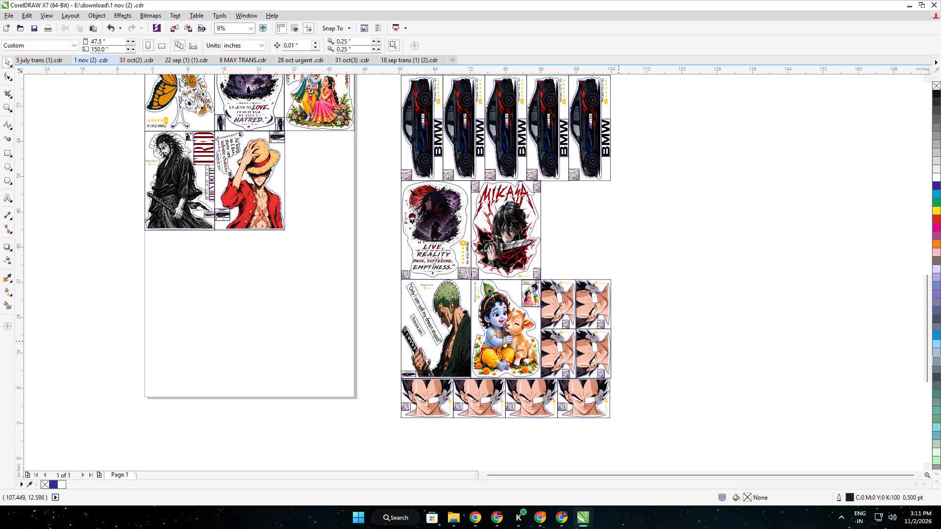
middle_click_drag(618, 336, 617, 332)
left_click_drag(619, 372, 538, 264)
left_click(675, 303)
middle_click_drag(350, 229, 366, 255)
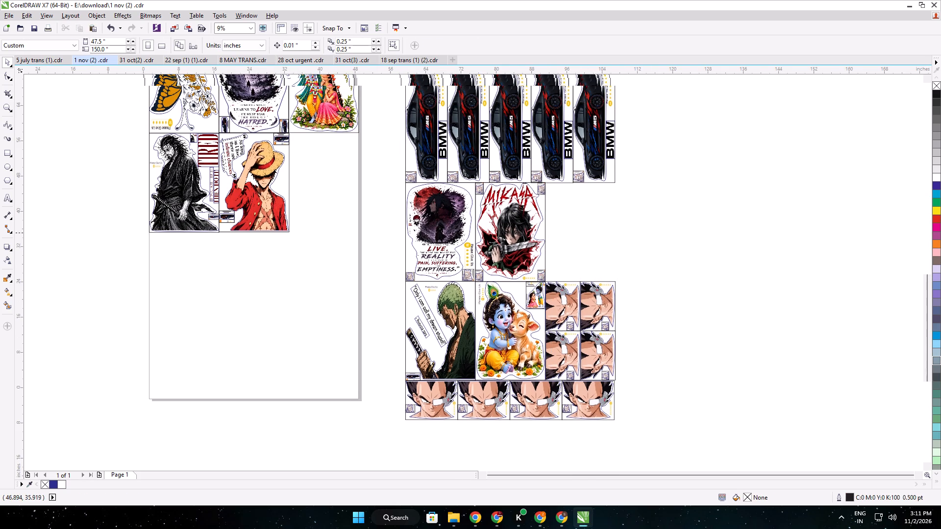
middle_click_drag(366, 255, 407, 324)
scroll(411, 308, "down", 1)
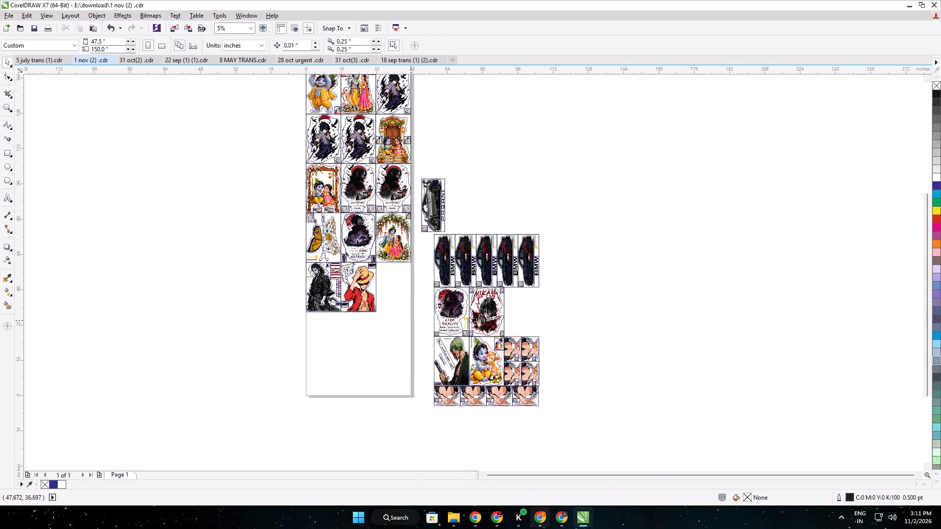
Switch to the other Chrome window and show the new Snapdeal orders.
left_click(540, 520)
left_click(205, 11)
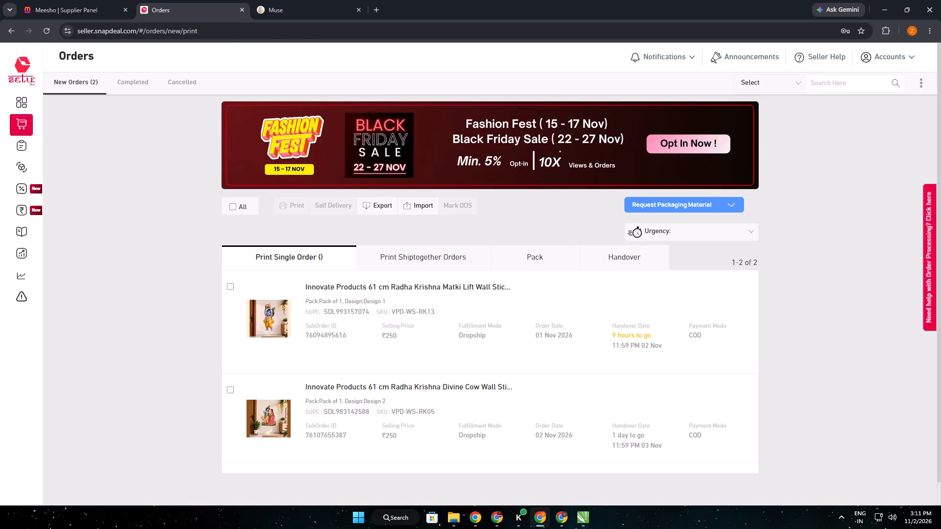
Refresh the Snapdeal new orders page and the Meesho supplier home page of INNOVATE PRODUCTES.
left_click(45, 31)
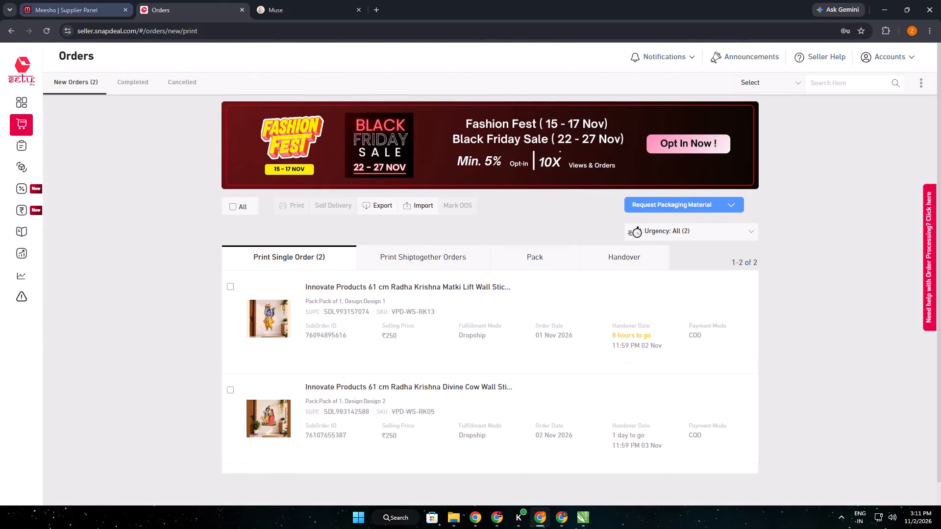
left_click(89, 8)
left_click(51, 29)
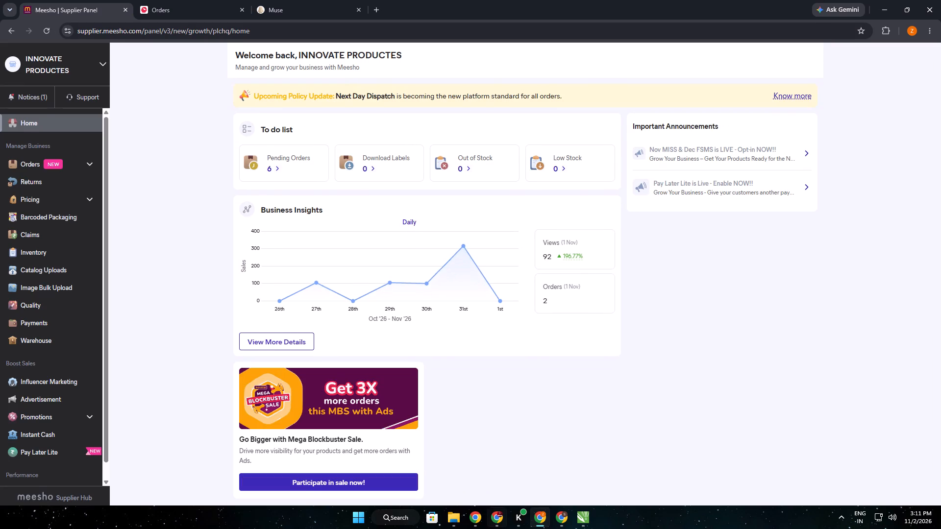
In the Meesho window of VALUABLE PRODUCTS AND DECALS, reload the orders, dismiss the acceptance notice and show the Ready to Ship orders.
left_click(474, 518)
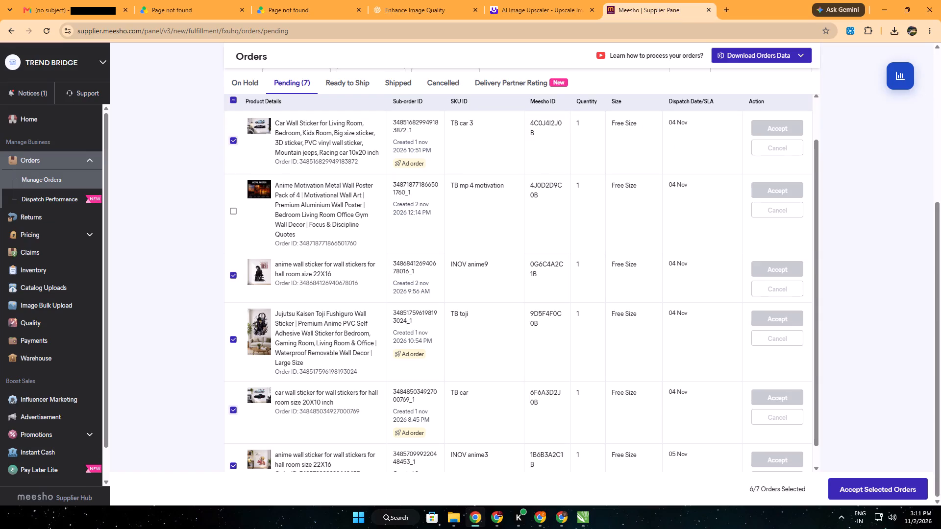
left_click(502, 518)
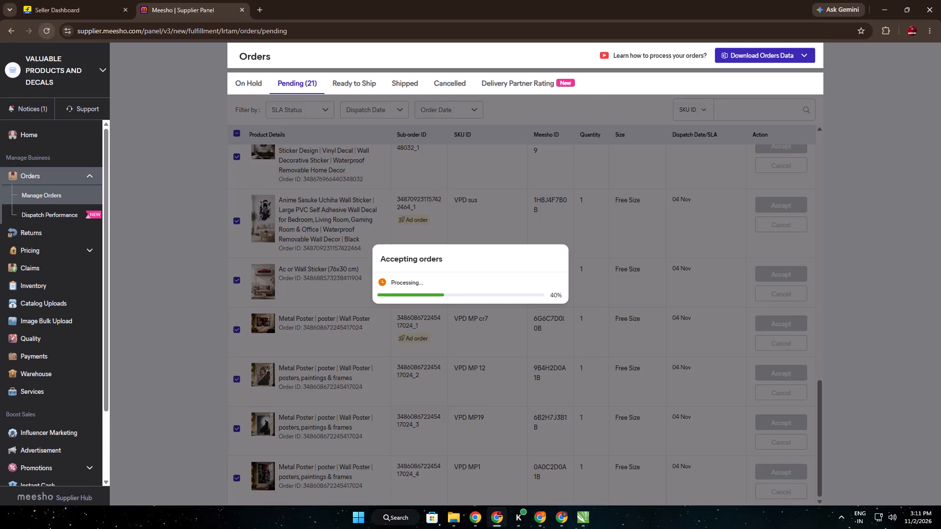
left_click(47, 30)
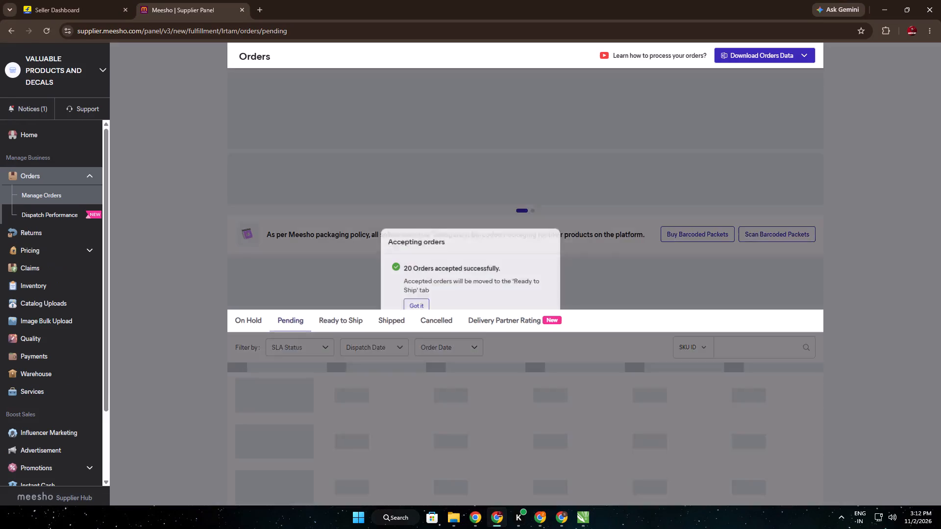
left_click(407, 304)
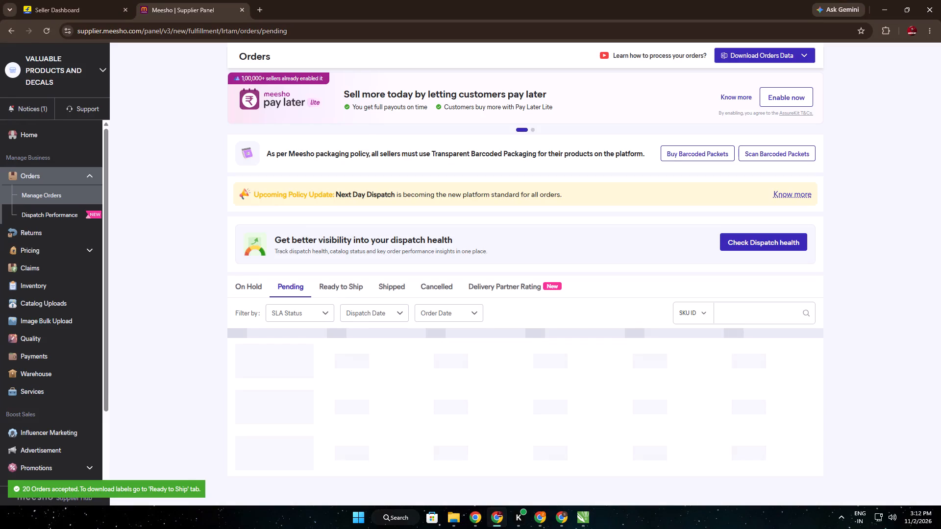
left_click(334, 293)
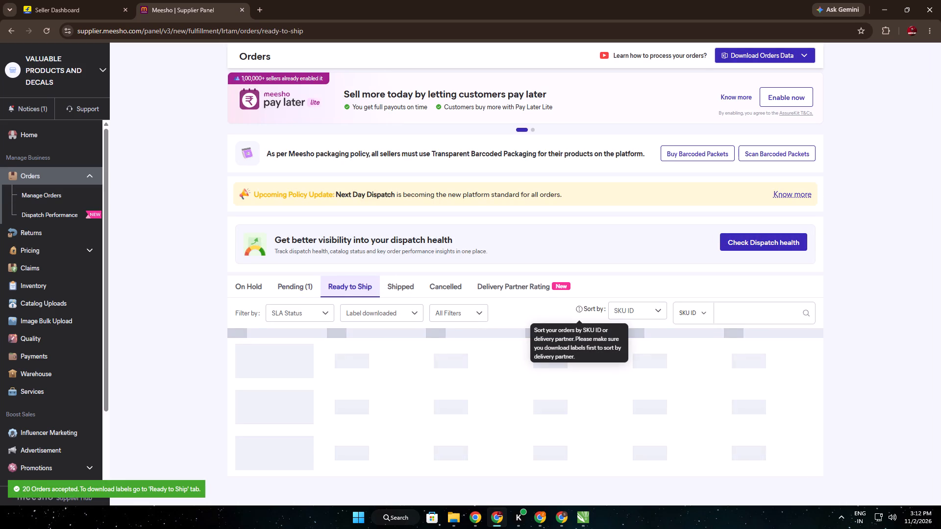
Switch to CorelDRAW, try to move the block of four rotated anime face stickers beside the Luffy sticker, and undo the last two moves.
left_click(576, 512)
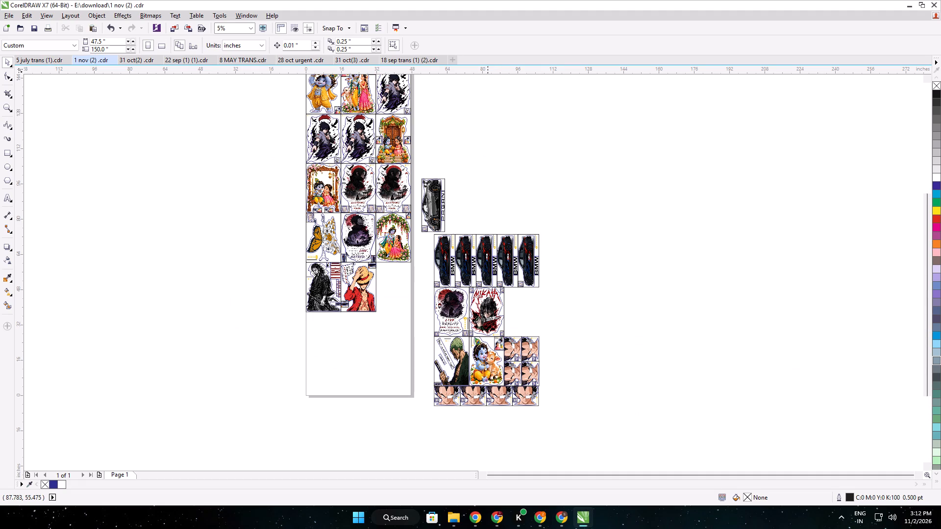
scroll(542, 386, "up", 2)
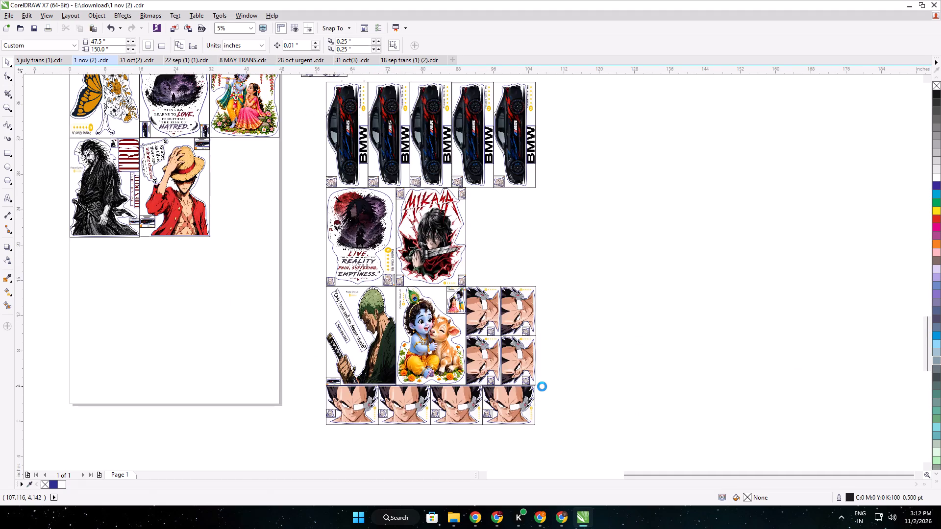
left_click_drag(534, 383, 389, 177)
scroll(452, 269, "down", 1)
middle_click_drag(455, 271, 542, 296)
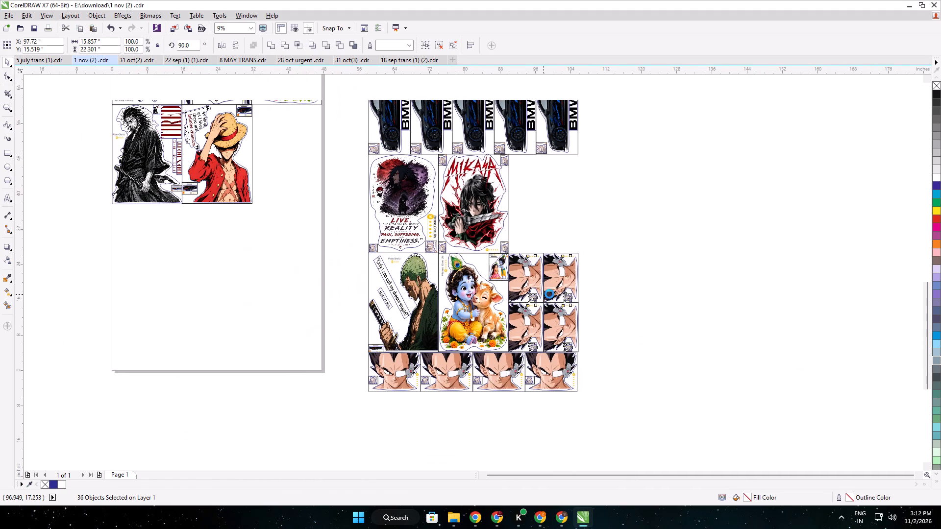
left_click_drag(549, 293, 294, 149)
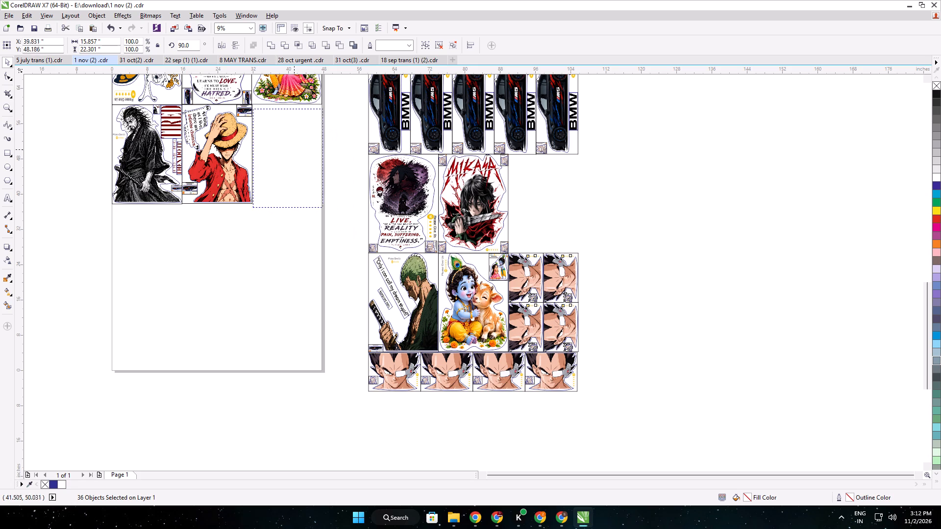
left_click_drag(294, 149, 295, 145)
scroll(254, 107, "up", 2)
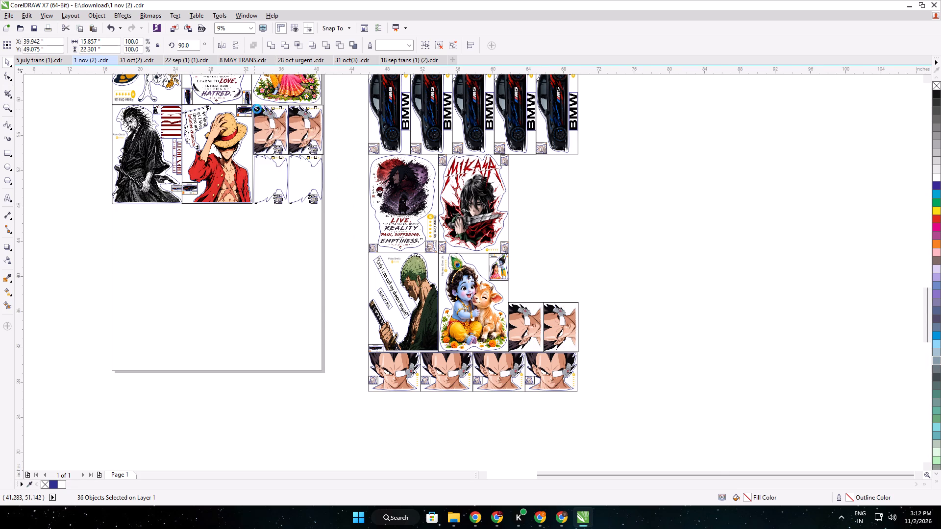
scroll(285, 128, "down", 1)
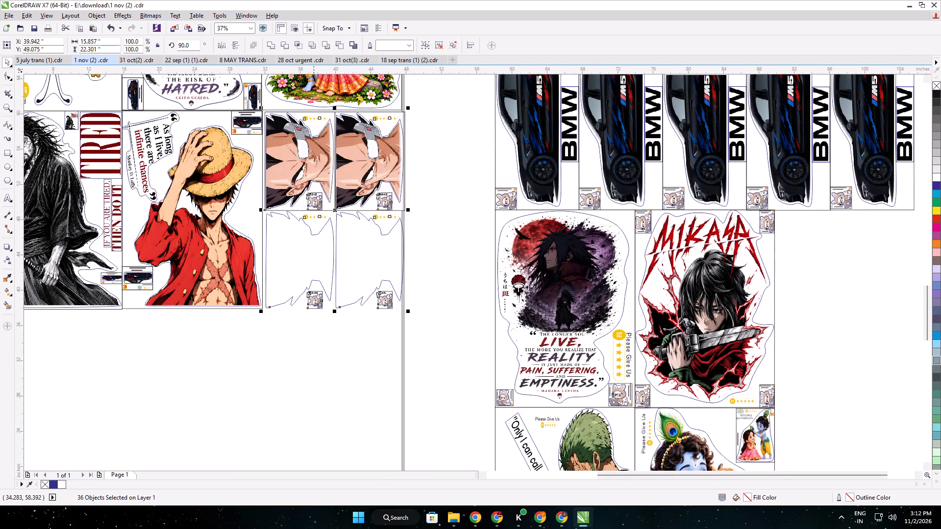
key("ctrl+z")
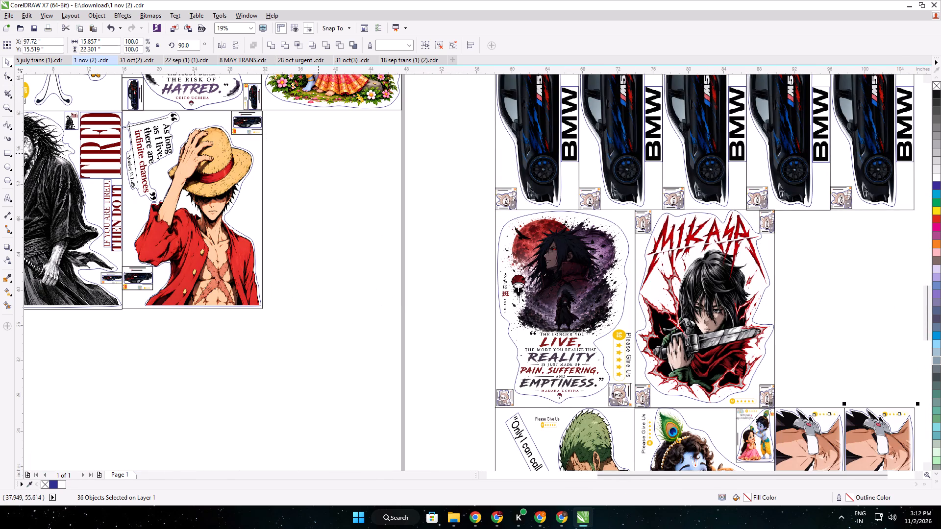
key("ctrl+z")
Select the complete block of four rotated anime face stickers and move it onto the page, into the gap beside the Luffy sticker.
scroll(403, 177, "down", 1)
middle_click_drag(403, 177, 306, 38)
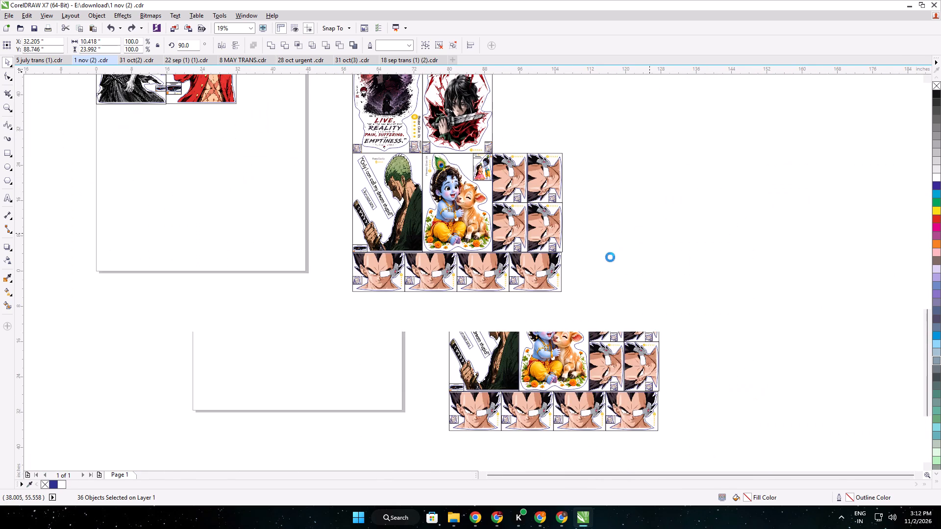
left_click(604, 264)
left_click_drag(569, 257, 500, 167)
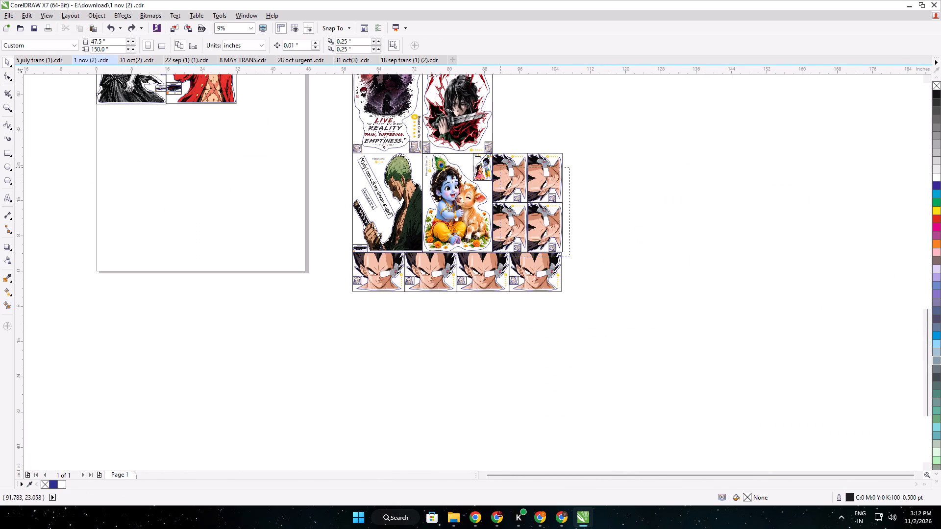
left_click_drag(500, 167, 493, 146)
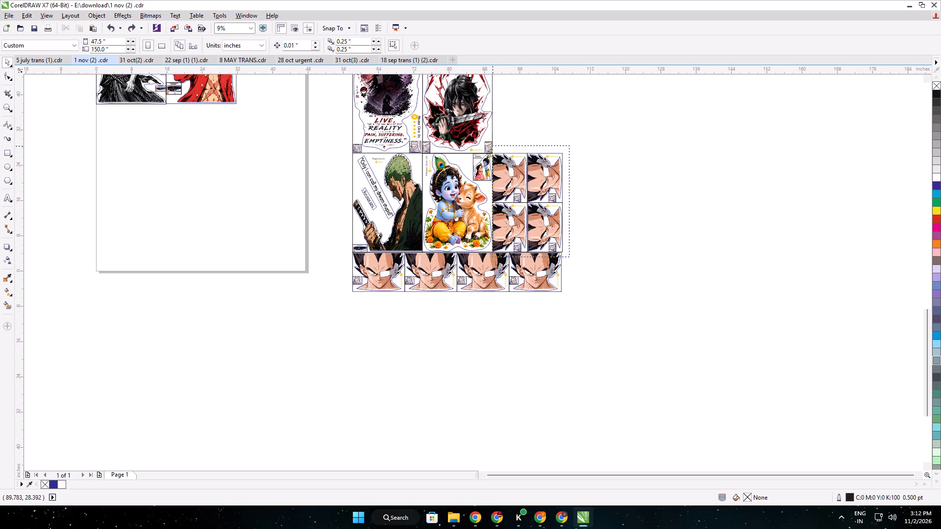
left_click_drag(493, 146, 492, 146)
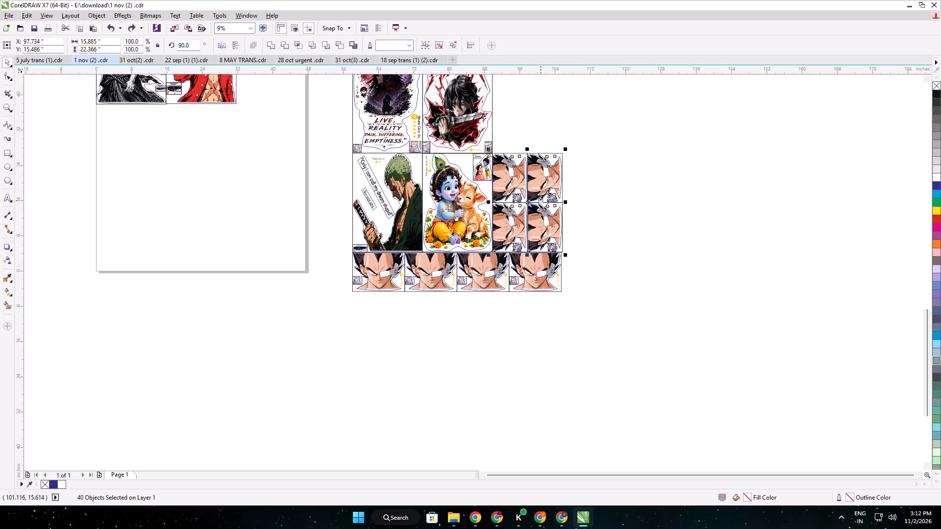
left_click_drag(542, 201, 292, 129)
middle_click_drag(291, 128, 390, 280)
left_click_drag(378, 264, 368, 190)
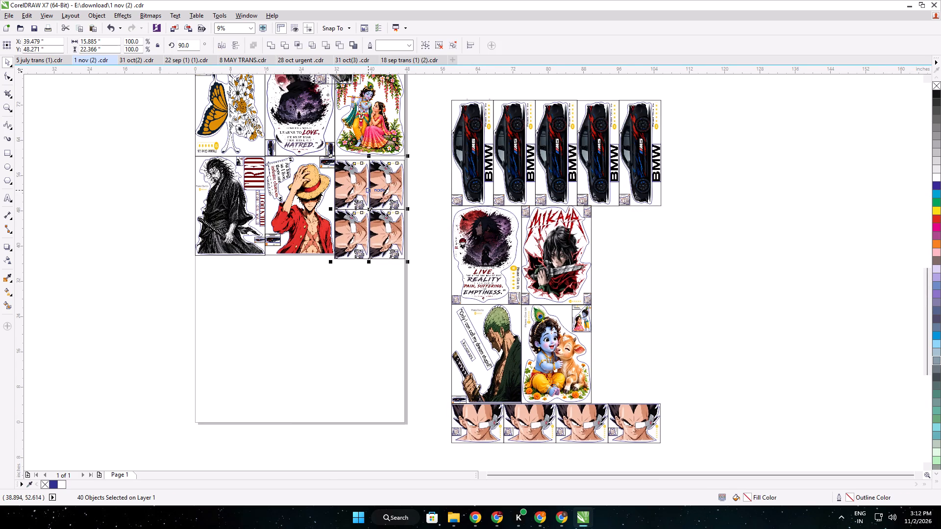
scroll(347, 170, "up", 4)
left_click_drag(335, 166, 341, 153)
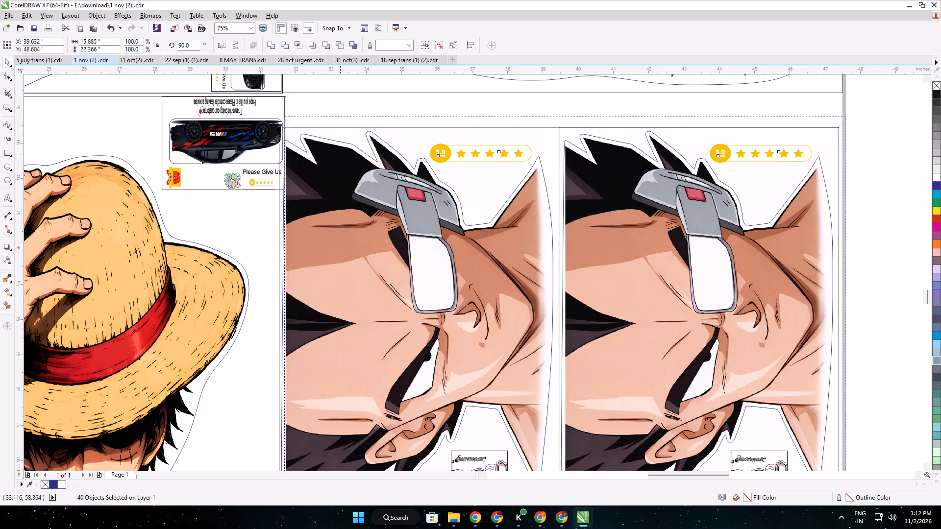
left_click_drag(341, 153, 342, 132)
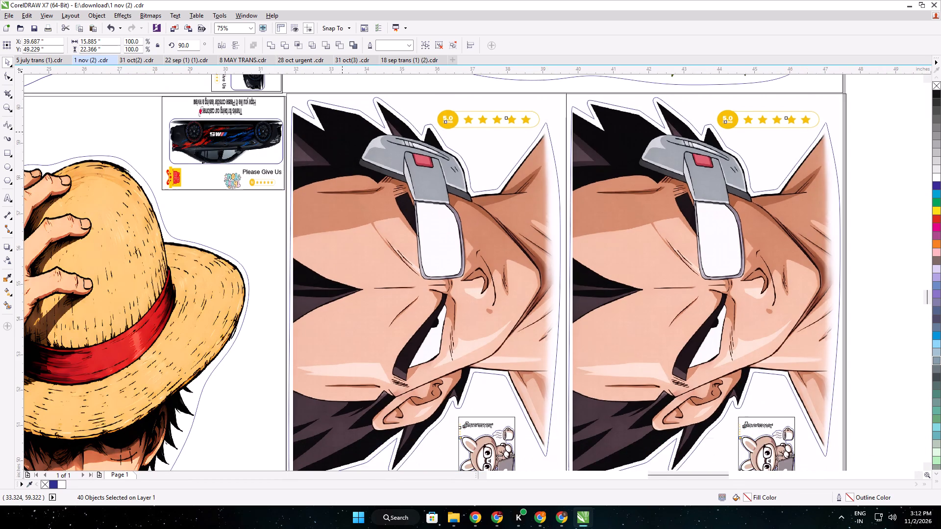
Nudge the four-face block down about 0.1 inch to line it up within the bottom sticker row.
middle_click_drag(495, 274, 345, 63)
middle_click_drag(497, 372, 501, 166)
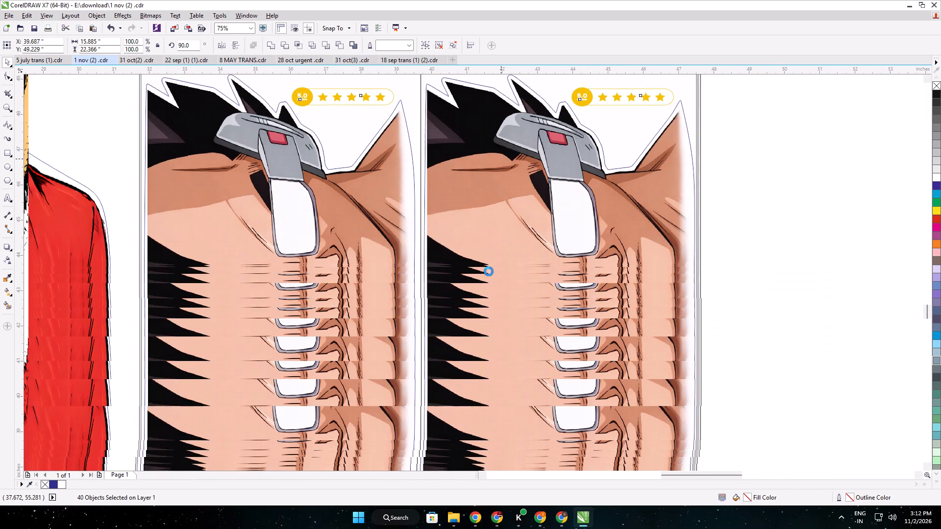
middle_click_drag(490, 342, 509, 213)
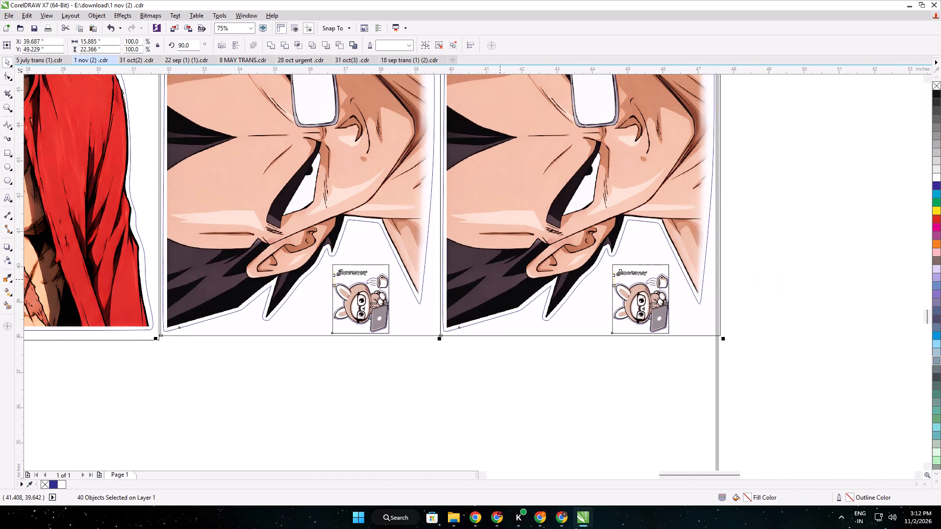
key("Down")
key("Down")
key("Down")
key("Down")
key("Down")
key("Down")
key("Down")
key("Down")
key("Down")
key("Down")
key("Down")
key("Down")
key("Down")
key("Down")
key("Down")
key("Down")
key("Down")
key("Down")
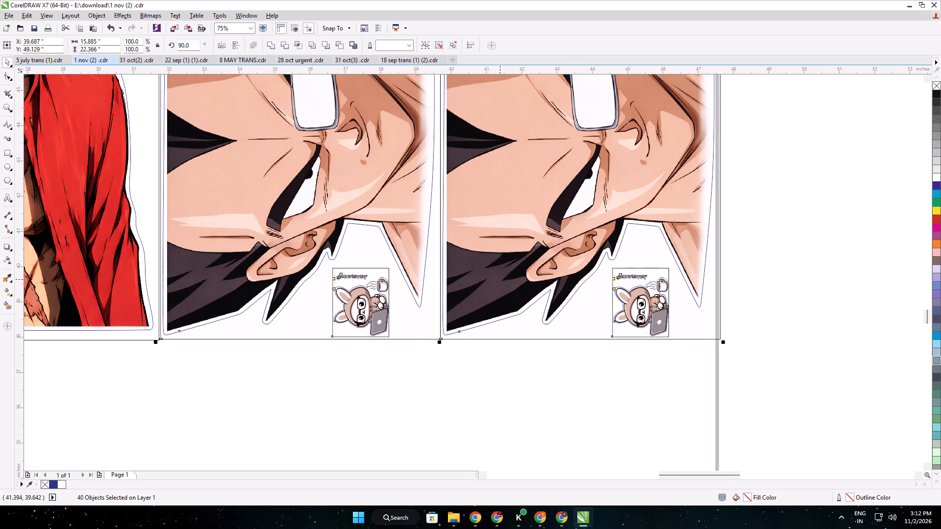
Shift the four-face block slightly left so its outer border meets the page's right edge, then deselect it.
scroll(500, 280, "down", 2)
scroll(553, 185, "up", 2)
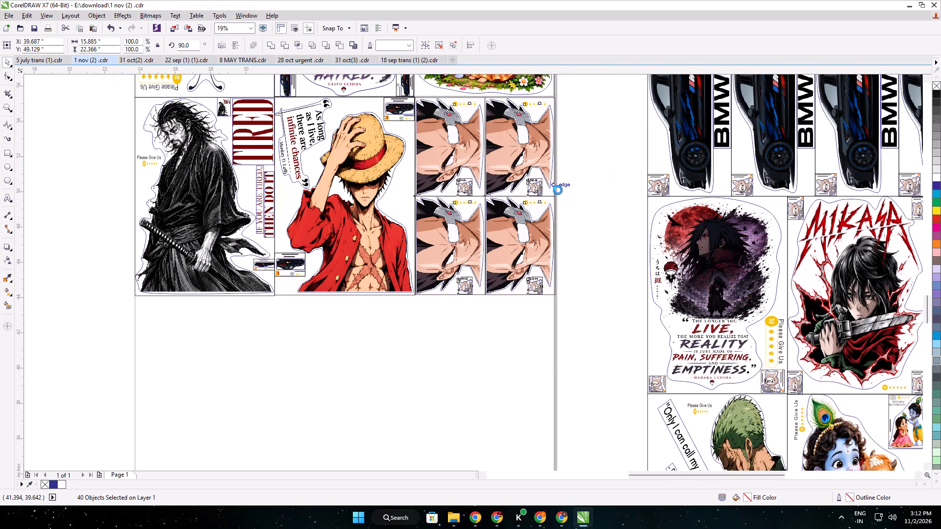
scroll(558, 190, "up", 5)
left_click_drag(553, 251, 534, 251)
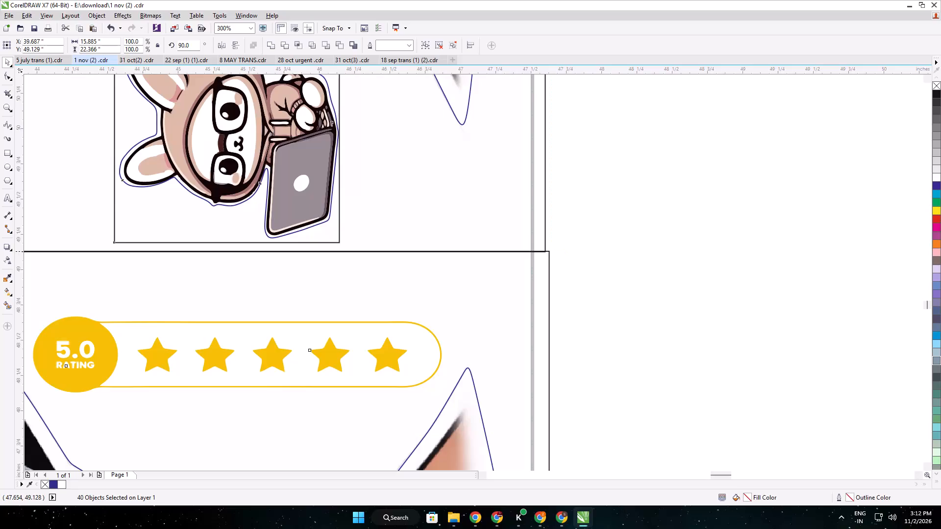
left_click_drag(534, 251, 534, 252)
left_click(570, 247)
Select the whole Pagani car sticker lying over the page's anime stickers and delete it.
scroll(530, 235, "down", 3)
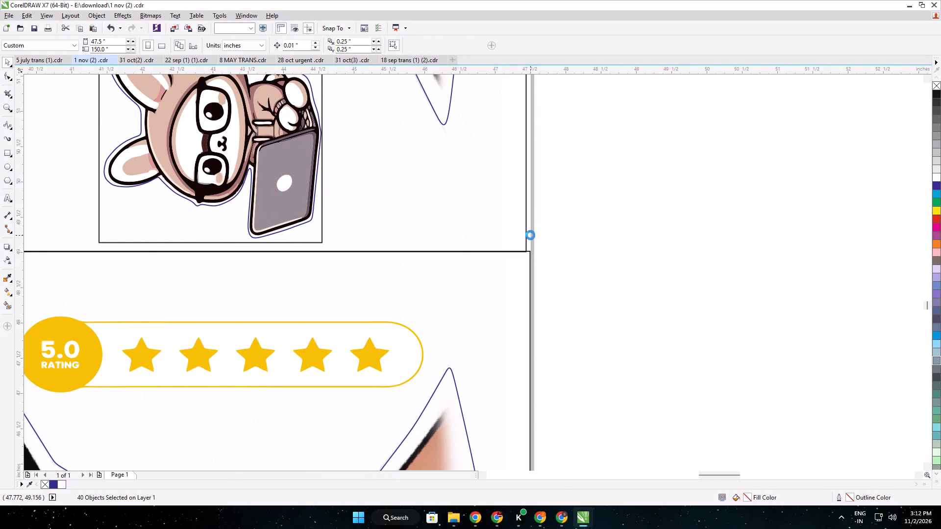
scroll(530, 235, "down", 5)
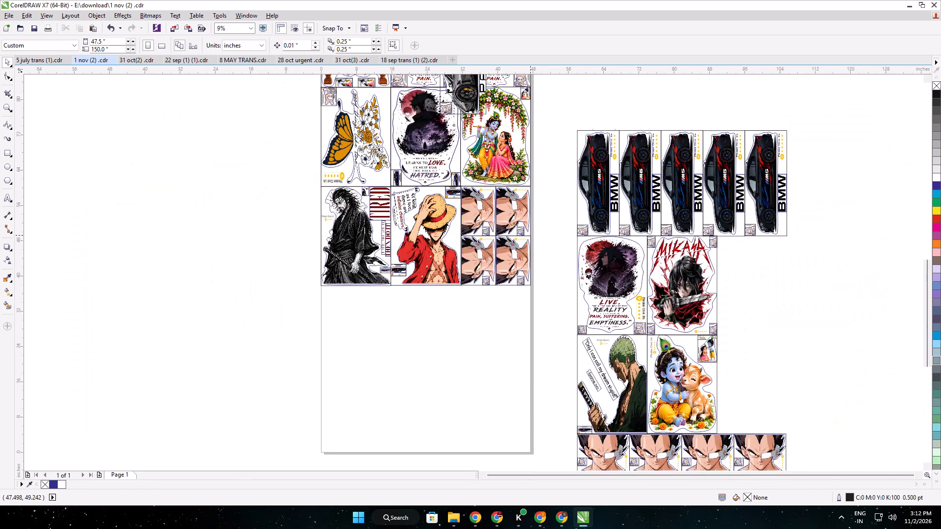
scroll(530, 235, "down", 1)
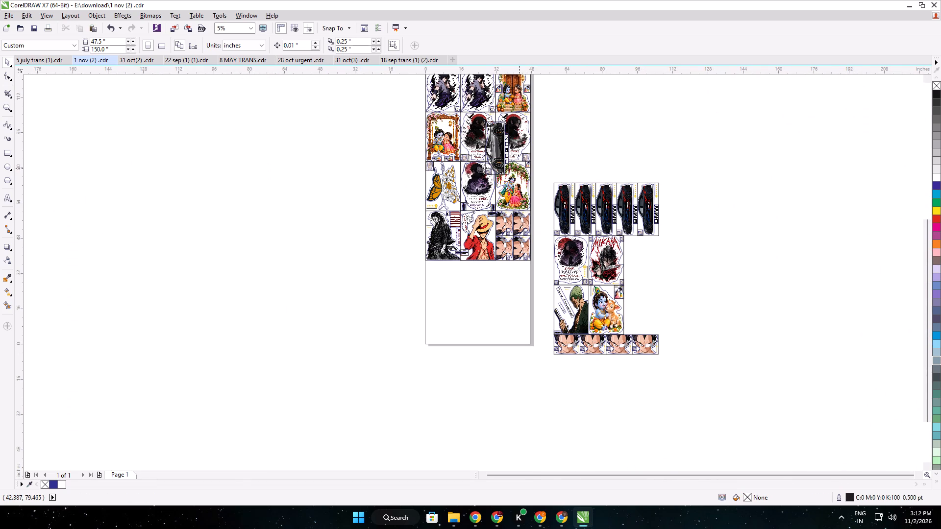
left_click(499, 153)
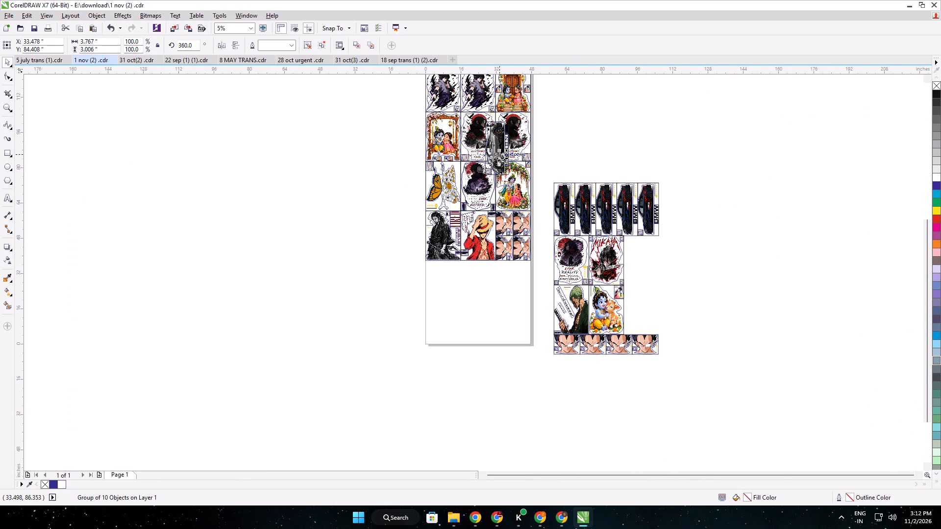
left_click(496, 135)
left_click(559, 131)
left_click_drag(564, 121, 532, 186)
right_click_drag(532, 185, 532, 186)
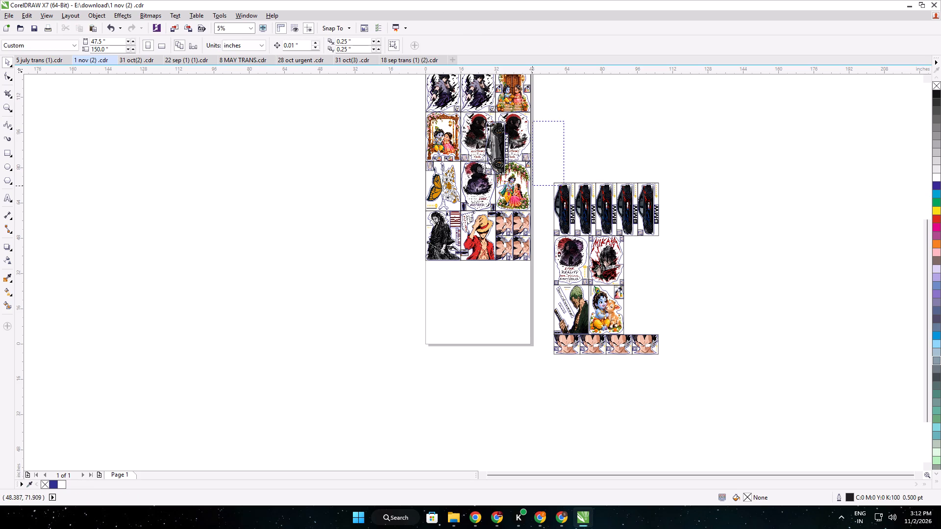
right_click_drag(532, 186, 480, 180)
left_click_drag(532, 186, 480, 180)
key("Delete")
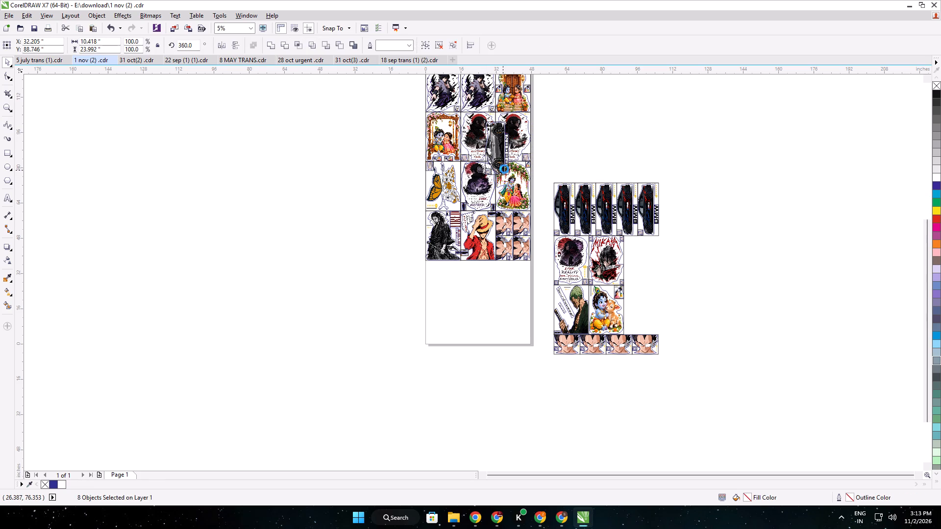
Paste the copied Pagani car sticker into the layout again.
scroll(497, 151, "up", 1)
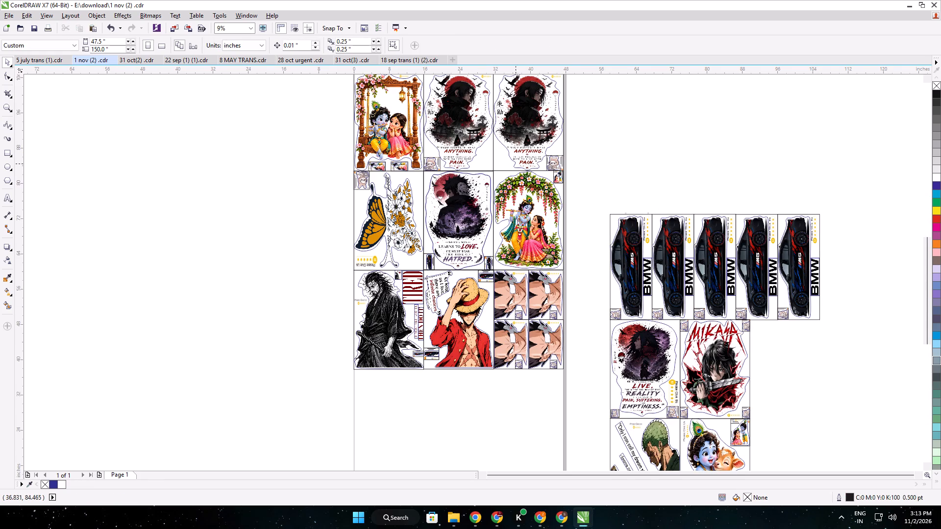
scroll(522, 169, "down", 1)
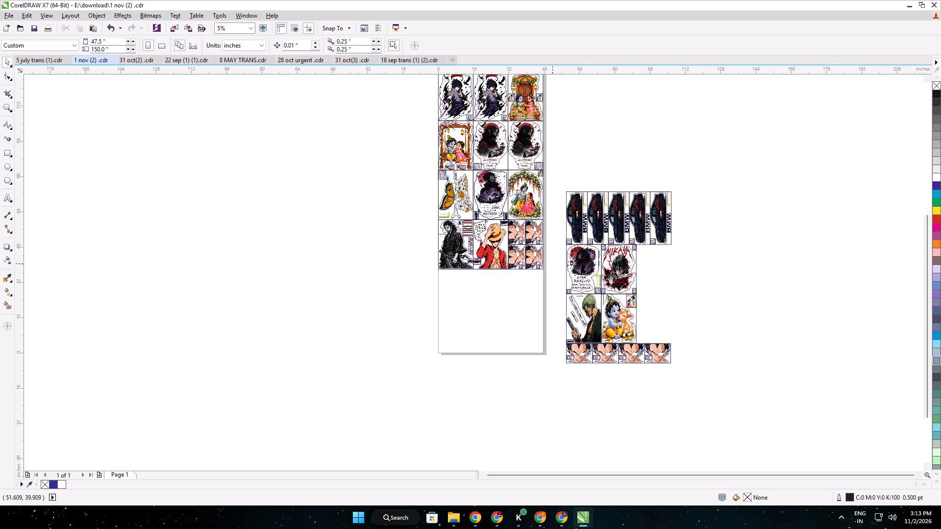
key("ctrl+v")
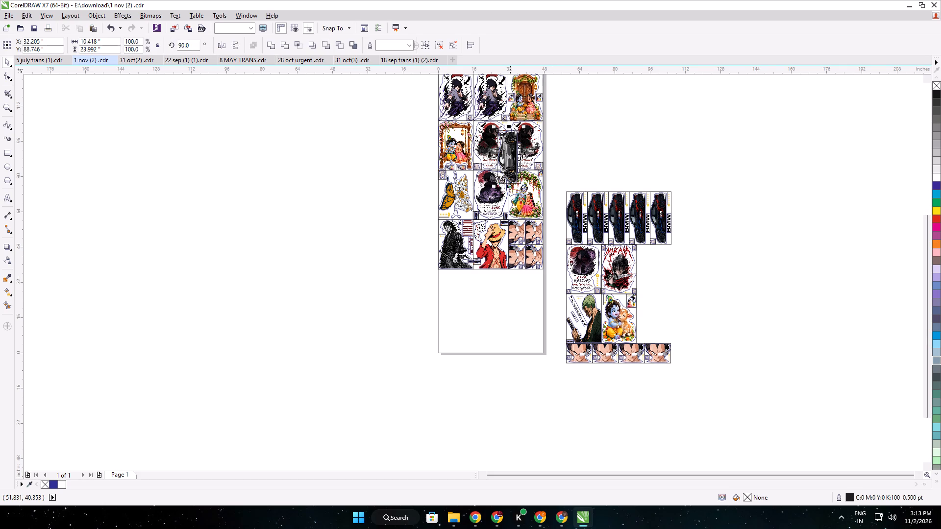
Move the pasted Pagani car sticker into the empty space below the black-and-white samurai sticker at the page's left edge.
left_click_drag(509, 155, 446, 296)
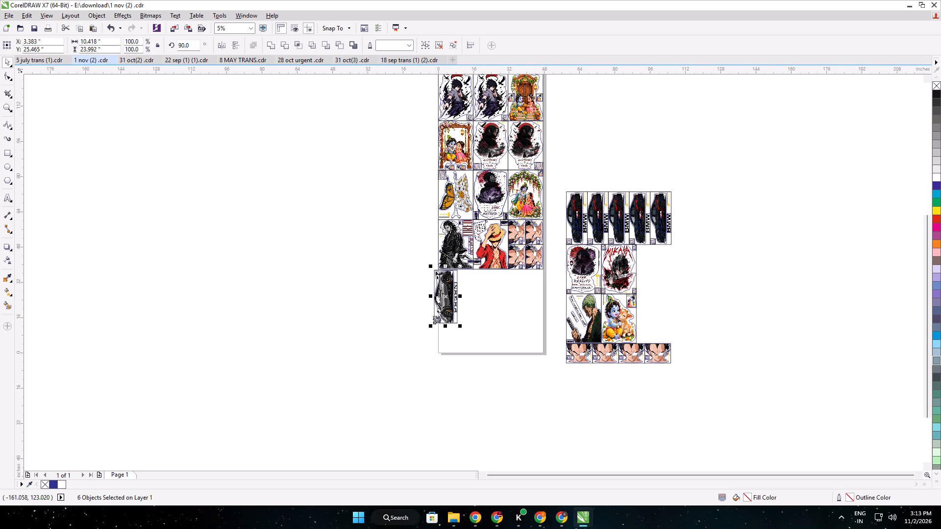
Resize the Pagani car sticker to 9.9 inches wide and 24 inches high.
double_click(89, 50)
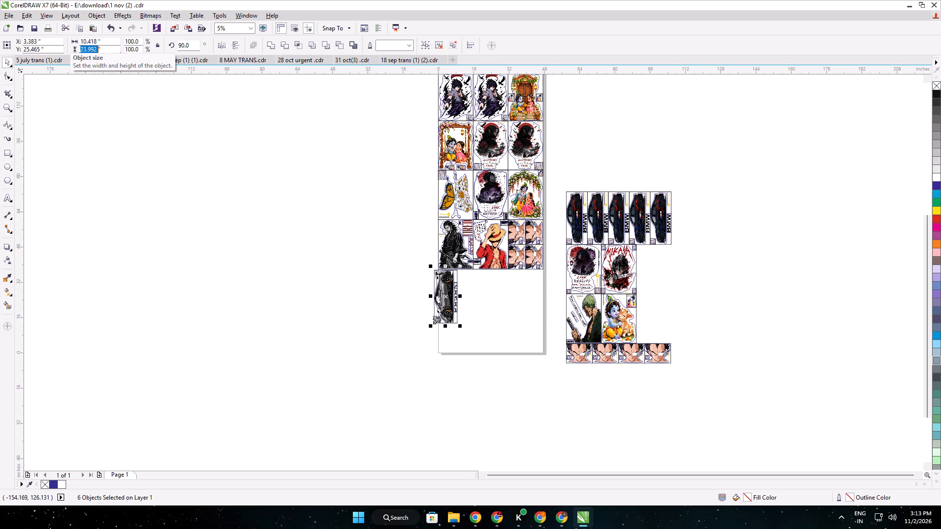
type("24")
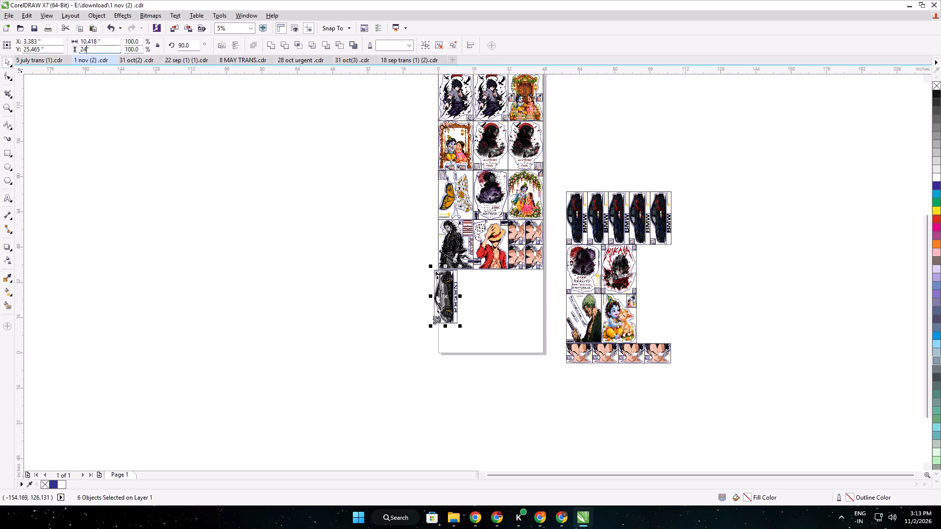
double_click(88, 44)
type("10")
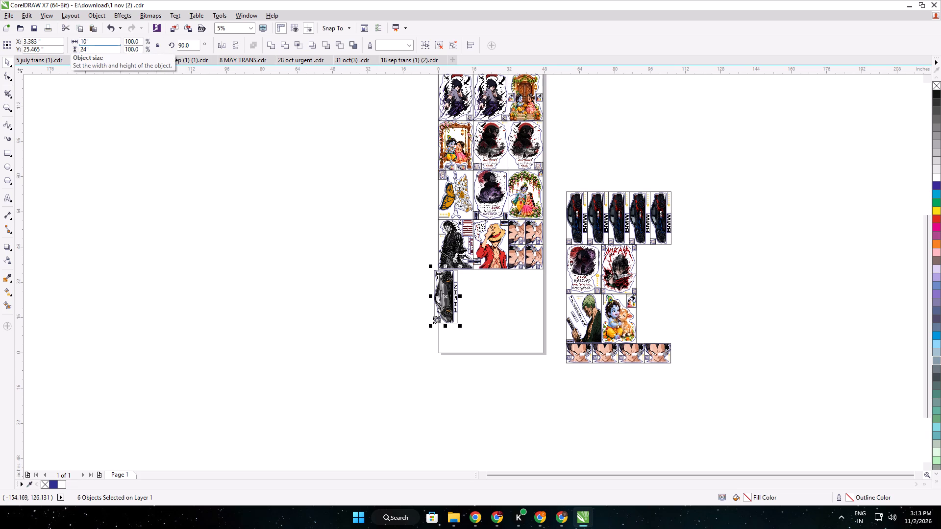
double_click(85, 41)
key("9")
type(".9")
key("Return")
Align the Pagani sticker with the page's left edge, directly under the samurai sticker's bottom border.
scroll(446, 279, "up", 4)
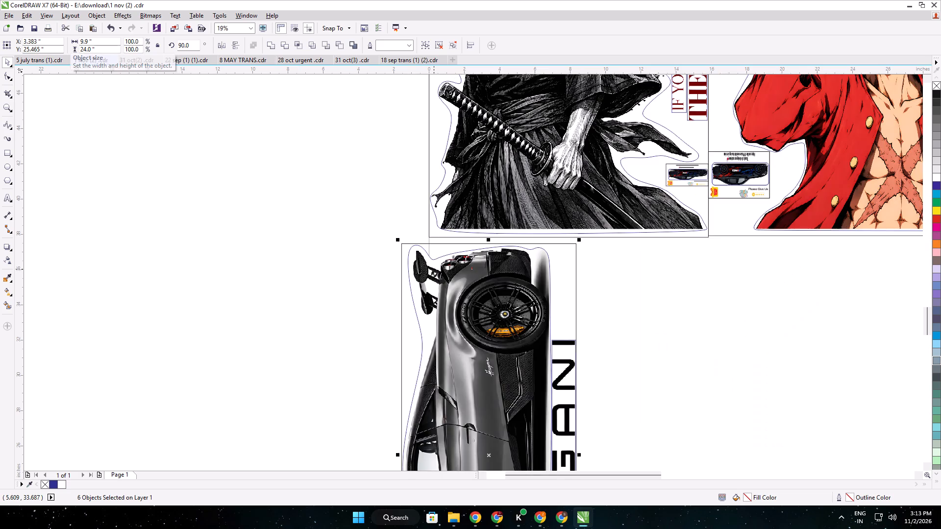
left_click_drag(438, 254, 466, 252)
scroll(447, 240, "up", 1)
scroll(439, 241, "down", 6)
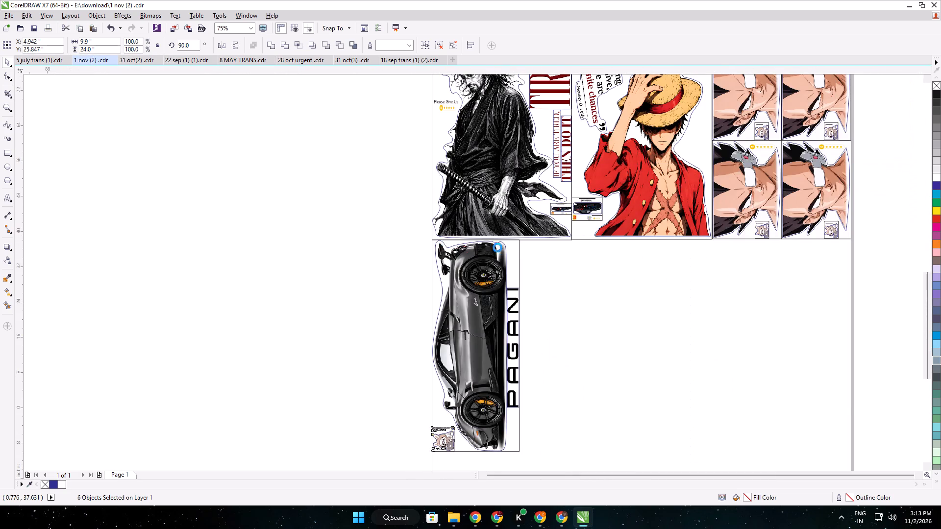
Select the four rightmost BMW car stickers outside the page and move them into the bottom row beside the Pagani sticker.
middle_click_drag(525, 247, 273, 261)
left_click(471, 183)
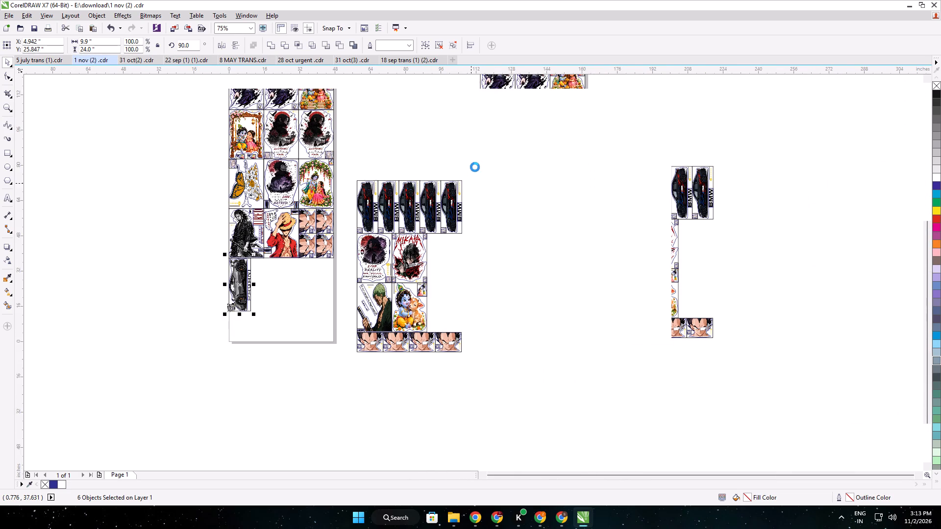
left_click_drag(476, 164, 378, 235)
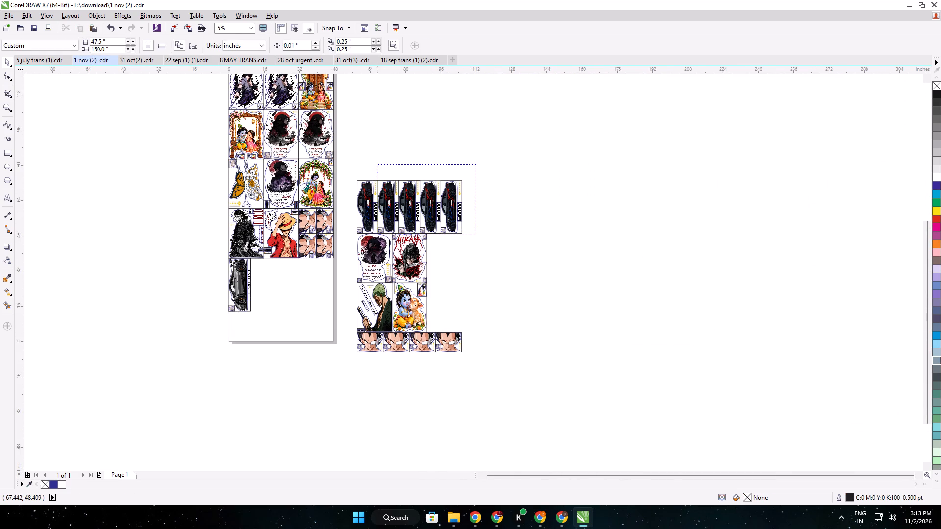
left_click_drag(378, 235, 378, 235)
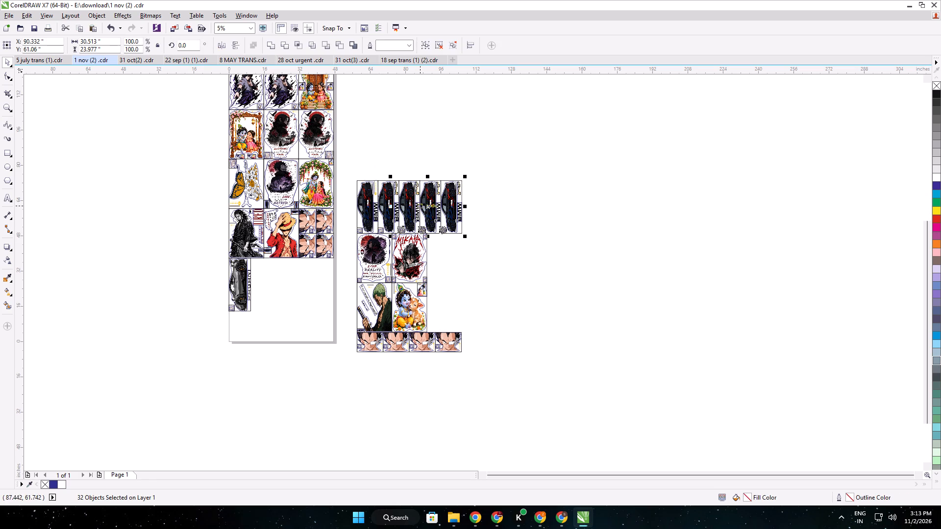
left_click(475, 181)
left_click_drag(474, 169, 376, 249)
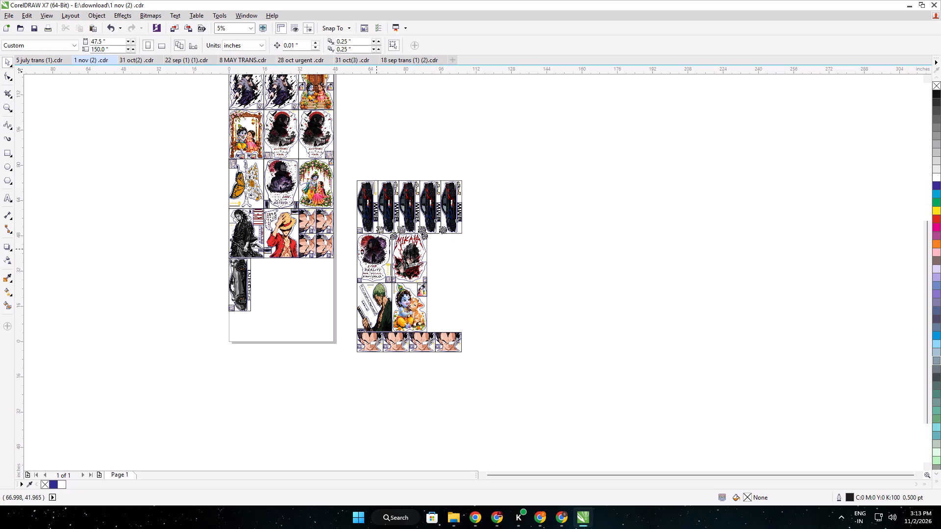
left_click(494, 194)
left_click_drag(490, 167, 379, 230)
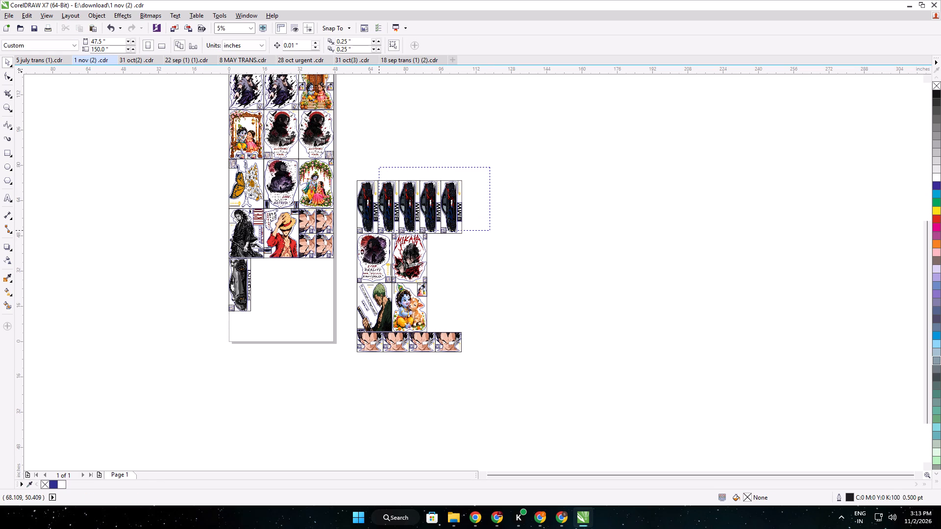
left_click_drag(379, 230, 376, 238)
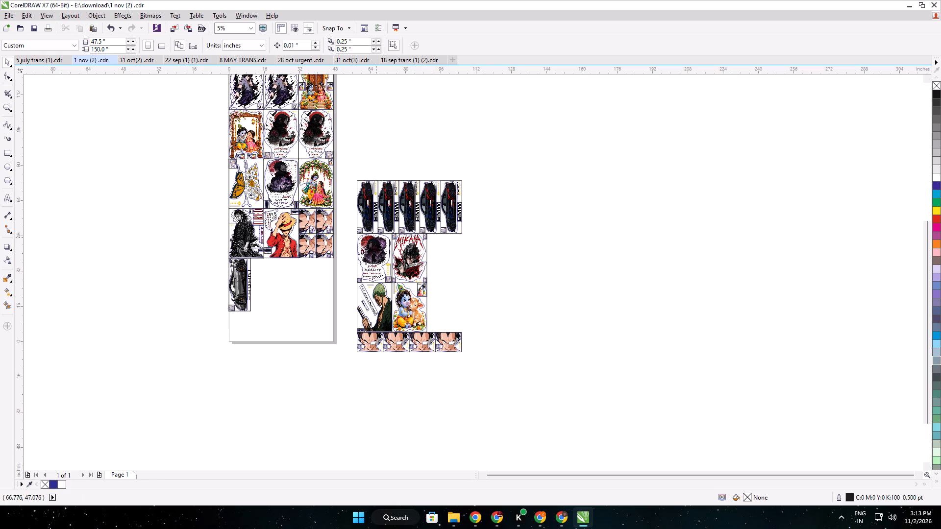
left_click_drag(415, 202, 331, 305)
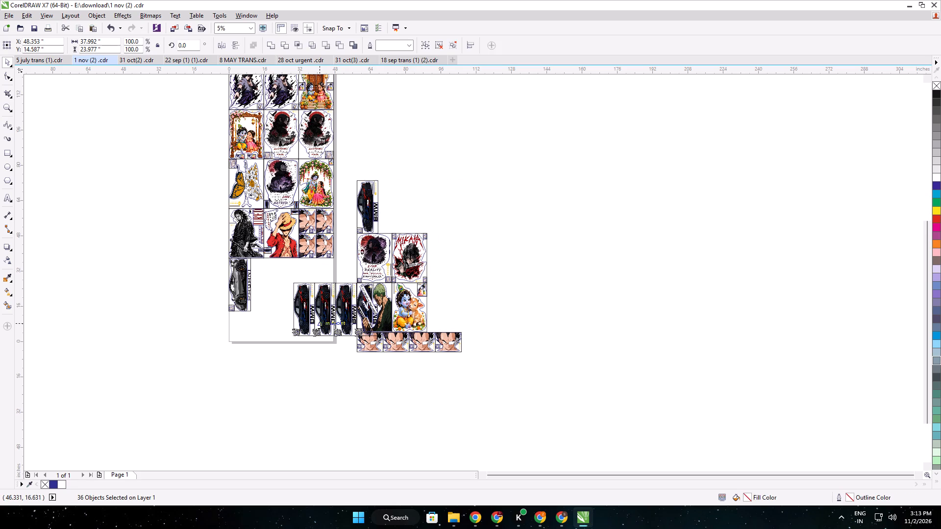
left_click_drag(337, 308, 308, 289)
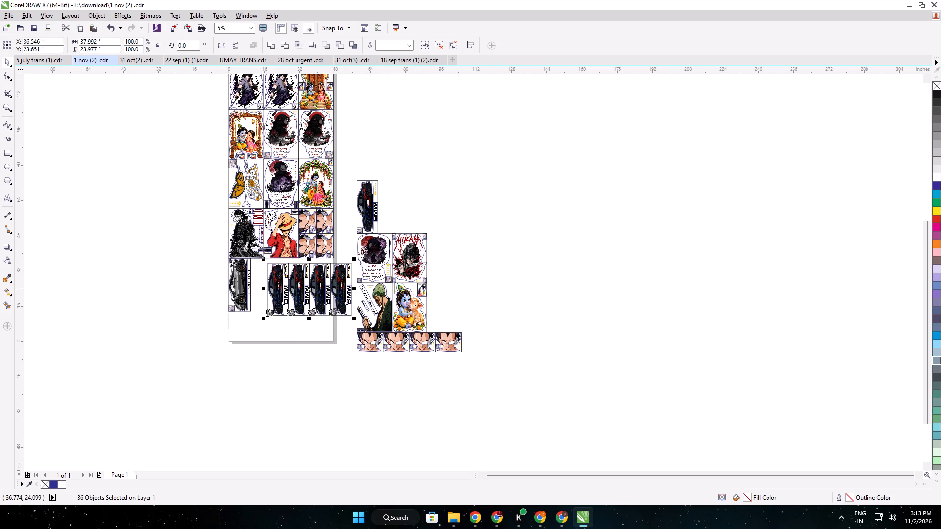
Butt the four BMW stickers against the Pagani sticker's right border, finishing with nudges of 0.03 inch up and 0.1 inch left.
scroll(292, 272, "up", 2)
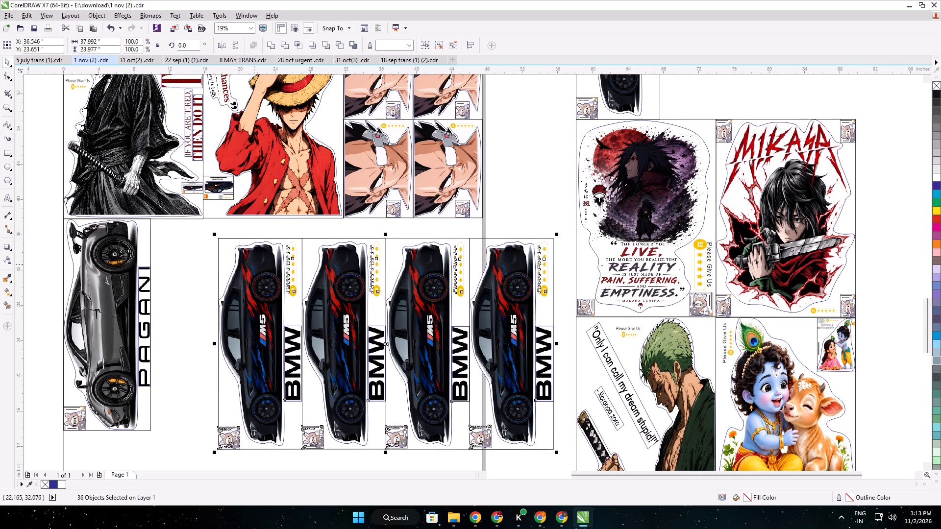
left_click_drag(256, 259, 189, 240)
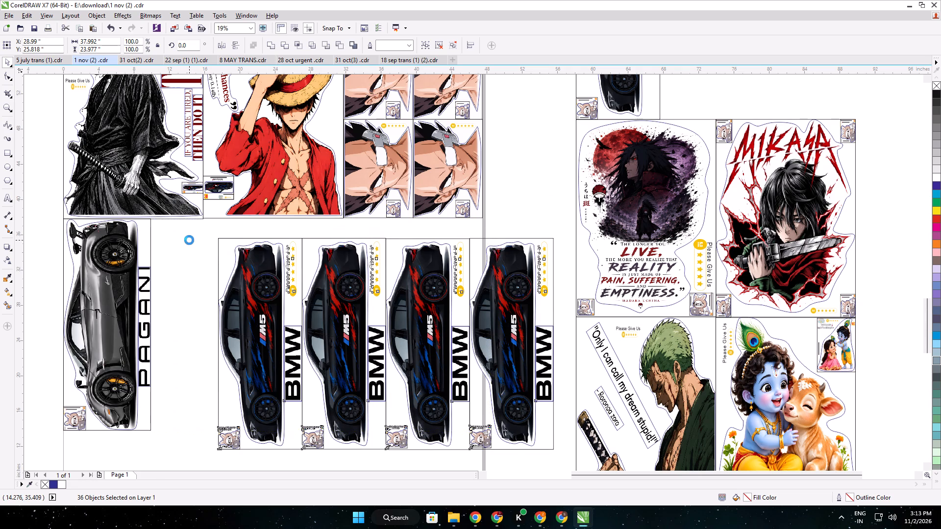
scroll(151, 221, "up", 3)
key("Up")
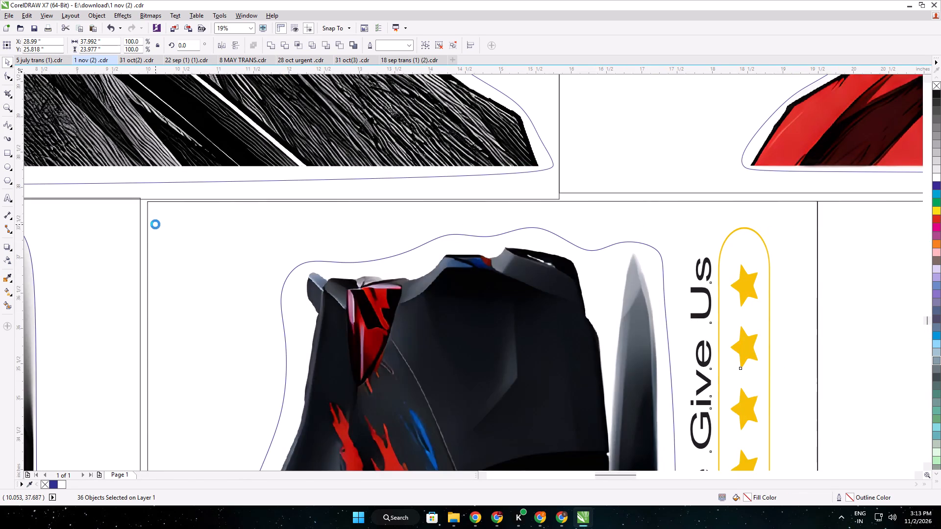
key("Up")
key("Up")
key("Left")
key("Left")
key("Left")
key("Left")
key("Left")
key("Left")
key("Left")
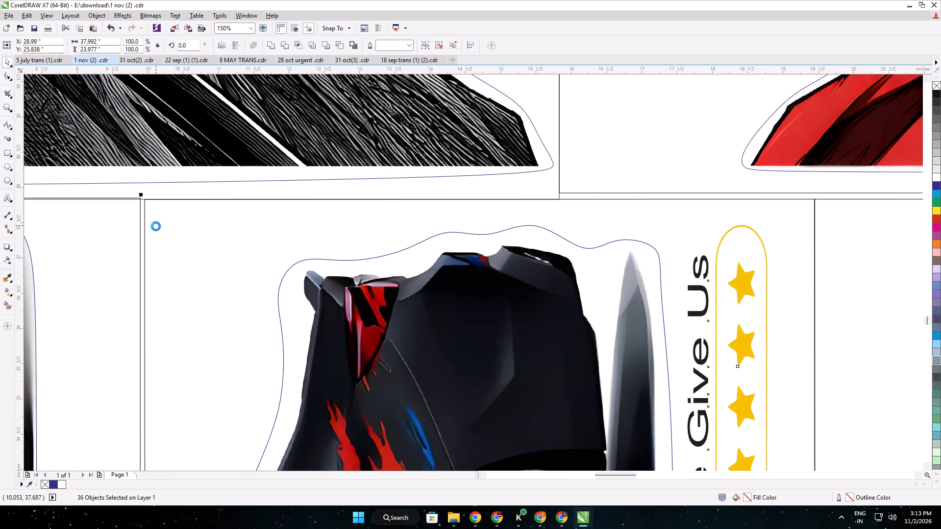
key("Left")
key("Left")
key("Left")
Select the whole row of five car stickers and narrow it to about 47.5 inches to match the page's right edge.
scroll(162, 227, "down", 2)
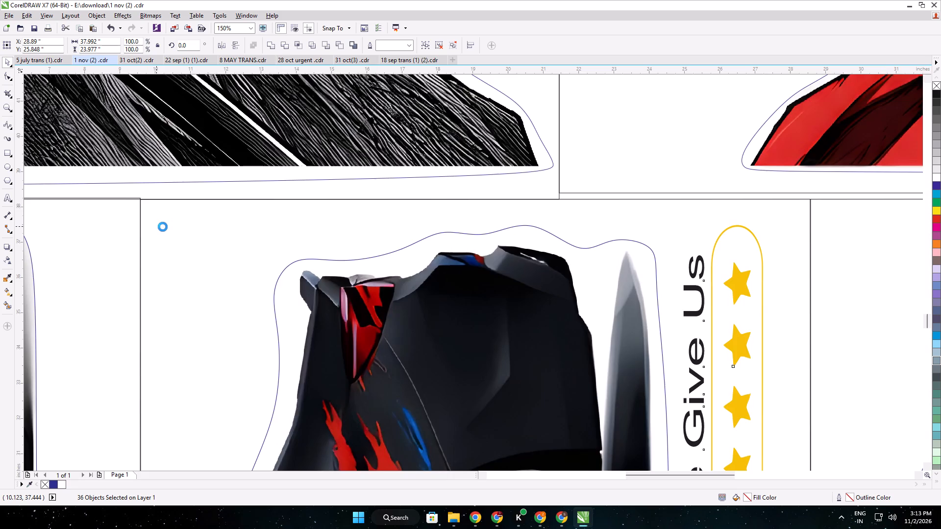
scroll(163, 227, "down", 3)
middle_click_drag(234, 248, 200, 108)
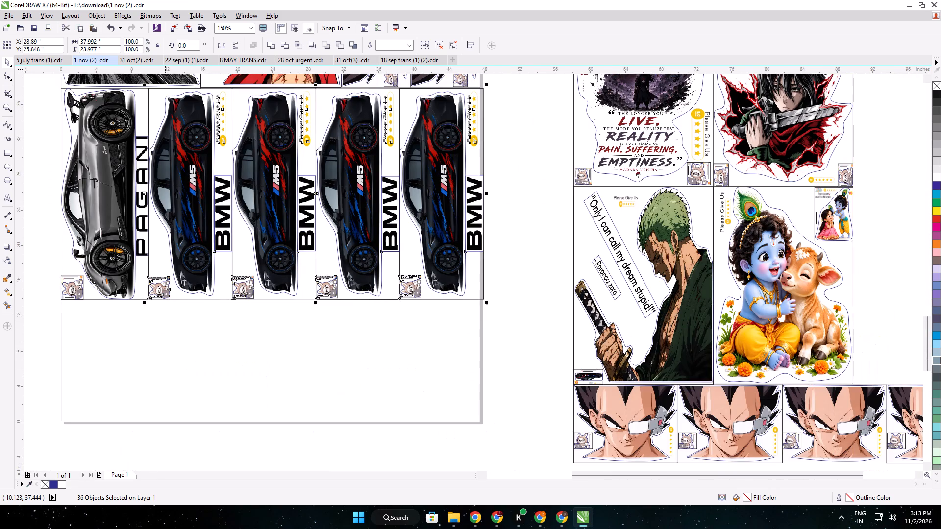
left_click(158, 324)
left_click_drag(493, 310, 419, 147)
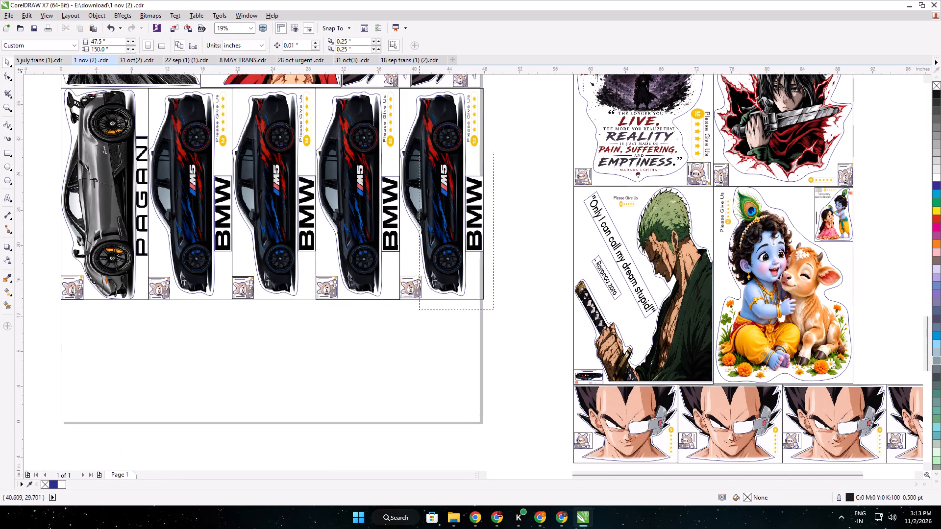
left_click_drag(419, 147, 48, 86)
scroll(488, 184, "up", 4)
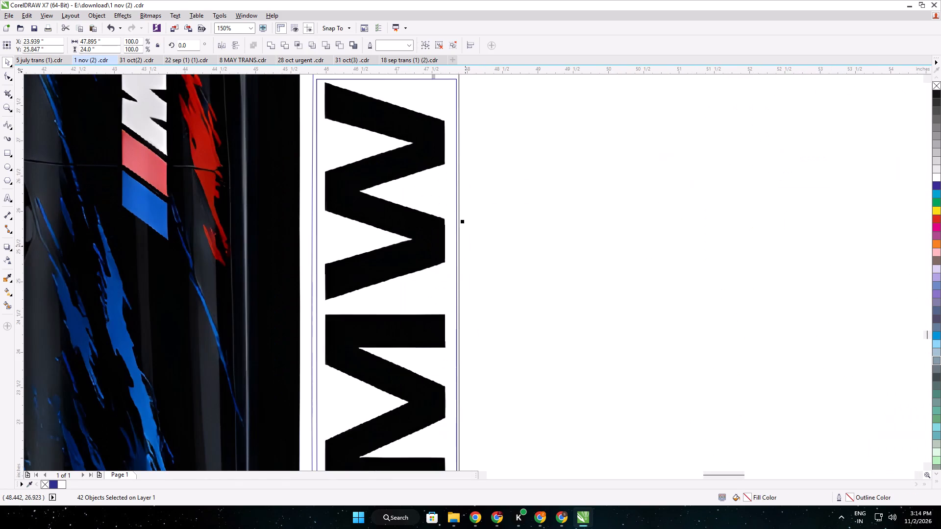
left_click_drag(463, 222, 436, 228)
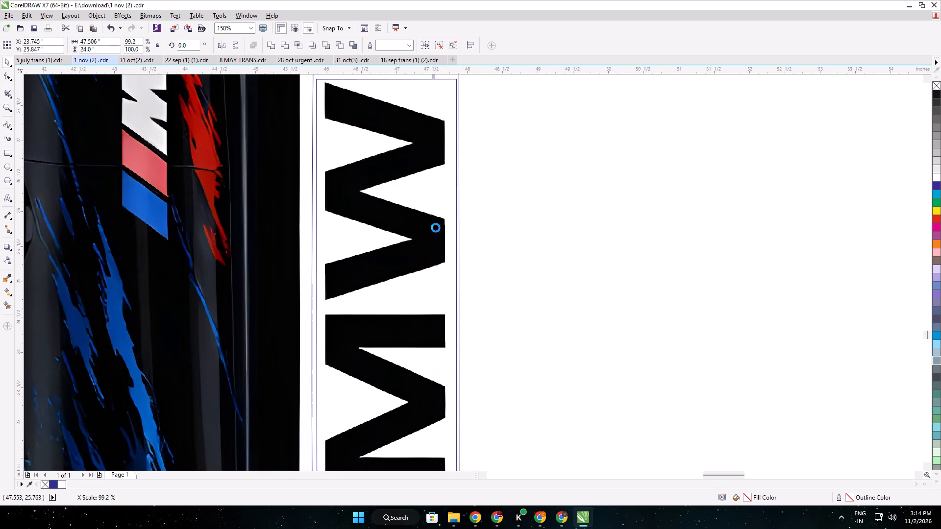
left_click(493, 237)
Select all the leftover stickers lying outside the page on its right side and delete them.
scroll(445, 243, "down", 8)
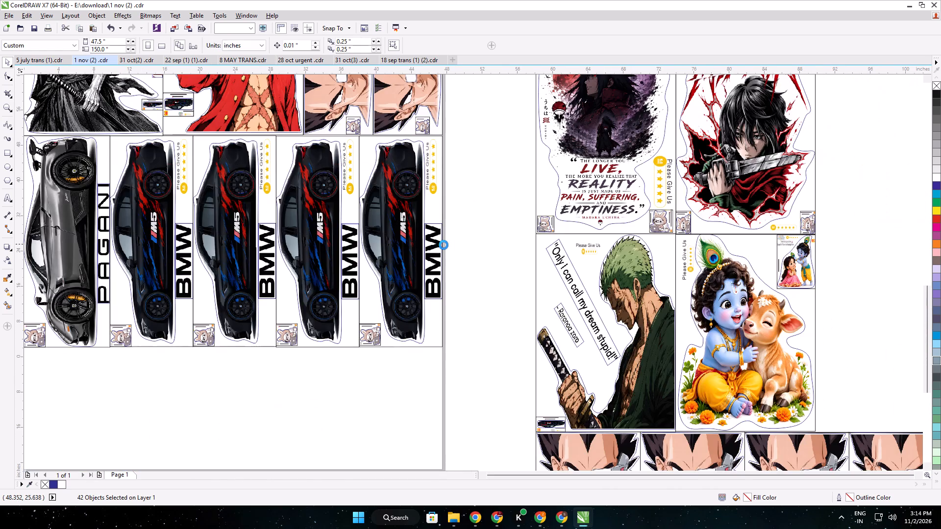
scroll(444, 245, "down", 1)
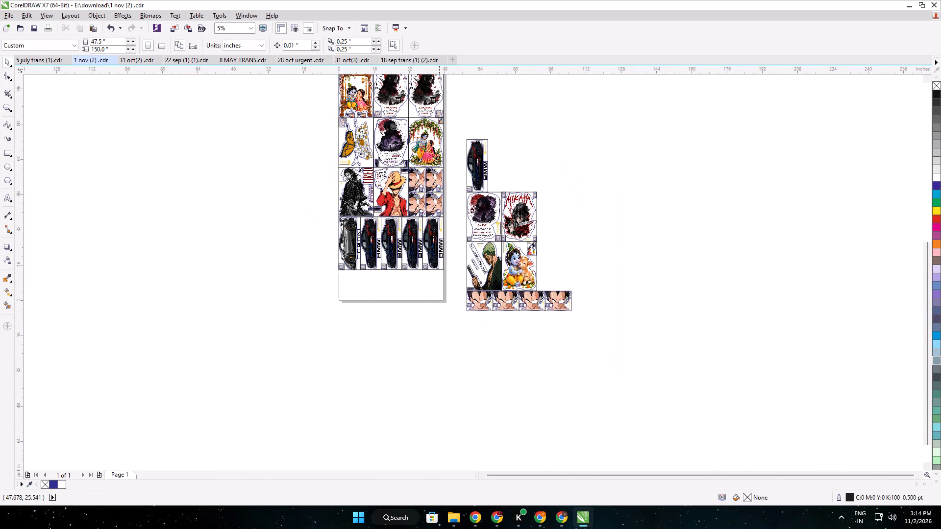
middle_click_drag(444, 228, 450, 281)
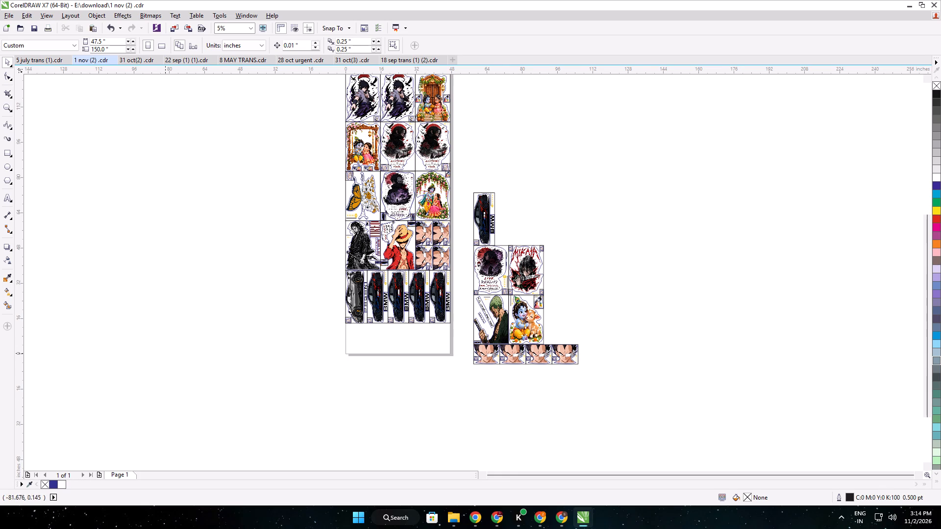
scroll(579, 369, "down", 1)
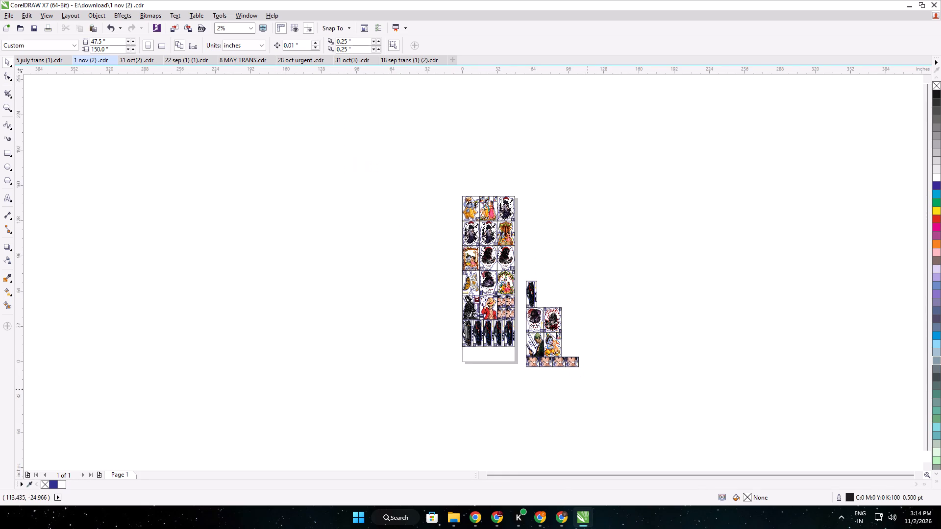
left_click_drag(589, 389, 525, 254)
key("Delete")
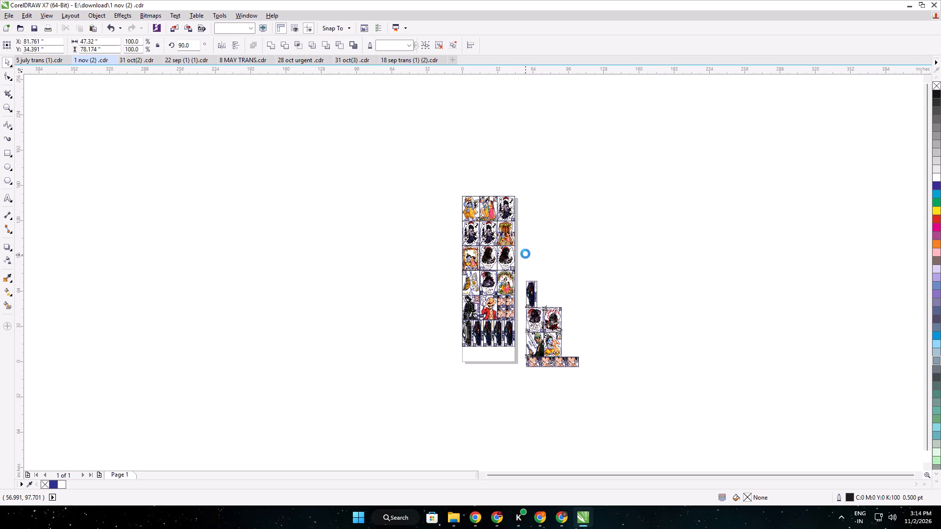
In 5 july trans (1).cdr, select both peacock tree designs and copy them.
left_click(31, 60)
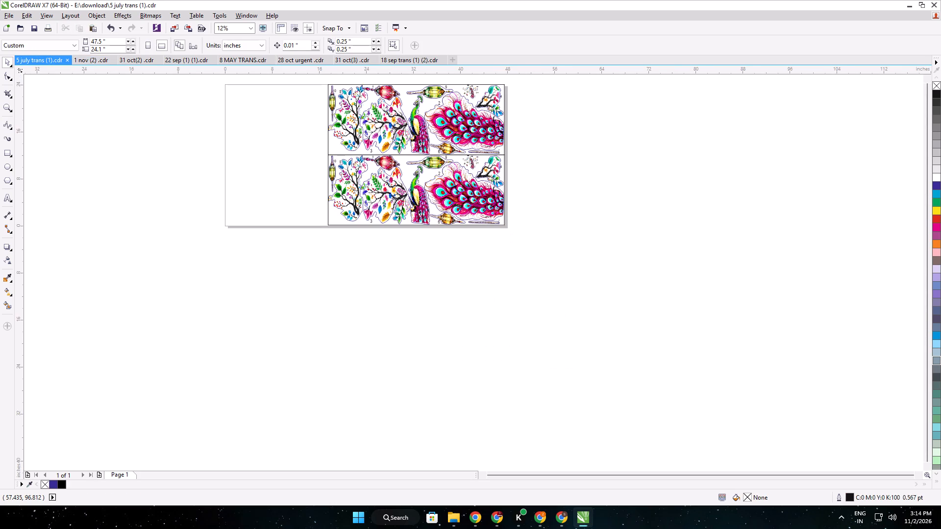
left_click(520, 256)
left_click_drag(552, 245, 360, 135)
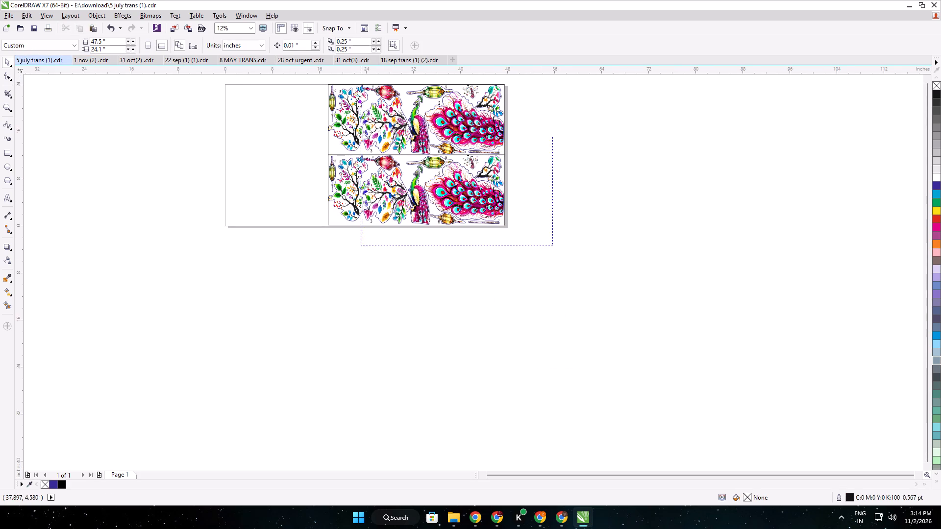
left_click_drag(360, 135, 318, 97)
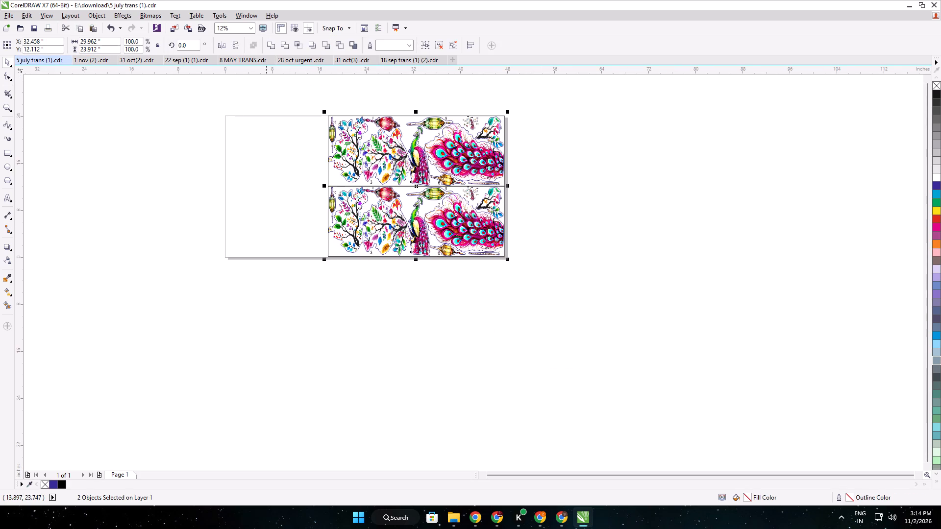
key("ctrl+c")
Switch to 1 nov (2) .cdr and set the page height to 250 inches.
left_click(84, 55)
left_click(84, 59)
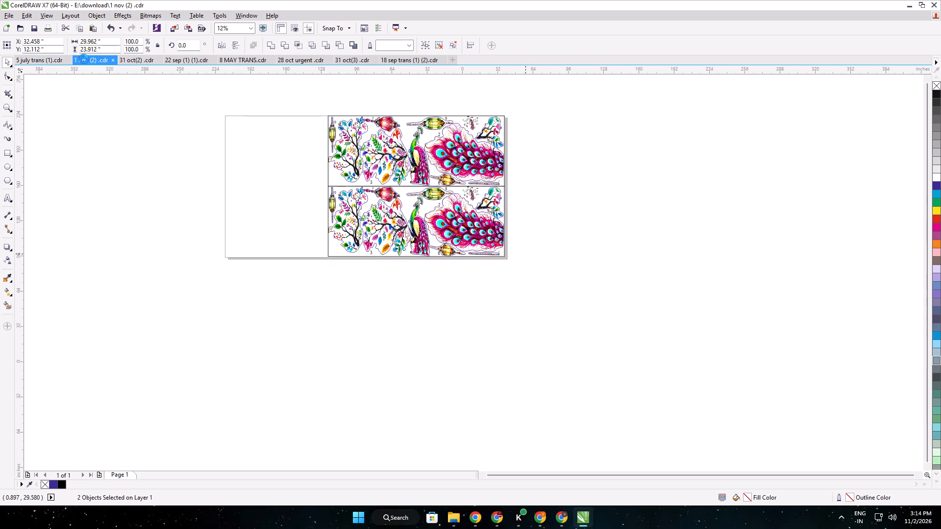
double_click(101, 51)
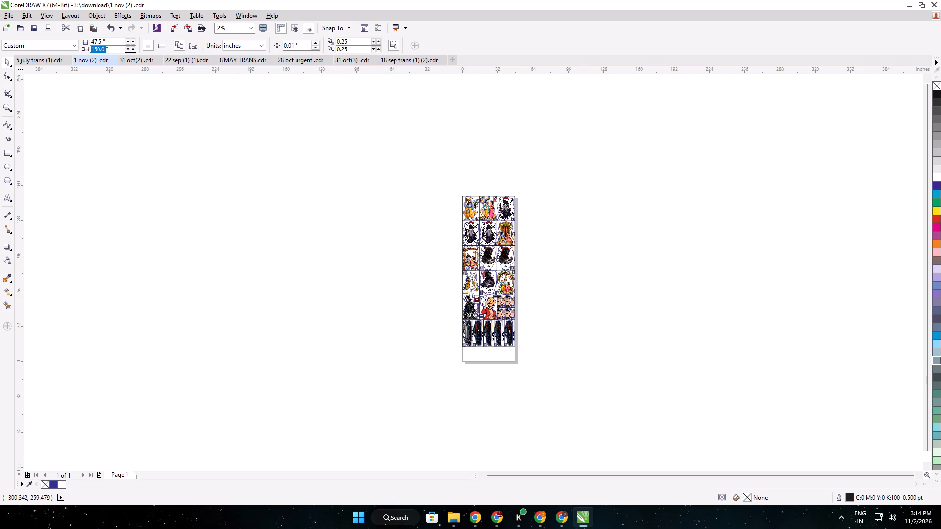
key("1")
key("BackSpace")
type("250")
key("Return")
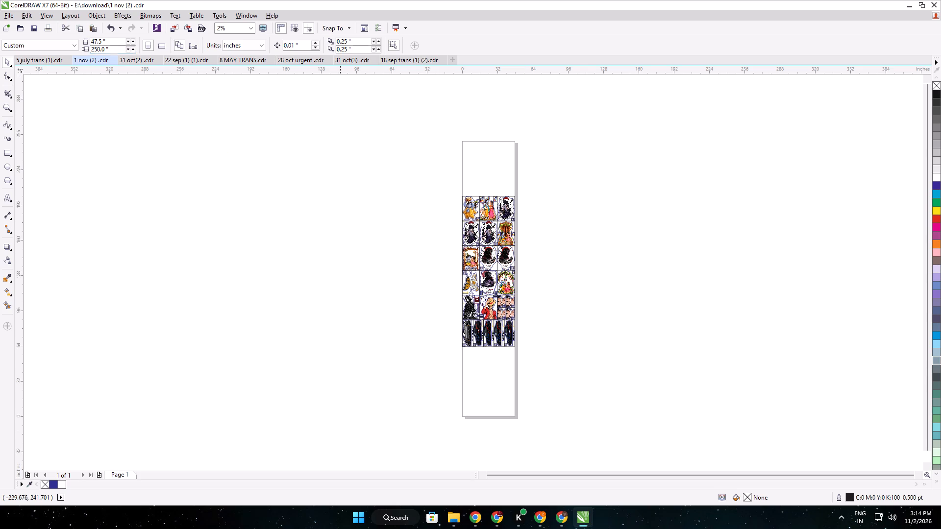
Paste the two peacock tree designs and move them just below the BMW stickers, near the page's right edge.
key("ctrl+v")
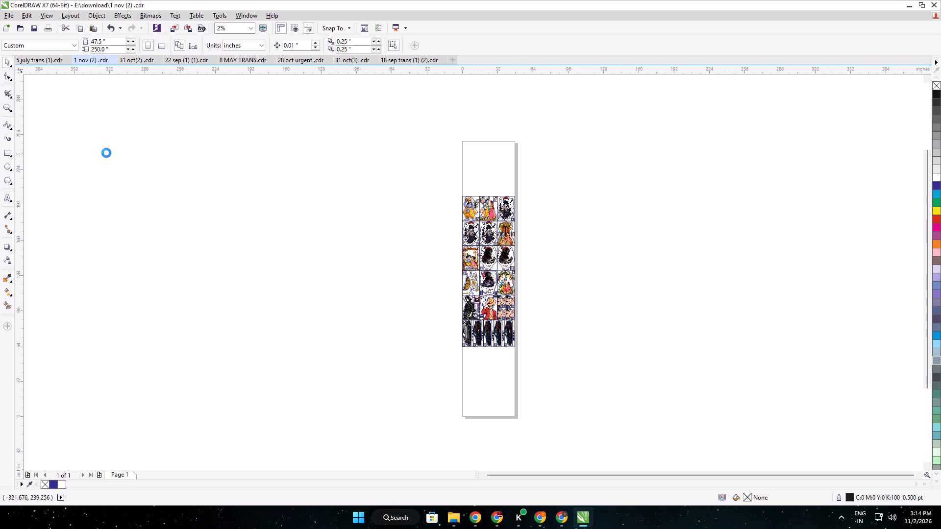
left_click_drag(499, 275, 499, 295)
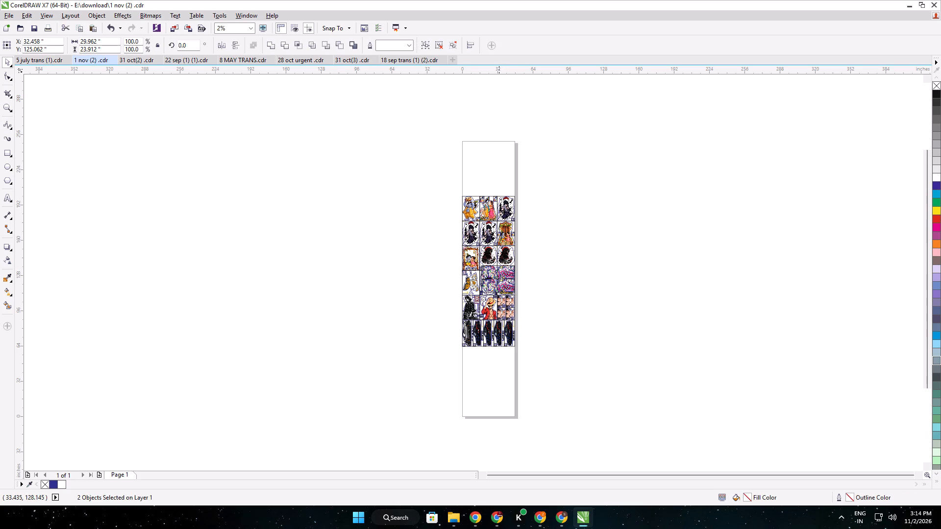
left_click_drag(499, 295, 500, 361)
scroll(500, 354, "up", 2)
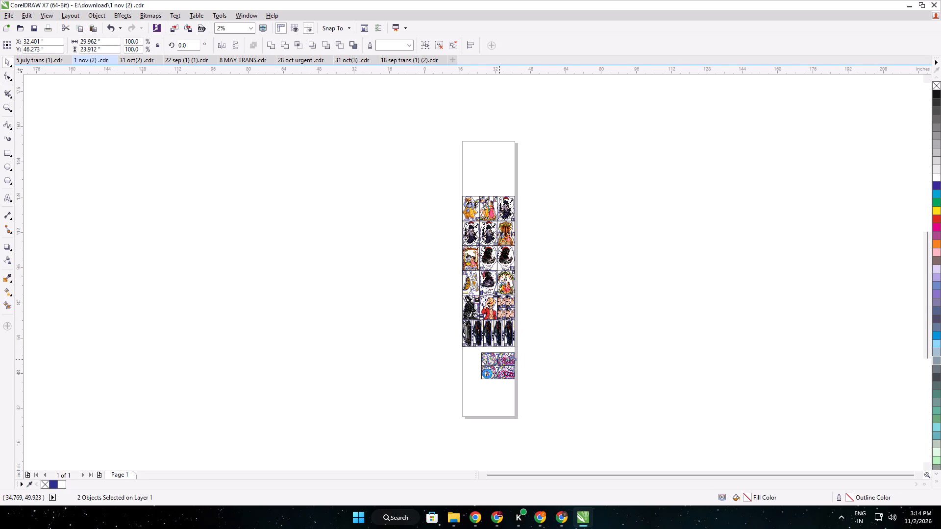
scroll(487, 374, "up", 2)
left_click_drag(505, 366, 505, 316)
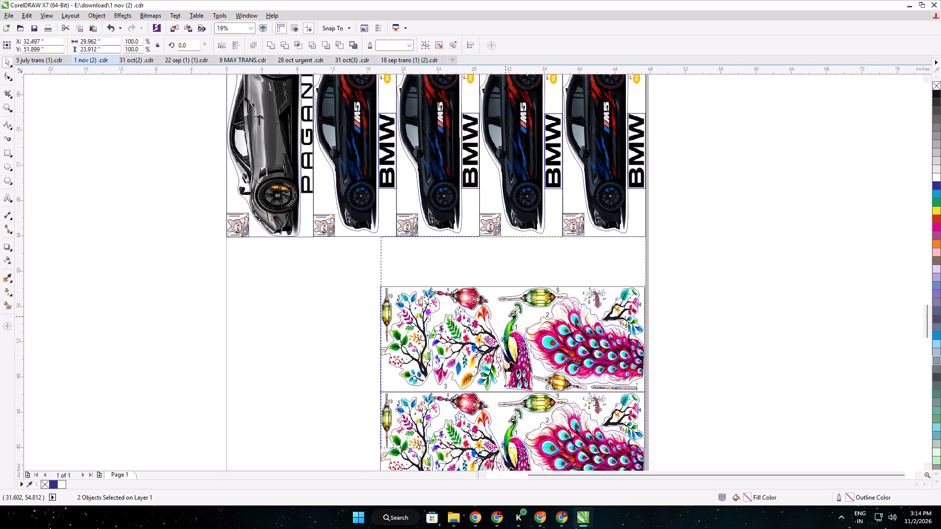
left_click_drag(505, 316, 506, 316)
Butt the peacock designs against the car row and the page's right edge, finishing with nudges of 0.14 inch up and 0.05 inch right.
scroll(512, 281, "up", 1)
scroll(654, 211, "up", 1)
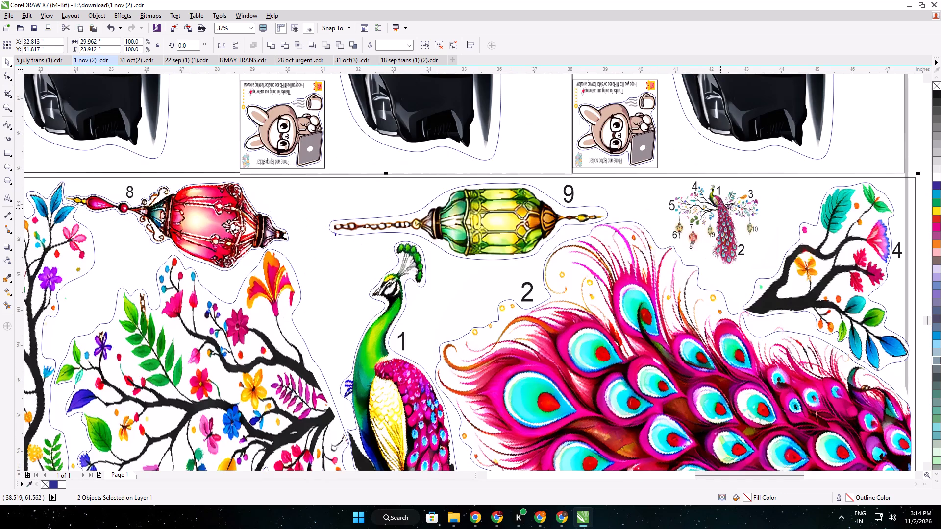
left_click_drag(781, 192, 769, 188)
key("Up")
key("Up")
key("Up")
key("Up")
key("Up")
key("Up")
key("Up")
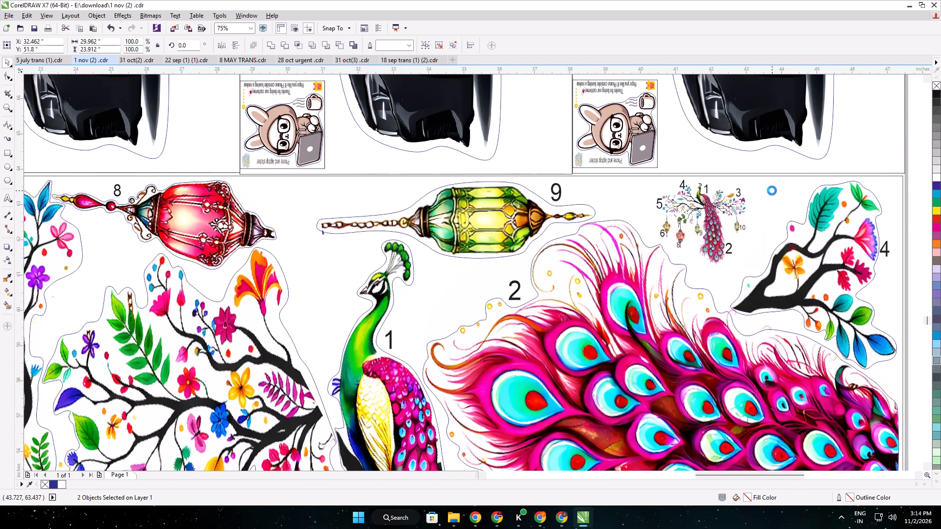
key("Up")
key("Up")
key("Up")
key("Up")
key("Up")
key("Up")
key("Up")
key("Right")
key("Right")
key("Right")
key("Right")
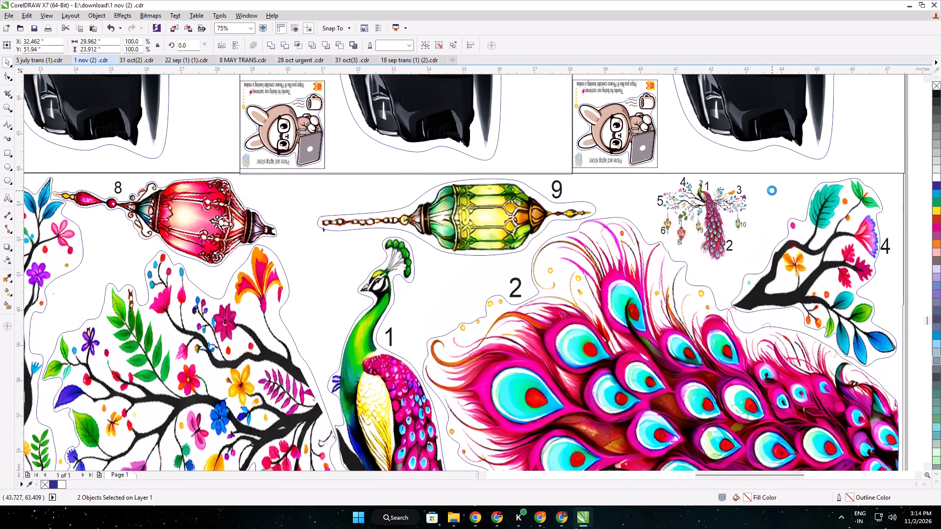
key("Right")
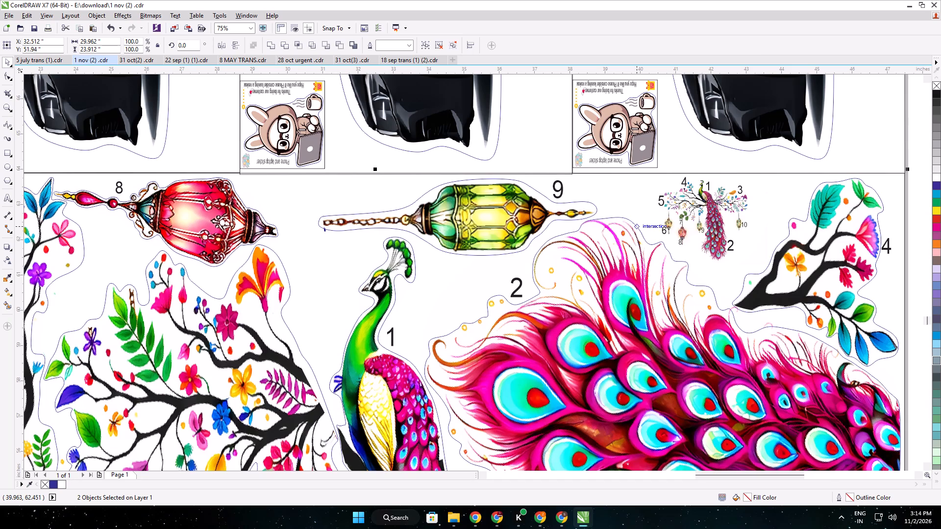
scroll(639, 224, "down", 1)
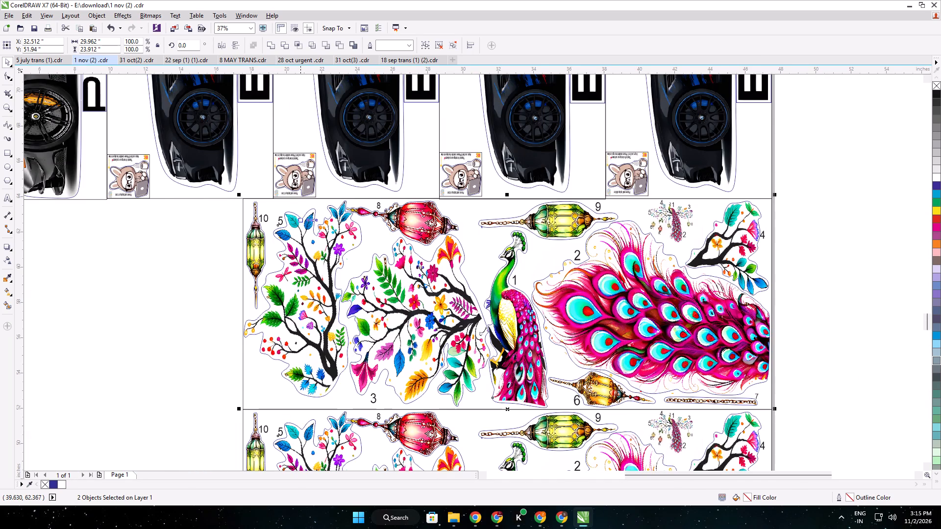
scroll(289, 212, "up", 1)
scroll(294, 194, "down", 1)
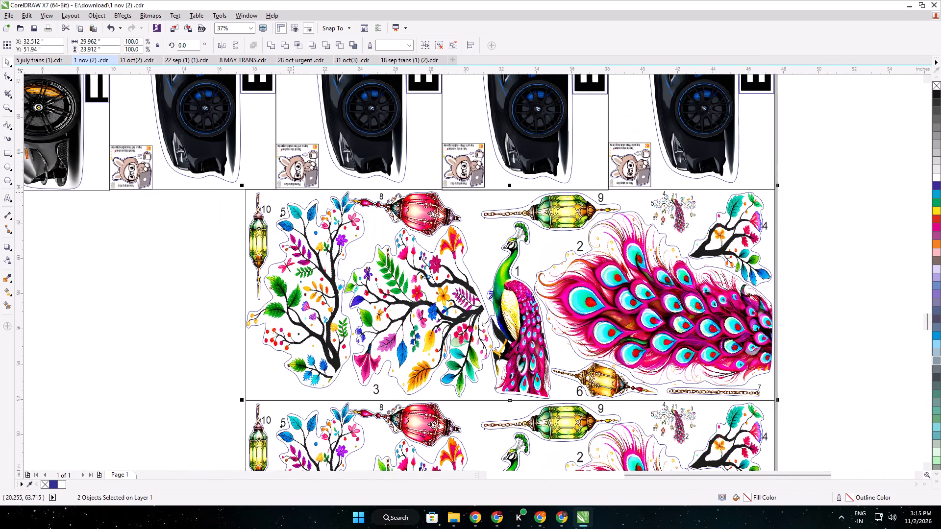
scroll(317, 197, "down", 1)
left_click(636, 263)
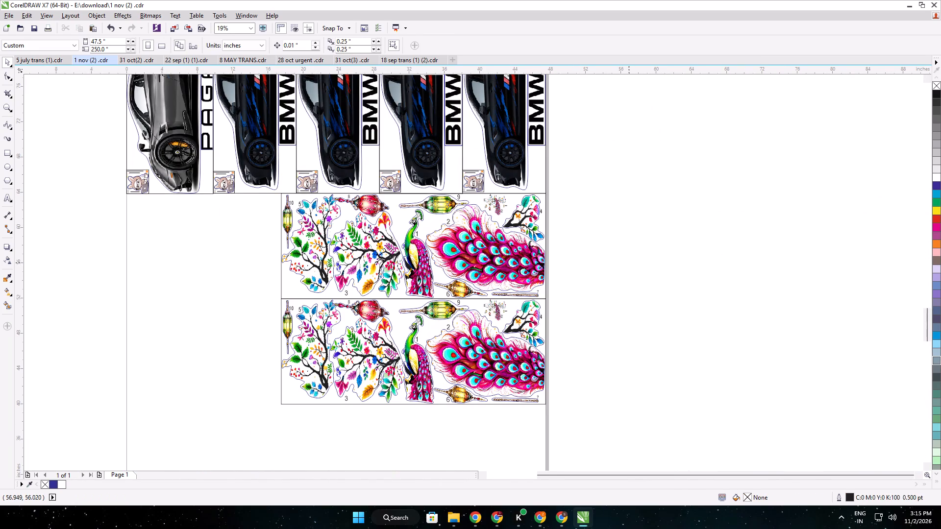
Select the block of four anime face stickers and move it below the Pagani sticker, at the page's left edge beside the peacock designs.
scroll(620, 255, "down", 2)
middle_click_drag(605, 159, 624, 227)
left_click_drag(618, 241, 592, 230)
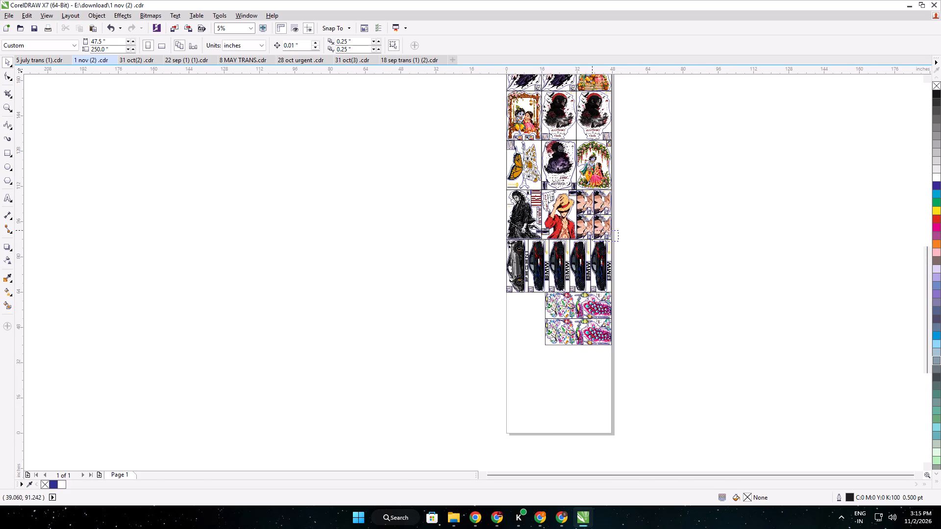
left_click_drag(592, 230, 576, 188)
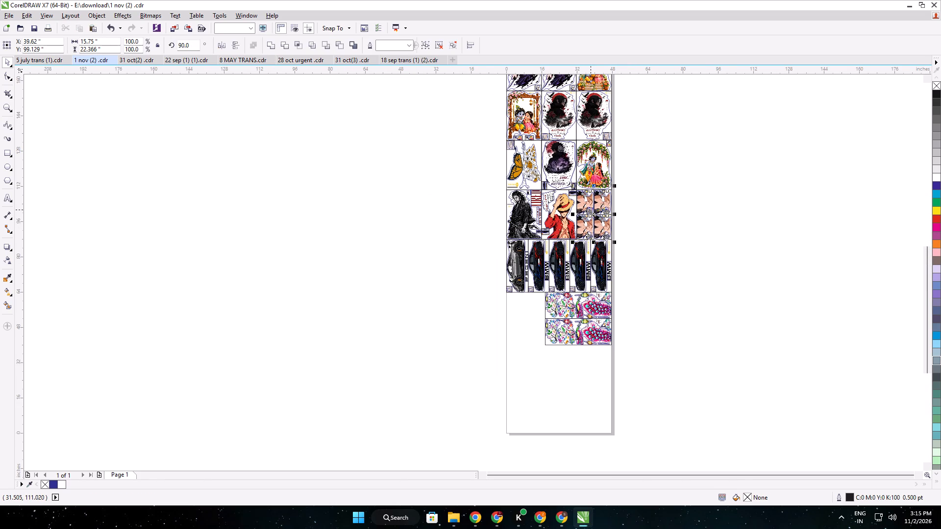
left_click_drag(592, 210, 491, 322)
scroll(492, 327, "up", 2)
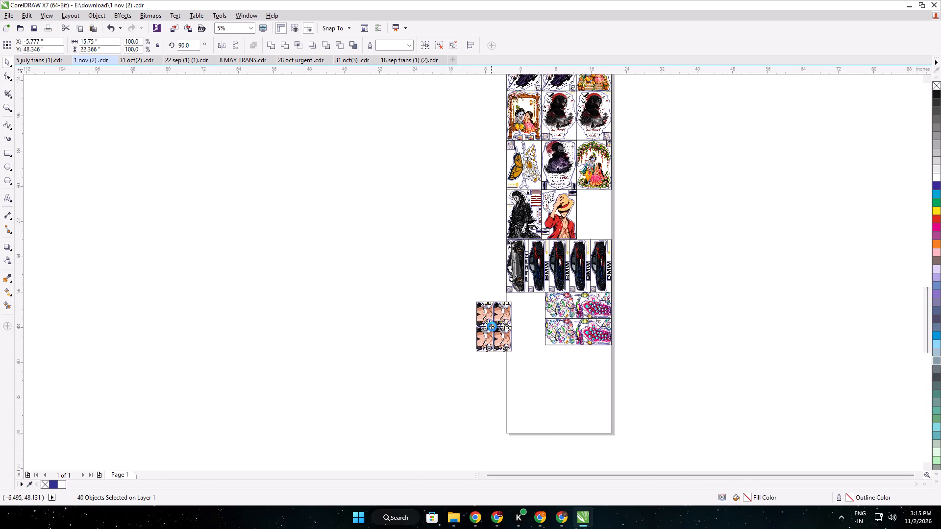
left_click_drag(494, 326, 621, 288)
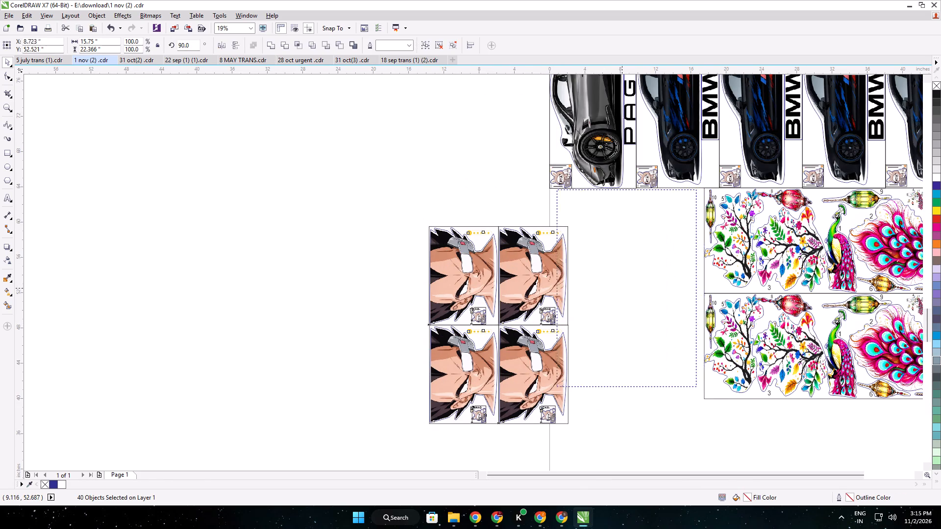
left_click_drag(621, 288, 615, 287)
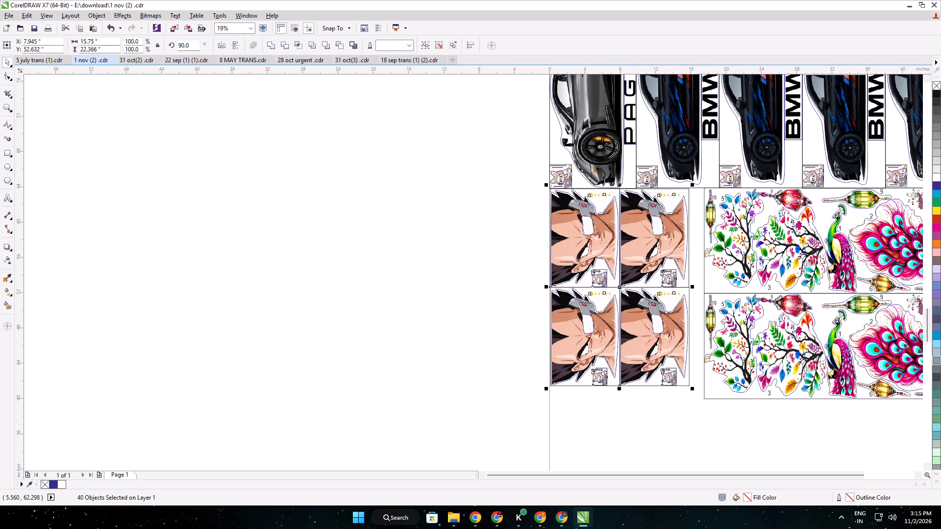
Nudge the four face stickers 0.02 inch up and 0.06 inch left to meet the car row and the page's left edge.
scroll(606, 201, "up", 1)
scroll(560, 183, "up", 1)
key("Up")
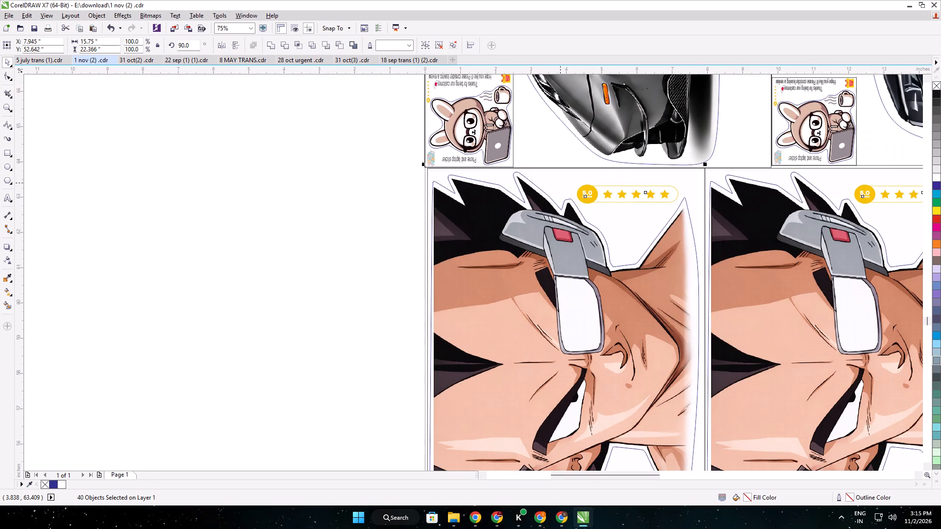
key("Left")
key("Left")
key("Left")
key("Left")
key("Left")
key("Left")
key("Up")
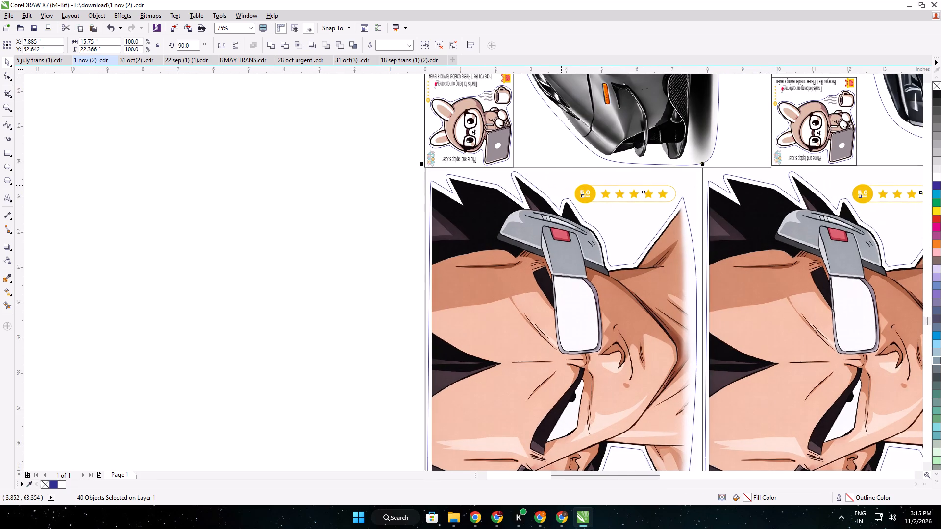
Widen the four face stickers to about 17.52 inches to reach the peacock designs' left border.
scroll(574, 193, "down", 1)
middle_click_drag(694, 239, 147, 92)
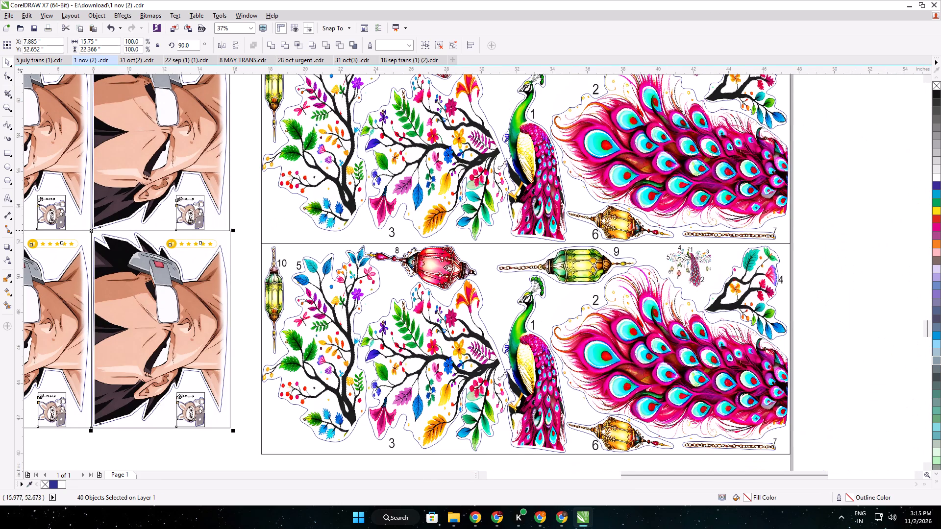
left_click_drag(234, 230, 263, 236)
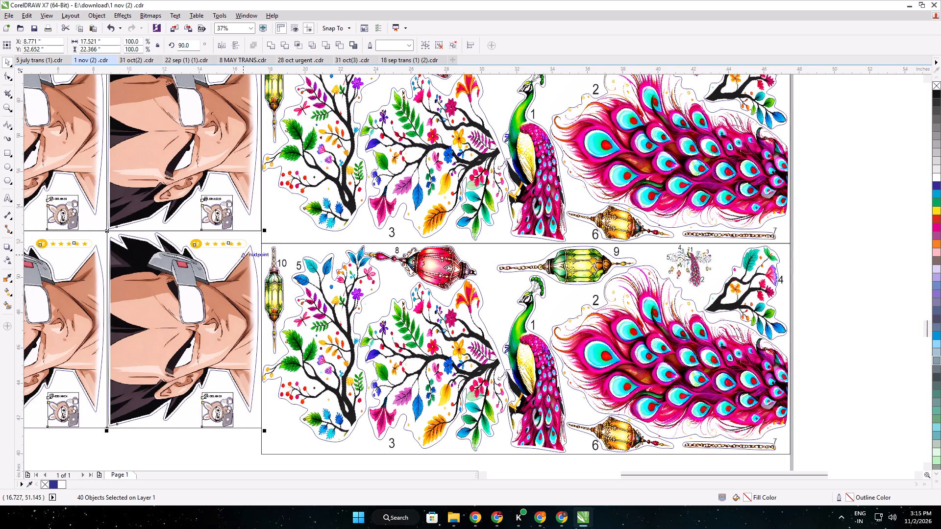
Stretch the four face stickers downward to a height of about 23.8 inches, toward the lower peacock design's bottom border.
scroll(247, 258, "down", 1)
middle_click_drag(233, 262, 400, 212)
scroll(346, 303, "up", 1)
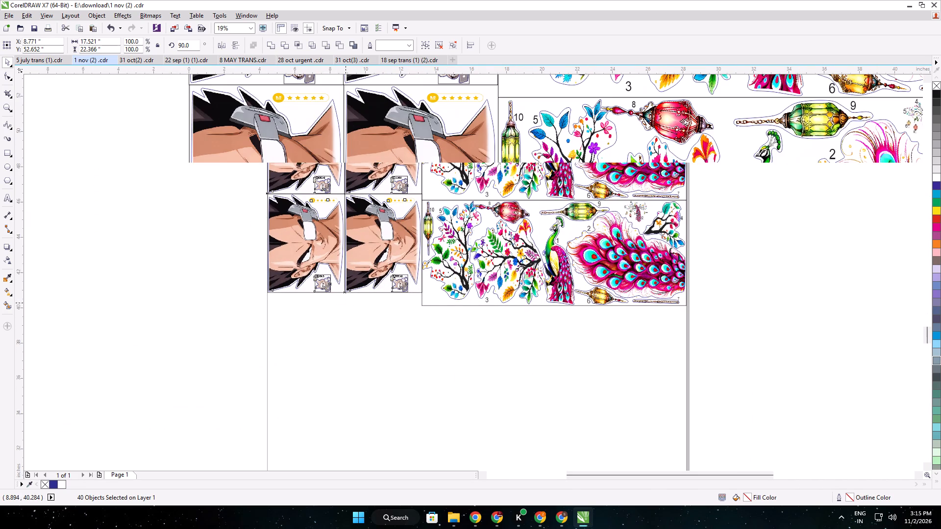
scroll(344, 285, "up", 1)
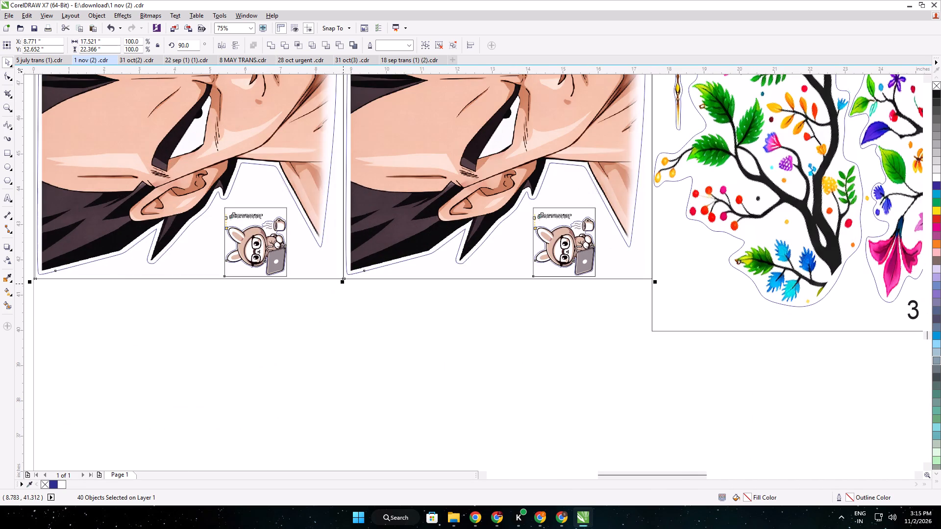
left_click_drag(343, 283, 342, 333)
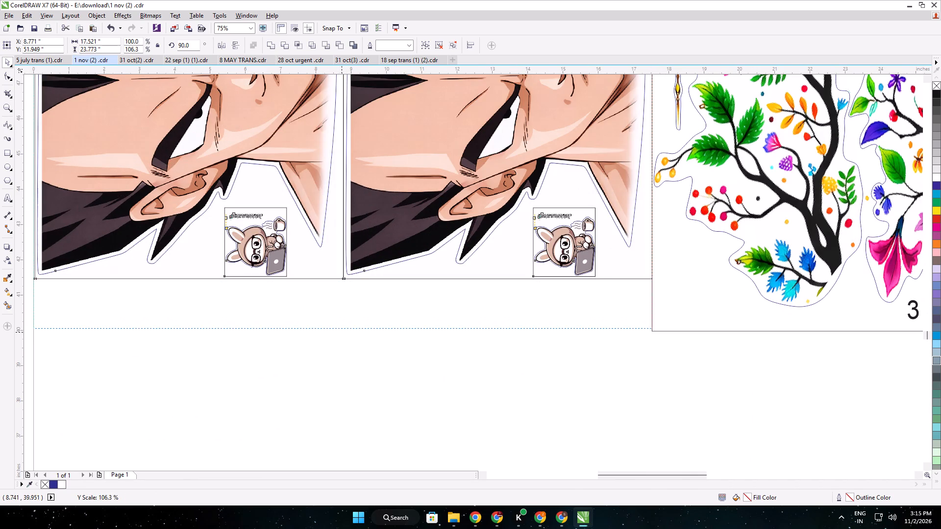
left_click_drag(342, 333, 342, 333)
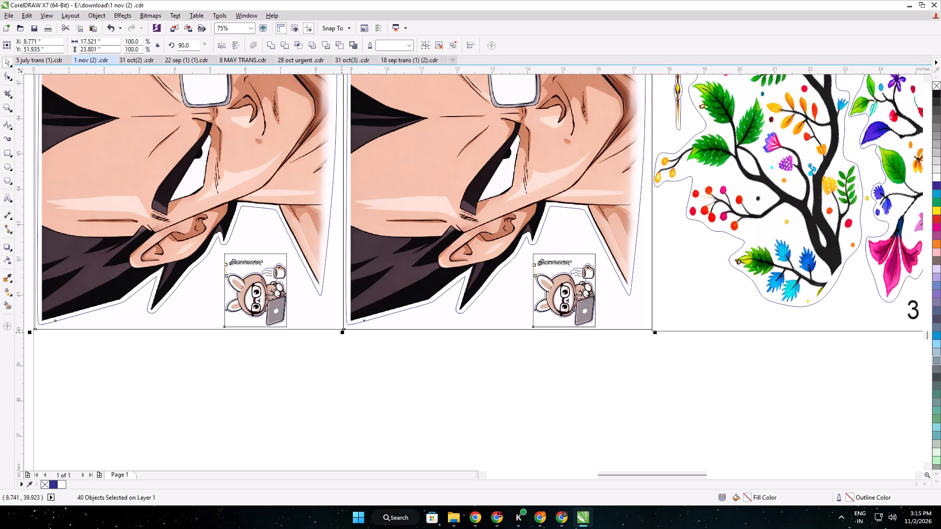
Fine-tune the height of the four face stickers to about 23.86 inches so their bottom border meets the lower peacock design's.
scroll(343, 333, "up", 1)
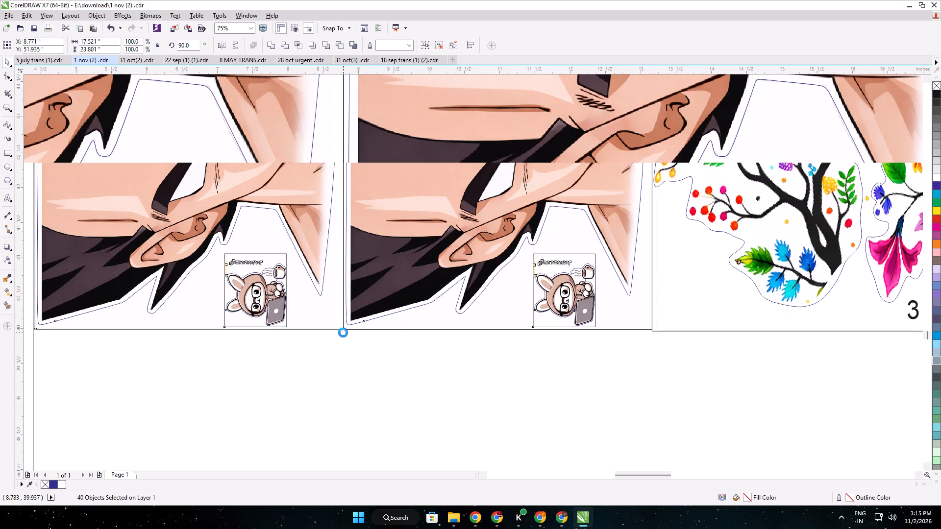
middle_click_drag(525, 361, 246, 310)
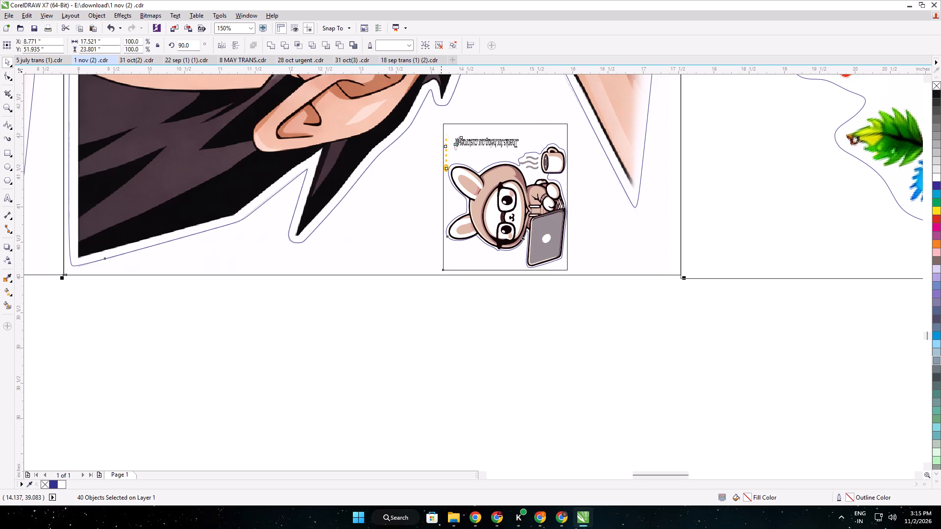
scroll(60, 271, "up", 1)
middle_click_drag(63, 272, 255, 270)
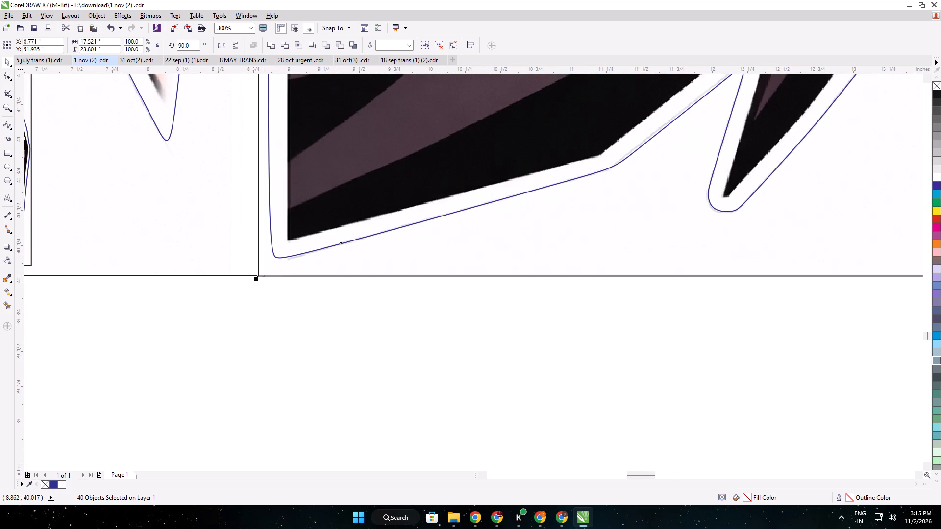
scroll(263, 283, "down", 1)
middle_click_drag(282, 289, 258, 289)
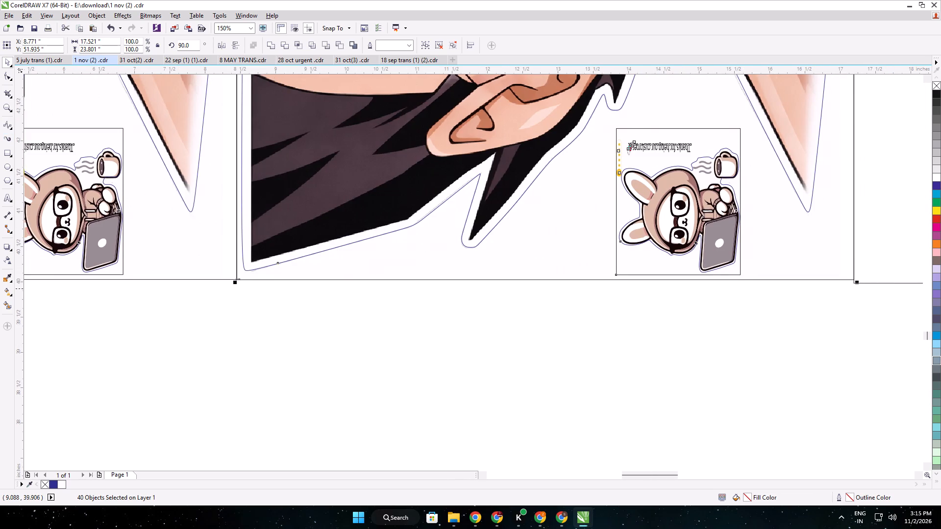
middle_click_drag(258, 289, 255, 289)
left_click(233, 283)
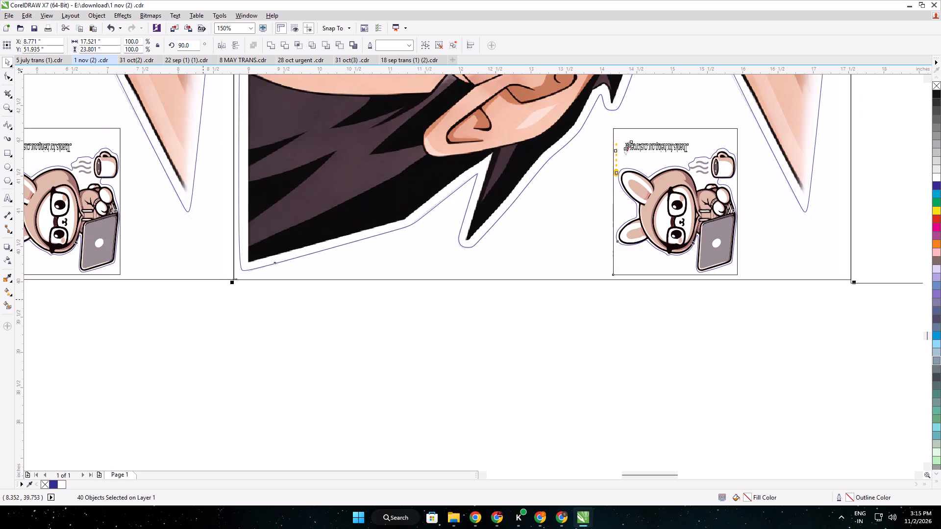
middle_click_drag(261, 283, 185, 279)
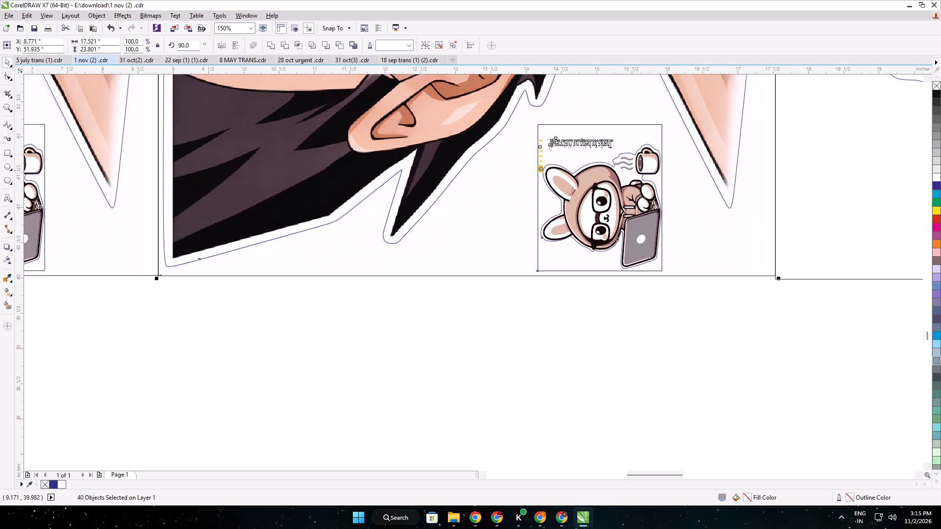
left_click_drag(158, 279, 159, 286)
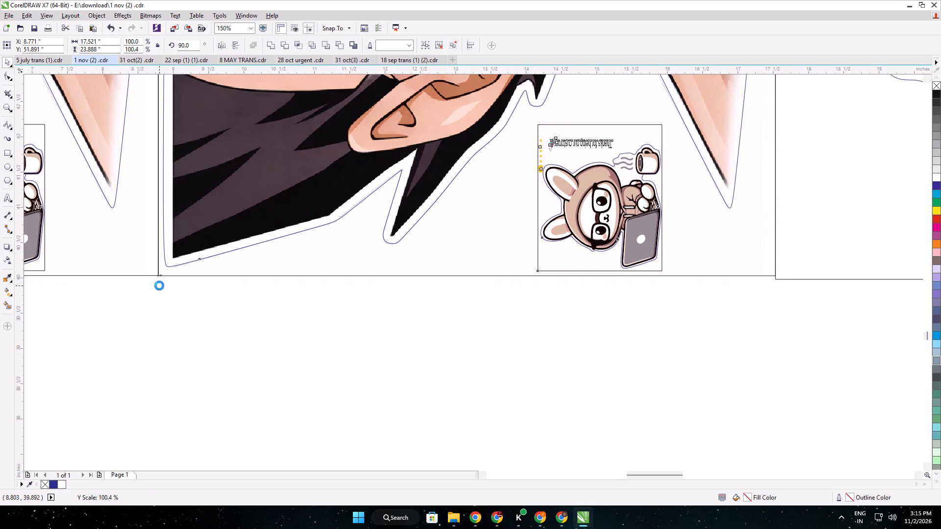
scroll(159, 286, "up", 1)
middle_click_drag(159, 286, 394, 280)
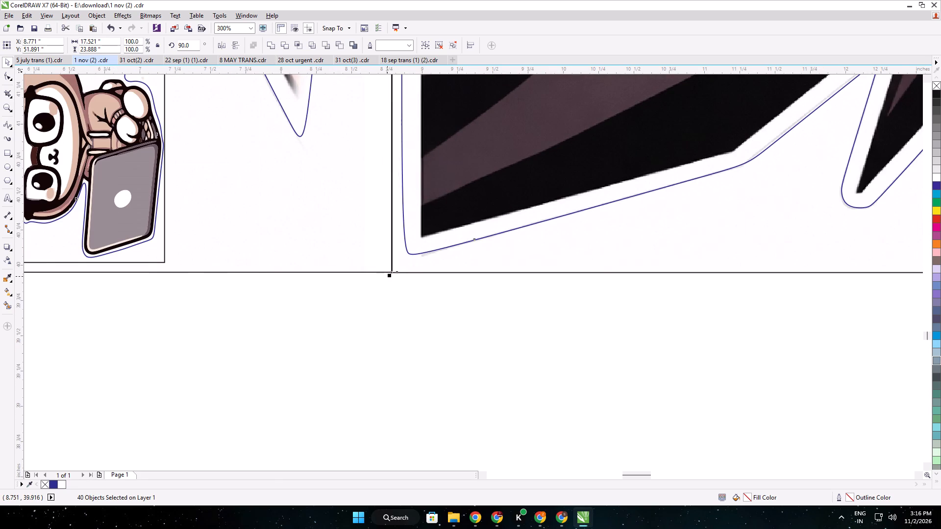
left_click_drag(388, 276, 391, 271)
scroll(391, 274, "down", 1)
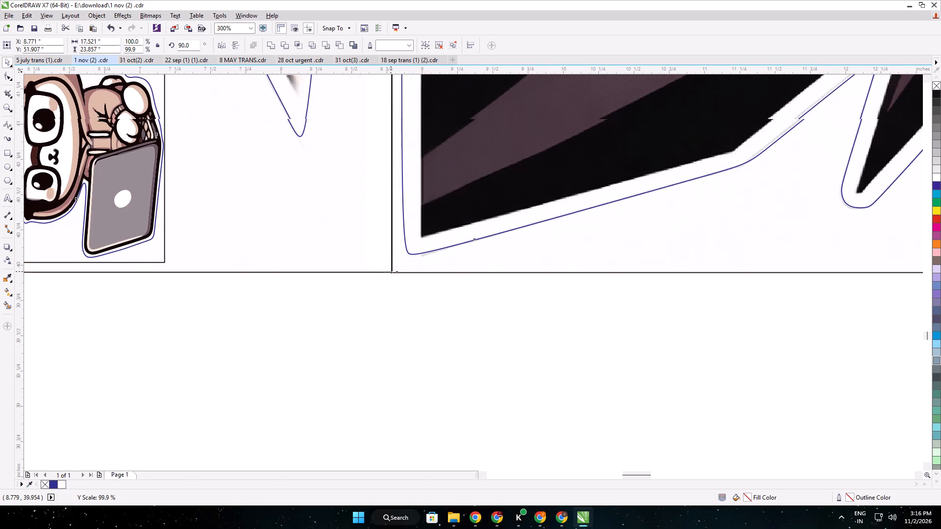
middle_click_drag(420, 280, 154, 280)
scroll(380, 286, "down", 1)
middle_click_drag(417, 294, 194, 296)
scroll(193, 296, "down", 1)
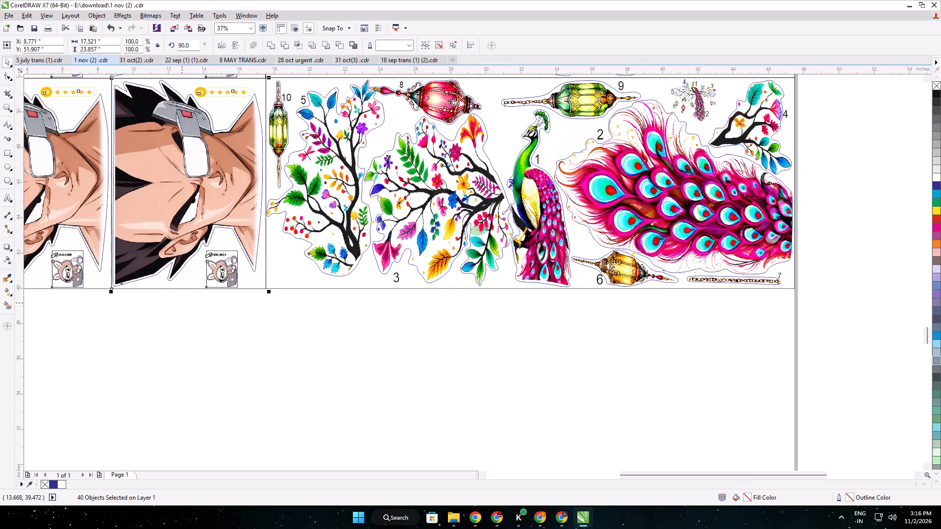
left_click(166, 339)
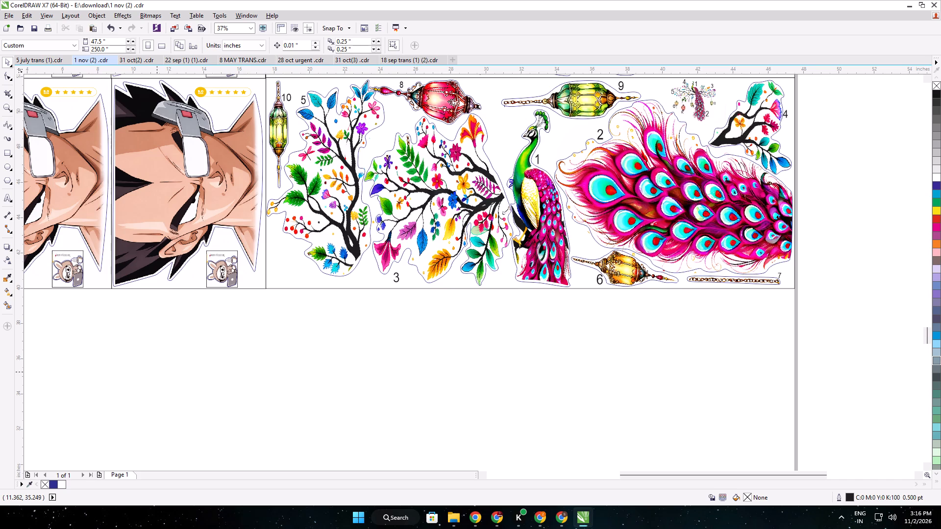
Select all the artwork on the page and set its overall height to 160 inches.
scroll(312, 293, "down", 1)
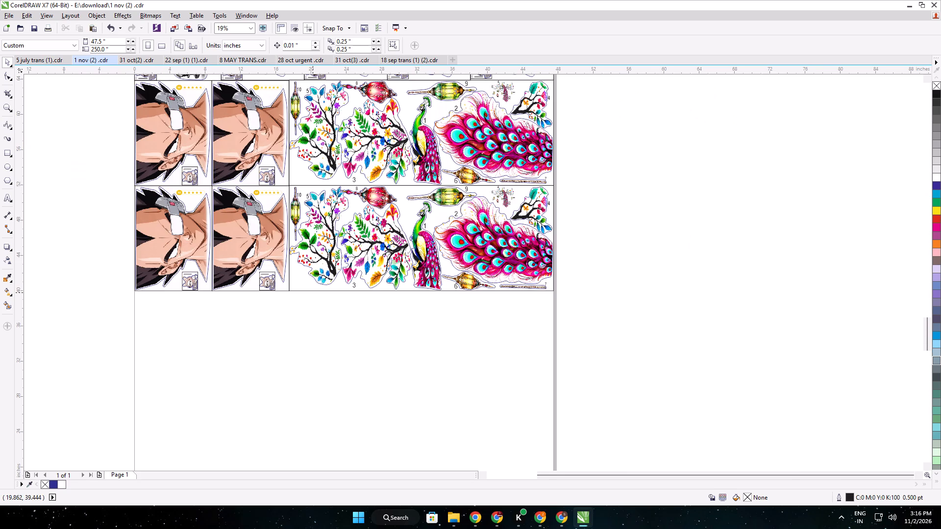
scroll(312, 271, "down", 1)
middle_click_drag(324, 219, 325, 323)
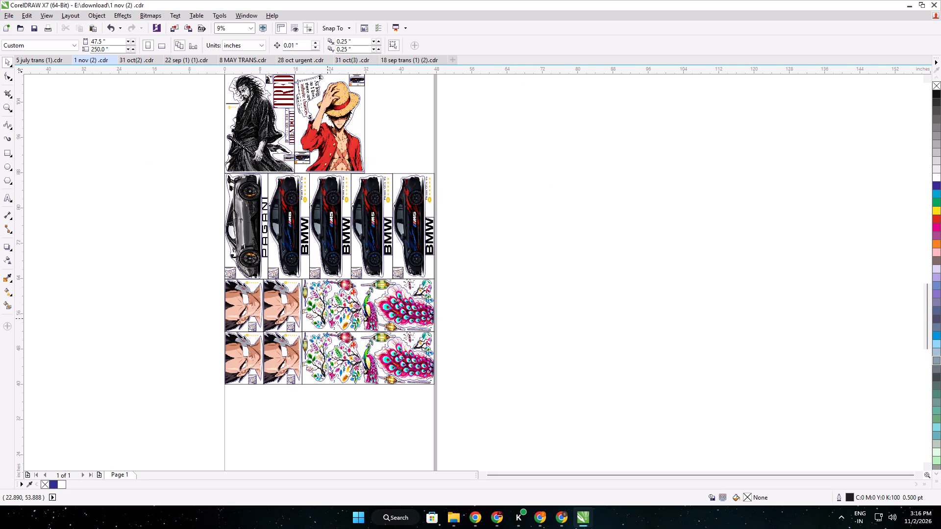
key("ctrl+a")
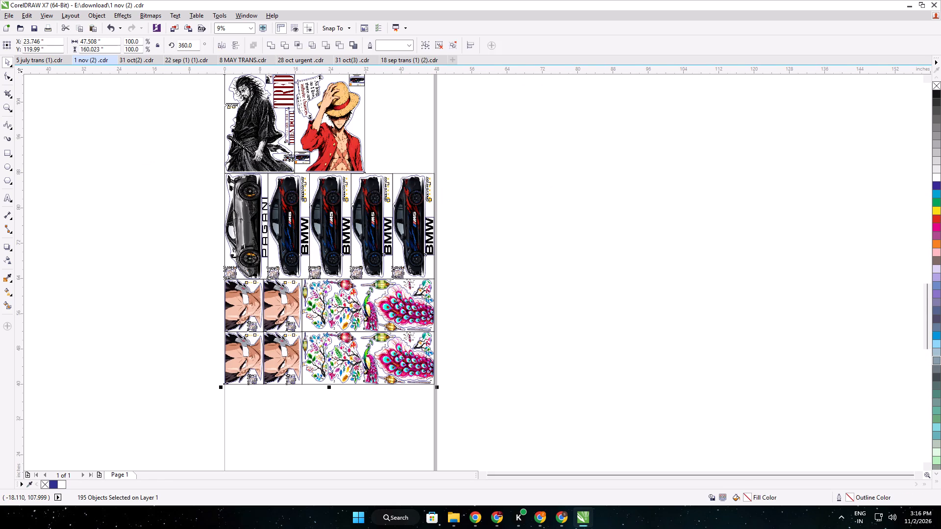
double_click(89, 49)
type("160")
key("Return")
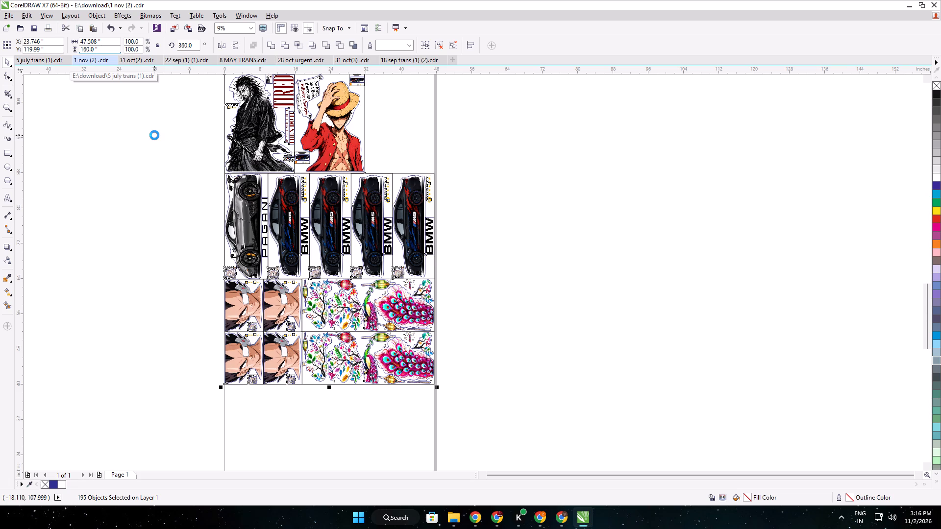
left_click(163, 145)
Duplicate the block of four face stickers and place the copy in the gap beside the straw-hat sticker, above the BMW row.
scroll(289, 385, "up", 1)
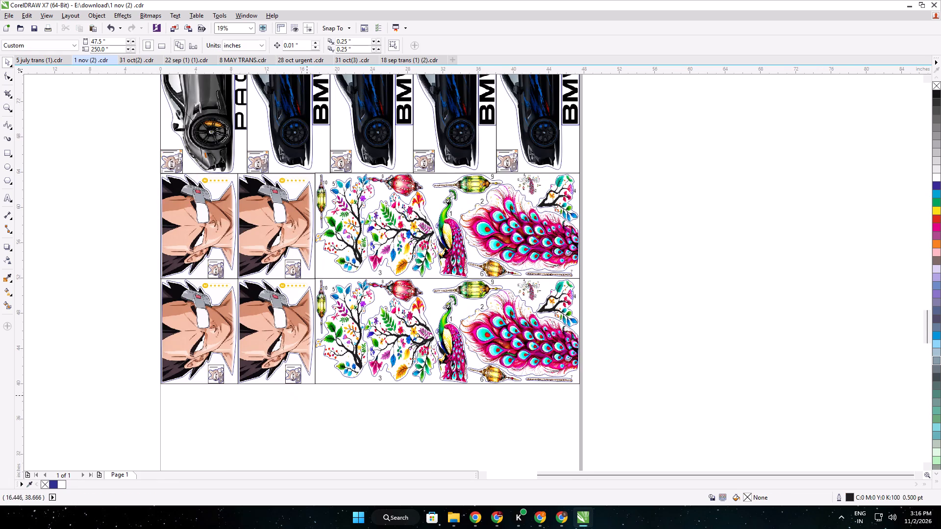
left_click_drag(319, 394, 109, 174)
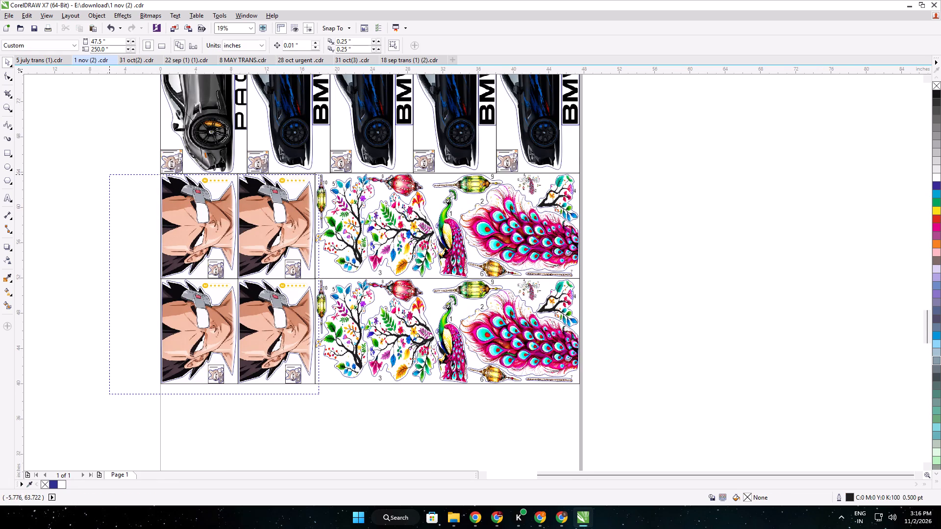
left_click_drag(109, 174, 109, 173)
key("ctrl+d")
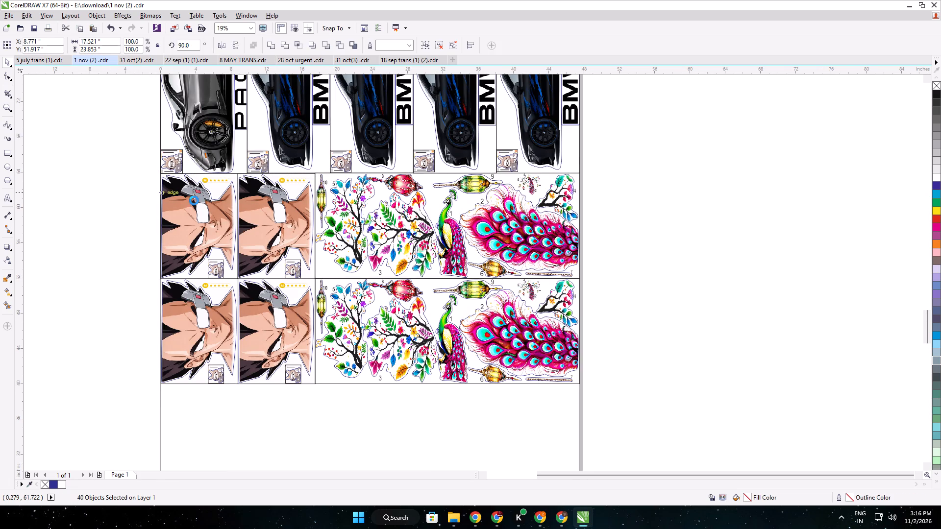
left_click_drag(240, 273, 713, 165)
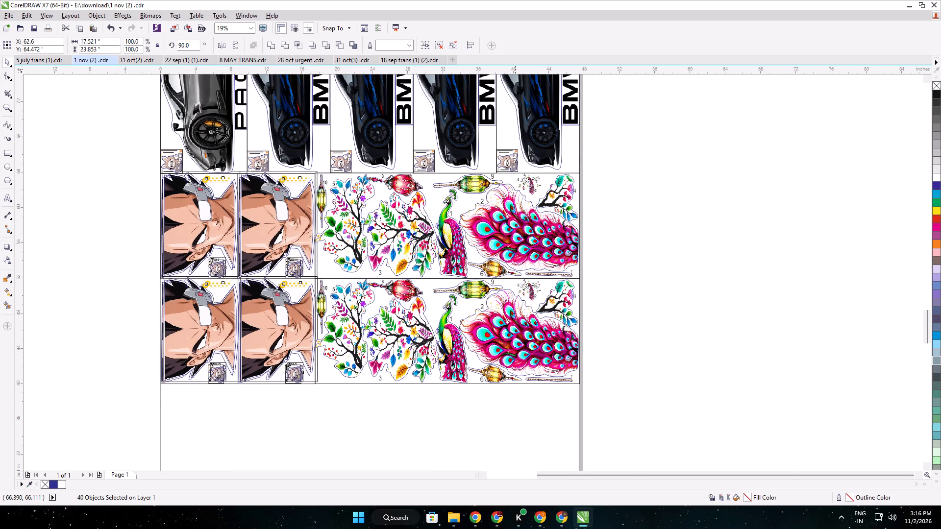
middle_click_drag(509, 153, 564, 393)
scroll(564, 393, "up", 1)
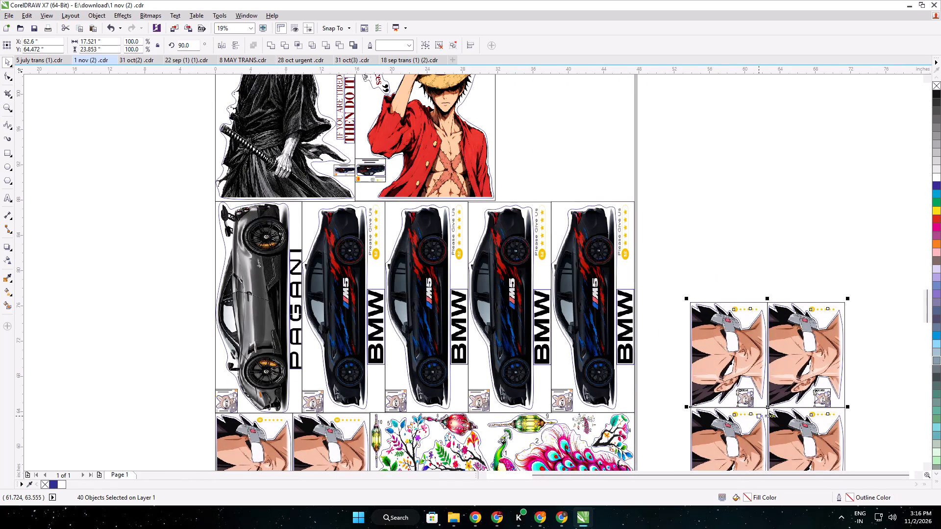
left_click_drag(778, 401, 728, 245)
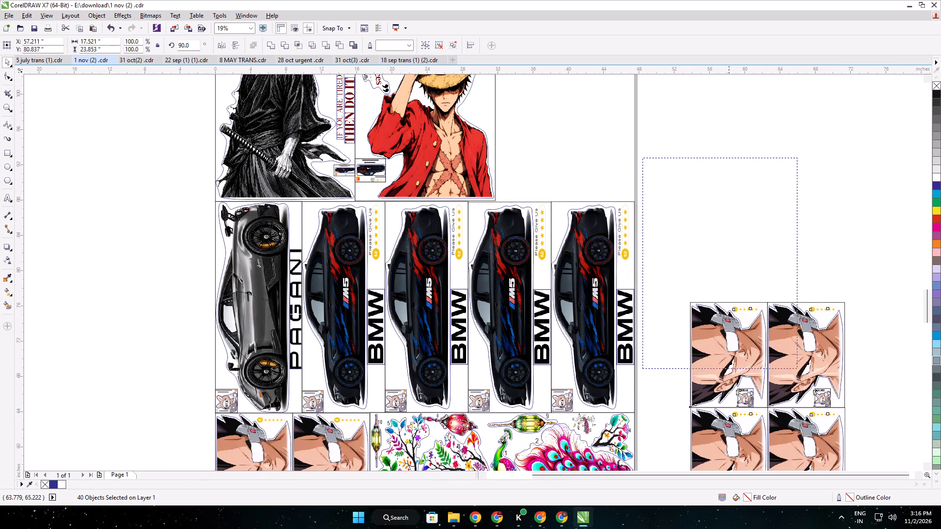
left_click_drag(728, 245, 736, 159)
middle_click_drag(733, 149, 773, 315)
left_click_drag(771, 307, 673, 249)
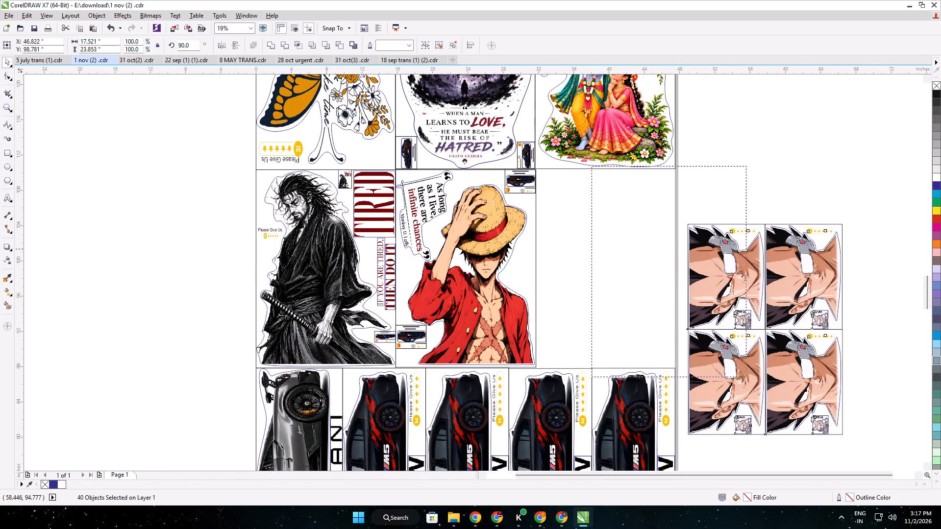
left_click_drag(673, 249, 618, 251)
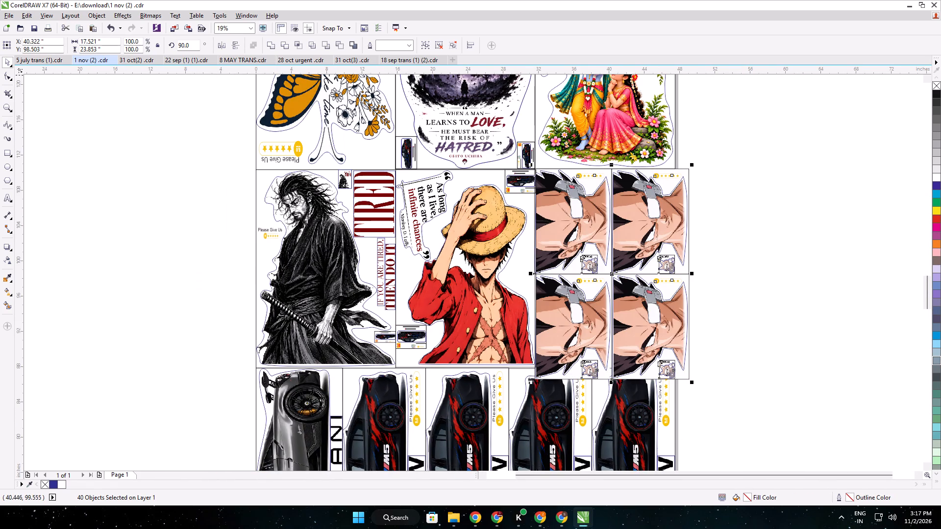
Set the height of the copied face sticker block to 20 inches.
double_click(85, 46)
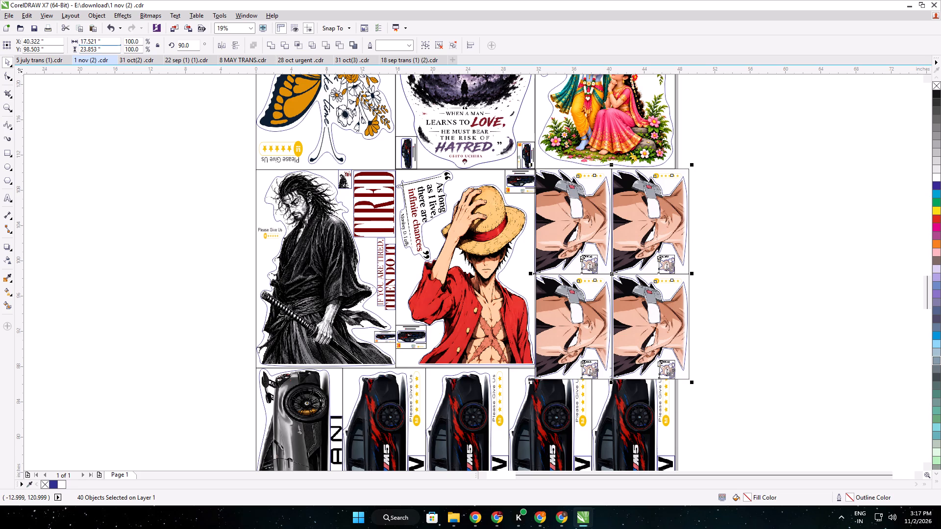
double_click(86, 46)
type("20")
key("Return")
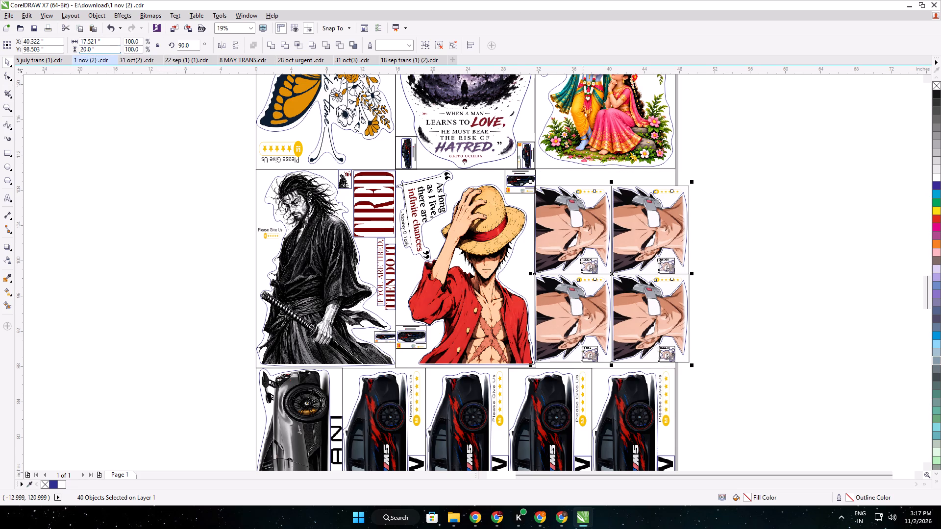
Set the height of the copied face sticker block to 22.5 inches.
double_click(81, 51)
type("22.5")
key("Return")
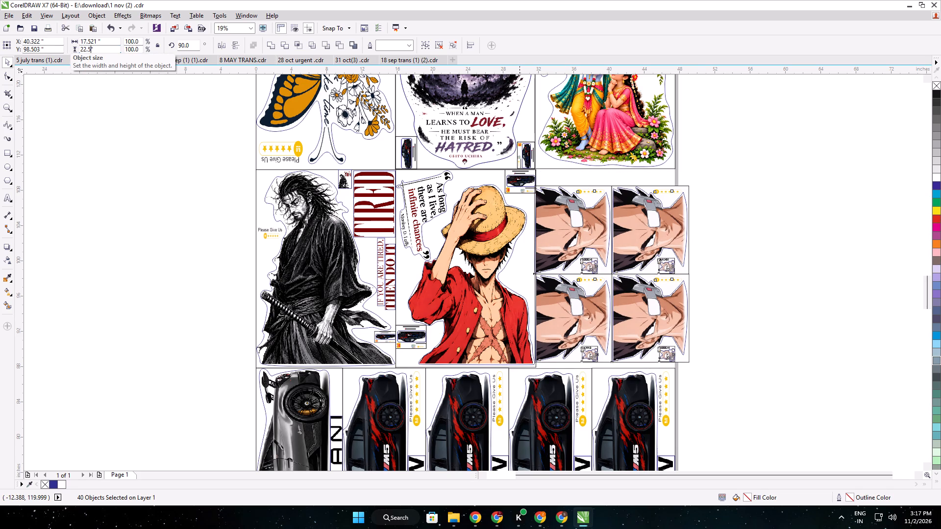
Move the copied block up to the row above, then nudge it 0.06 inch right and 0.01 inch down beside the straw-hat sticker.
scroll(570, 188, "up", 2)
left_click_drag(551, 189, 554, 169)
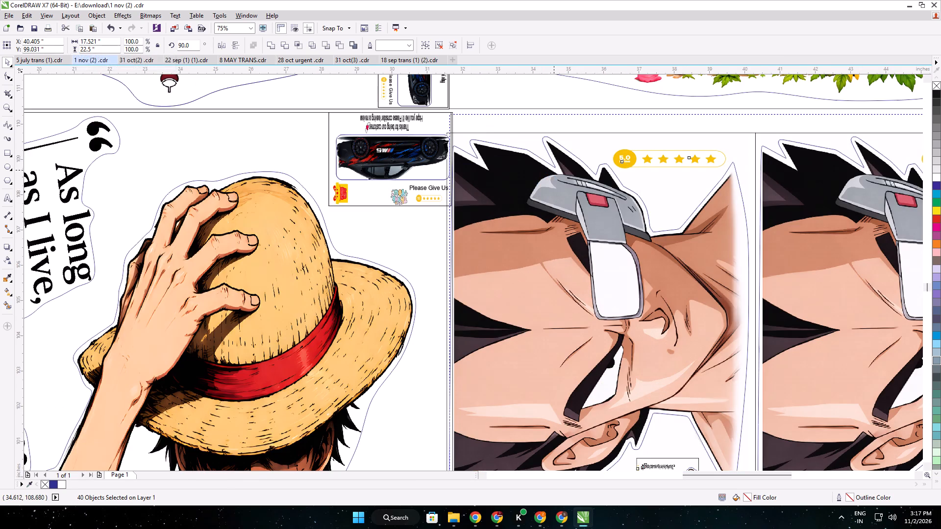
left_click_drag(554, 169, 557, 166)
key("Right")
key("Right")
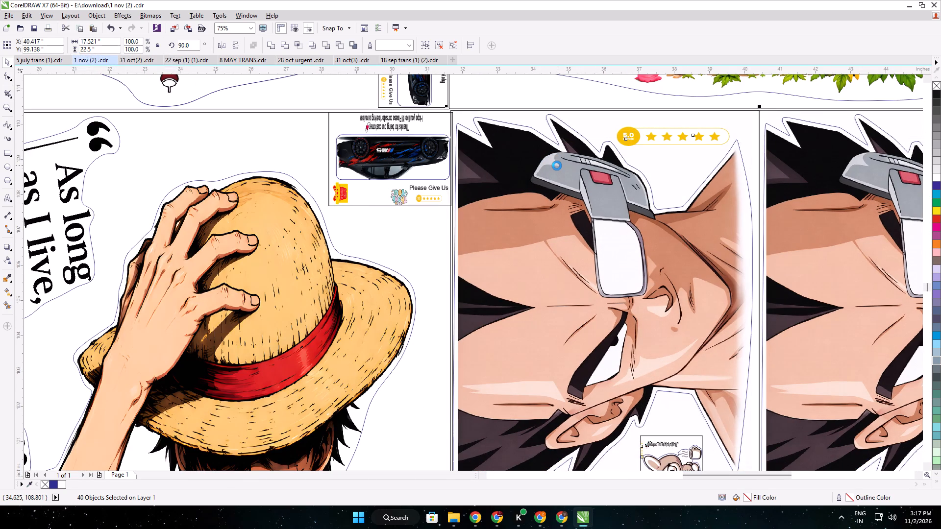
key("Right")
key("Right")
key("Right")
key("Right")
scroll(556, 178, "down", 1)
middle_click_drag(660, 258, 543, 23)
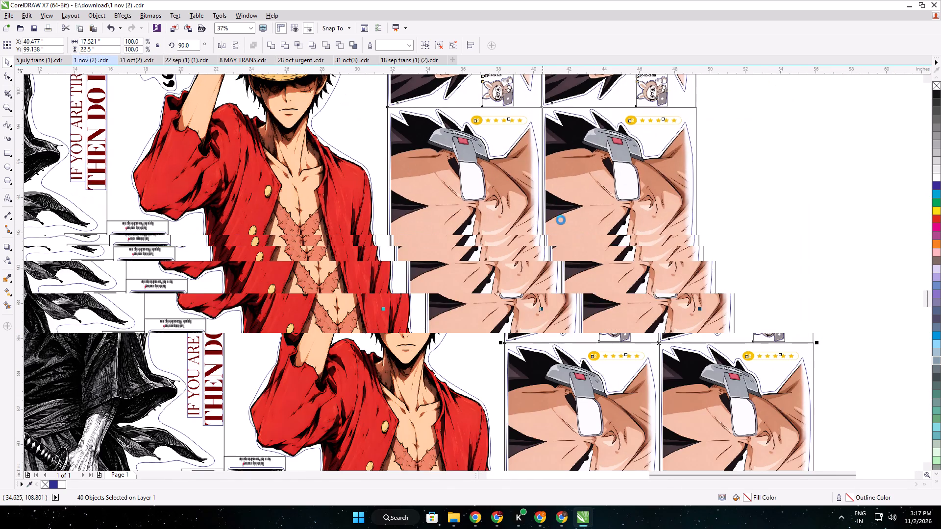
scroll(546, 333, "up", 1)
key("Down")
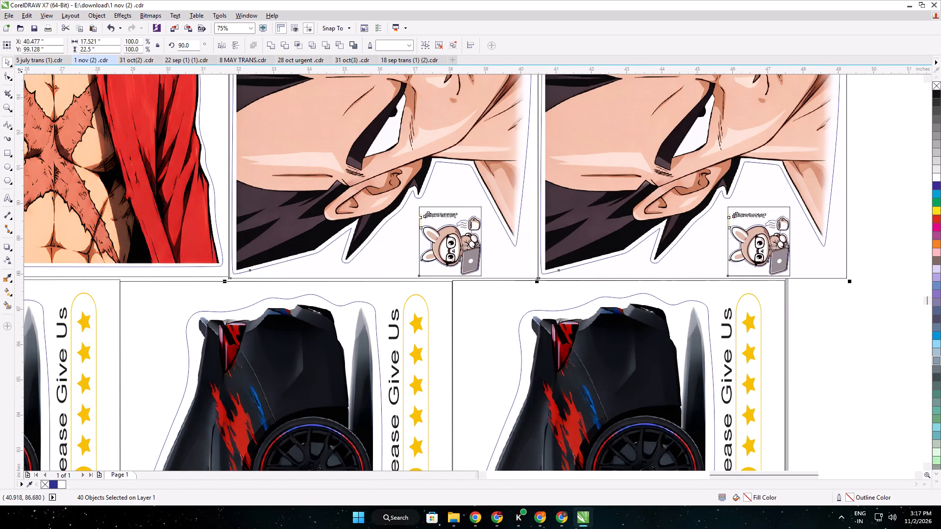
Narrow the copied face sticker block to about 15.76 inches so it ends at the page's right edge, and deselect it.
scroll(580, 298, "down", 1)
middle_click_drag(624, 146, 576, 324)
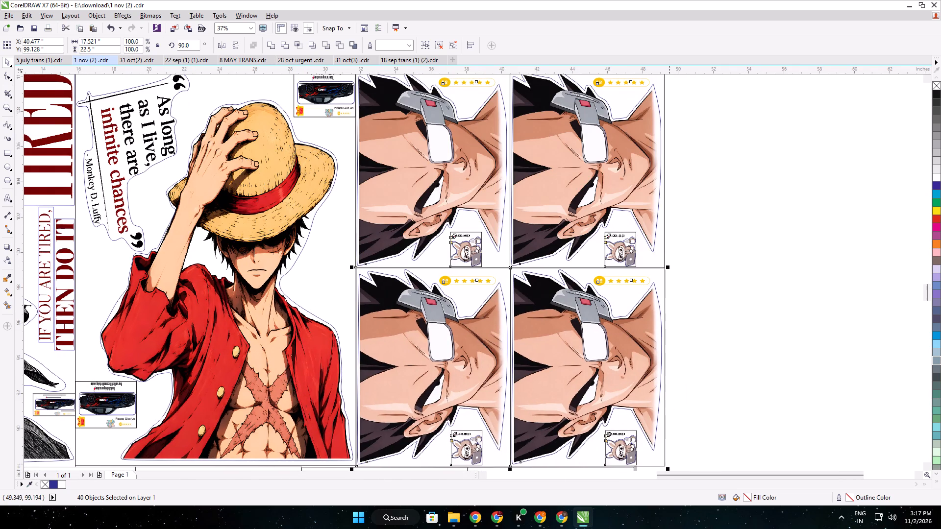
left_click_drag(670, 266, 634, 275)
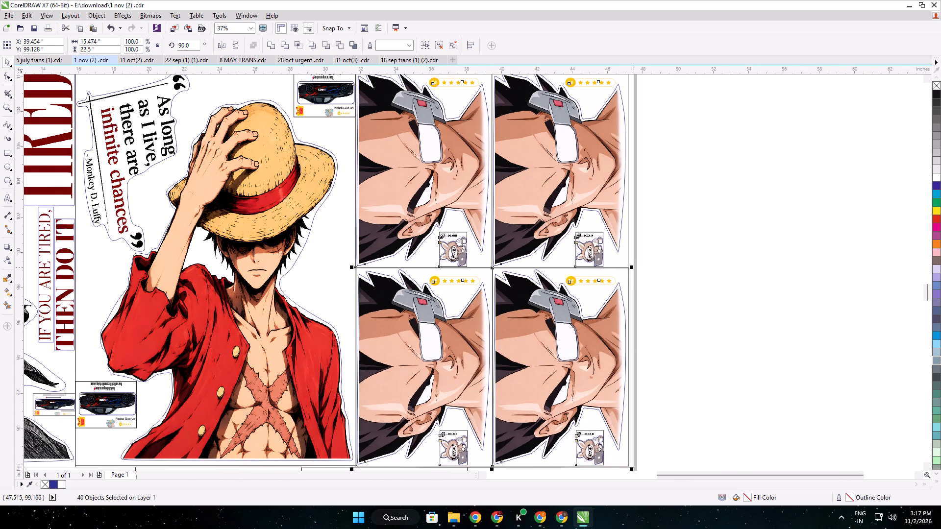
left_click_drag(634, 266, 639, 267)
scroll(635, 271, "up", 2)
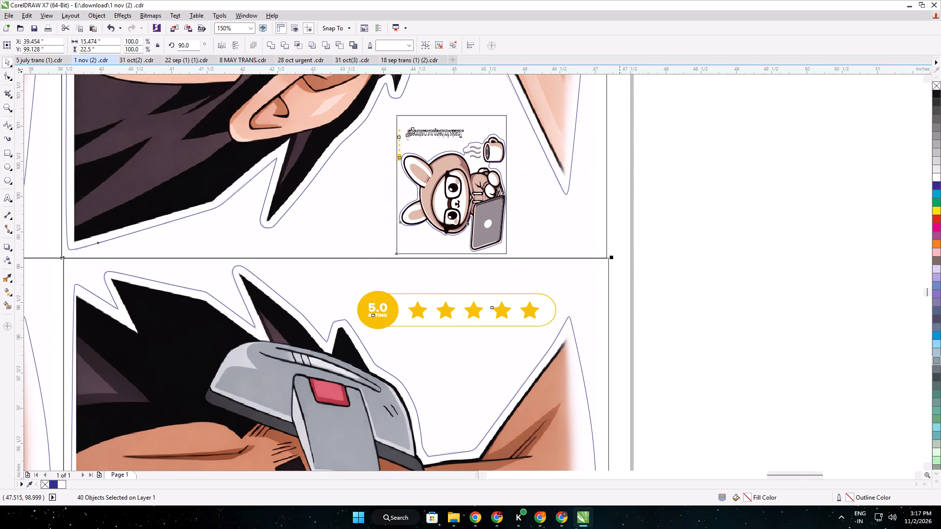
left_click_drag(612, 257, 632, 264)
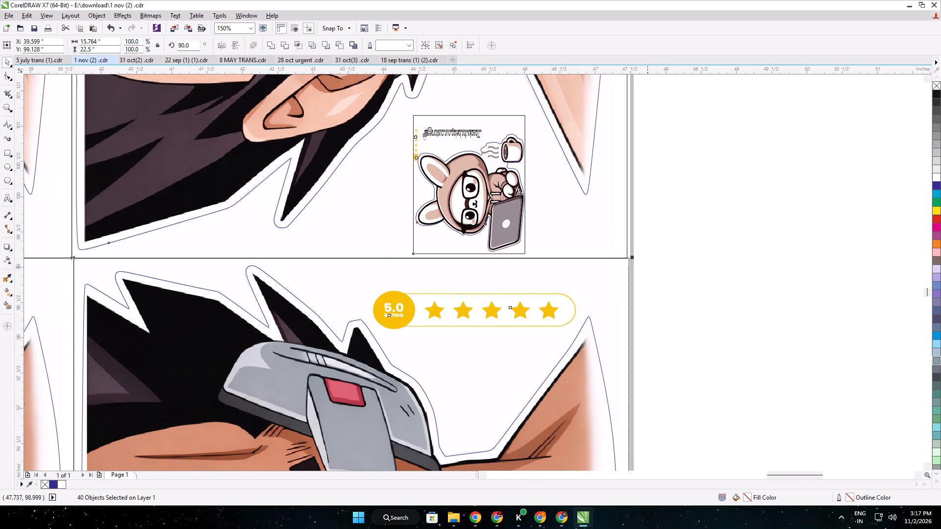
scroll(647, 267, "down", 8)
left_click(672, 265)
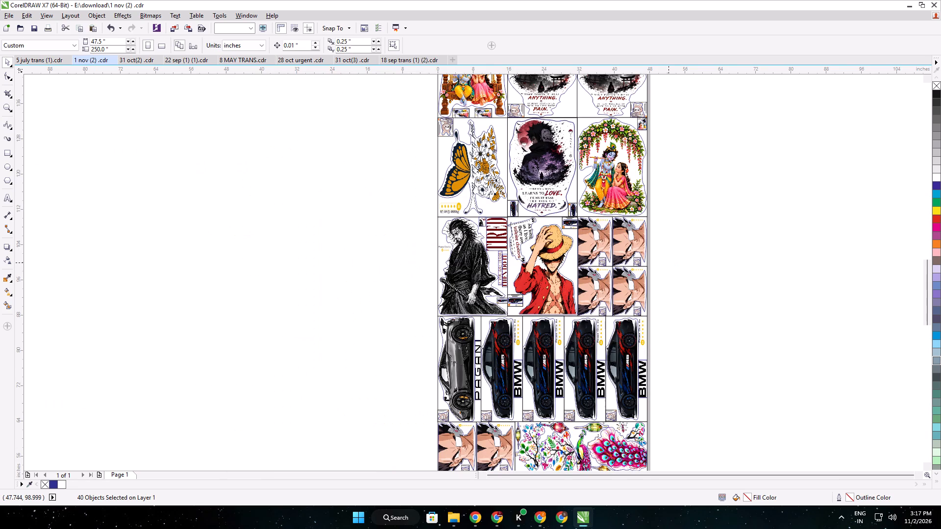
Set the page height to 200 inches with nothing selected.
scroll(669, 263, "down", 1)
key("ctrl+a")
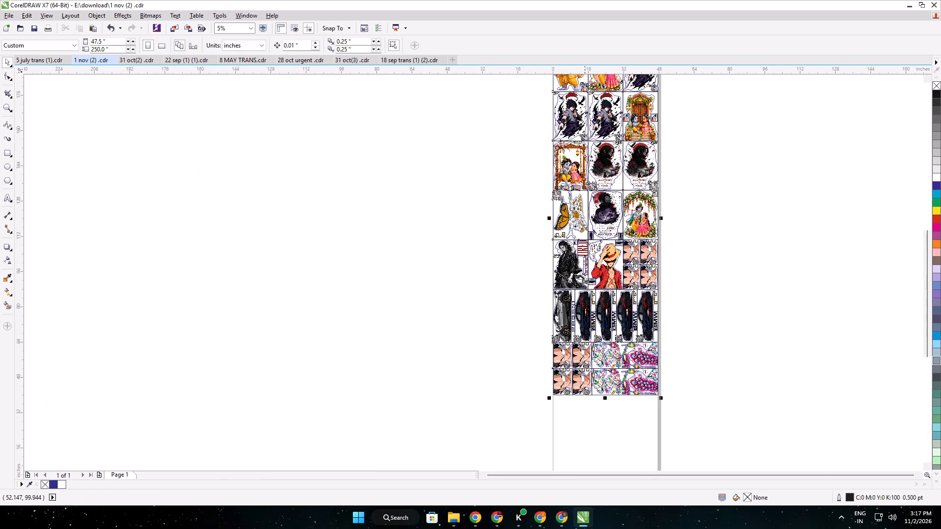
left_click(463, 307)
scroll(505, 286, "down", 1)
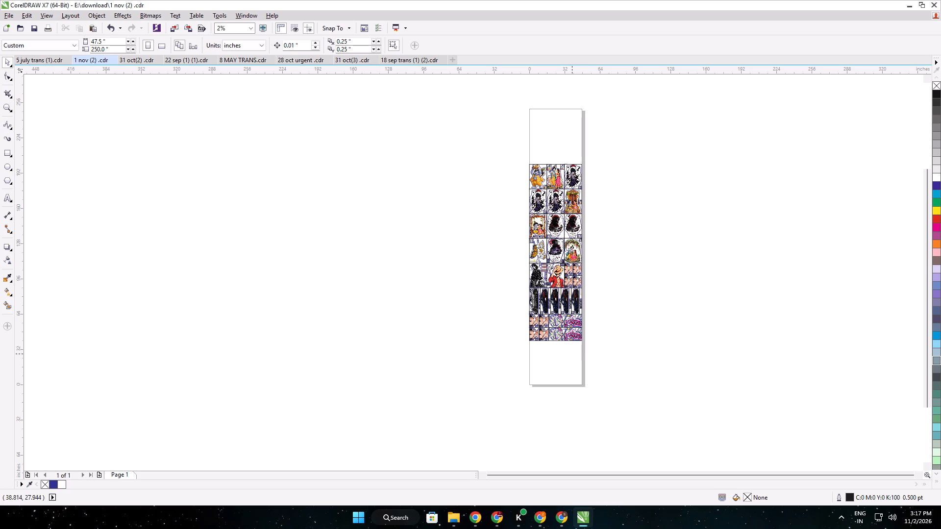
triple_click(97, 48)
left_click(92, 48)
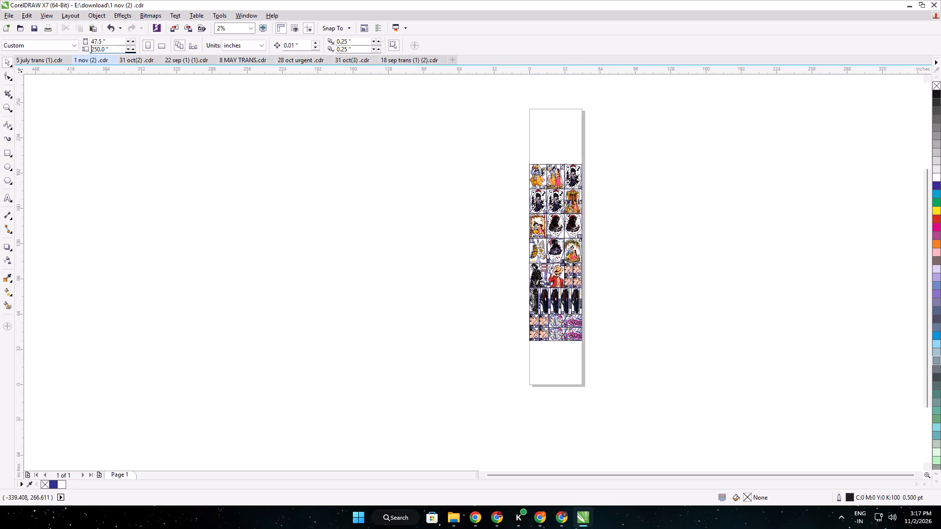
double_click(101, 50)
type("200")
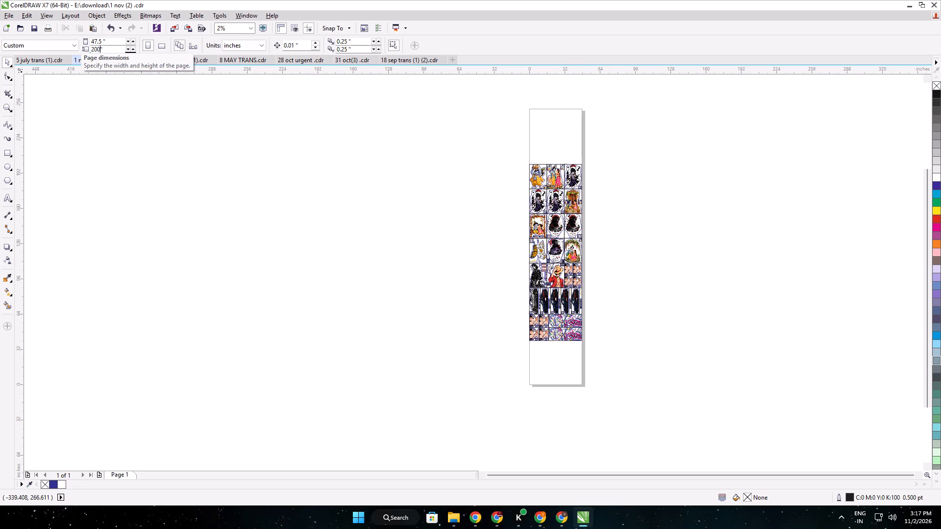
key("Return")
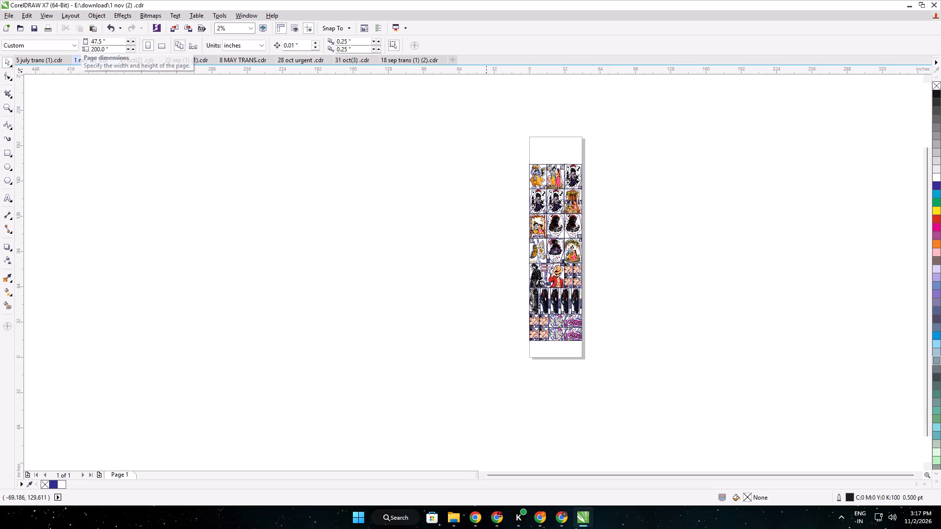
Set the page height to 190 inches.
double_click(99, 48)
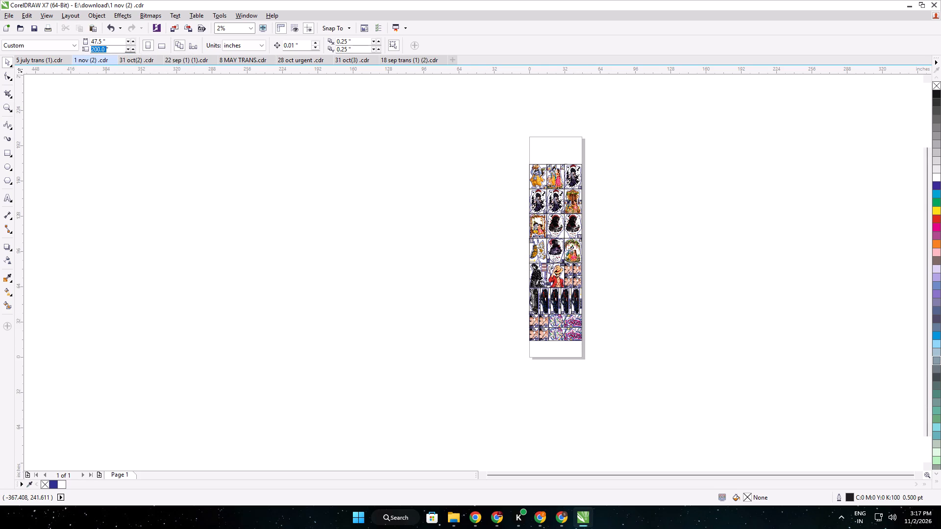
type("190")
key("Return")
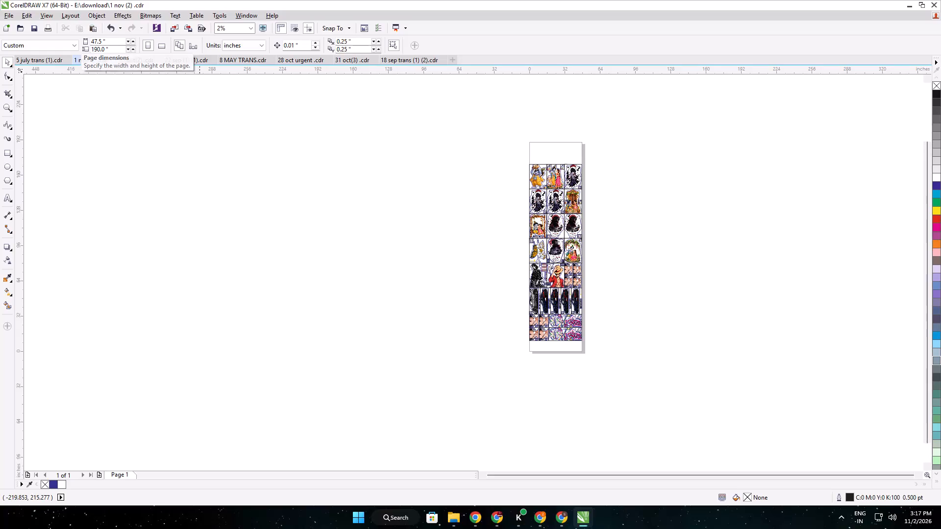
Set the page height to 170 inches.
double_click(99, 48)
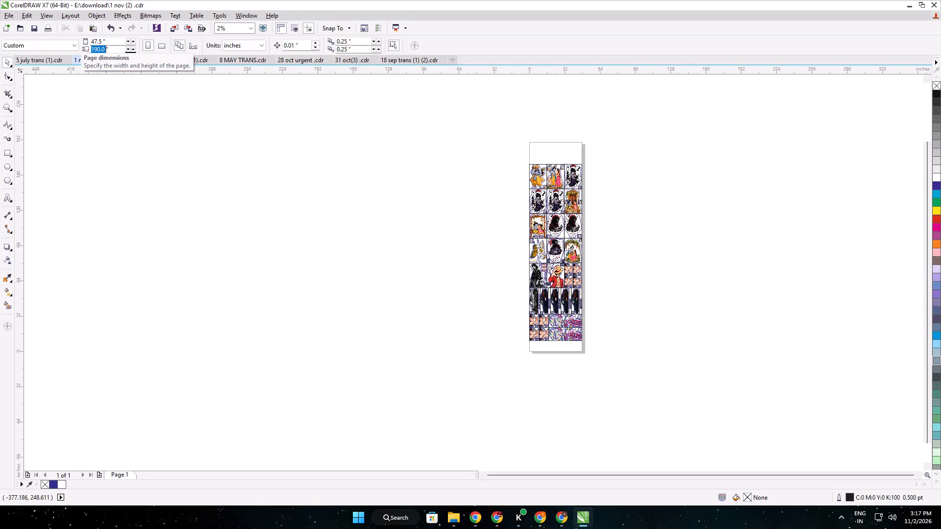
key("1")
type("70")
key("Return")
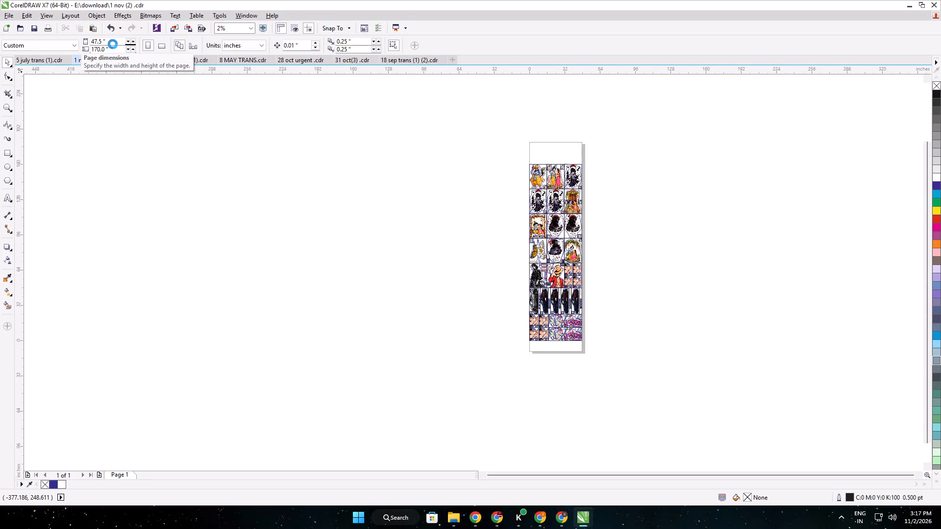
Check the page's bottom edge against the last sticker row and set the page height to 171 inches.
scroll(554, 345, "up", 3)
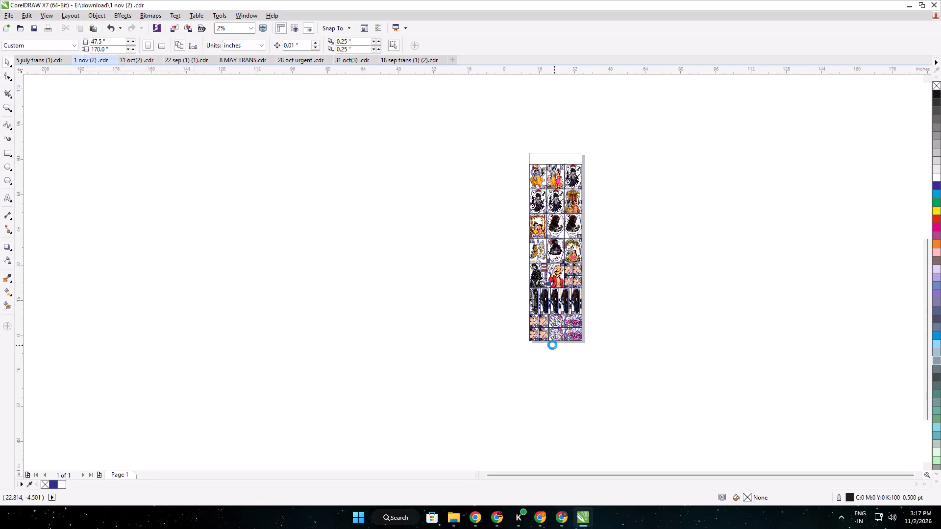
scroll(552, 345, "up", 3)
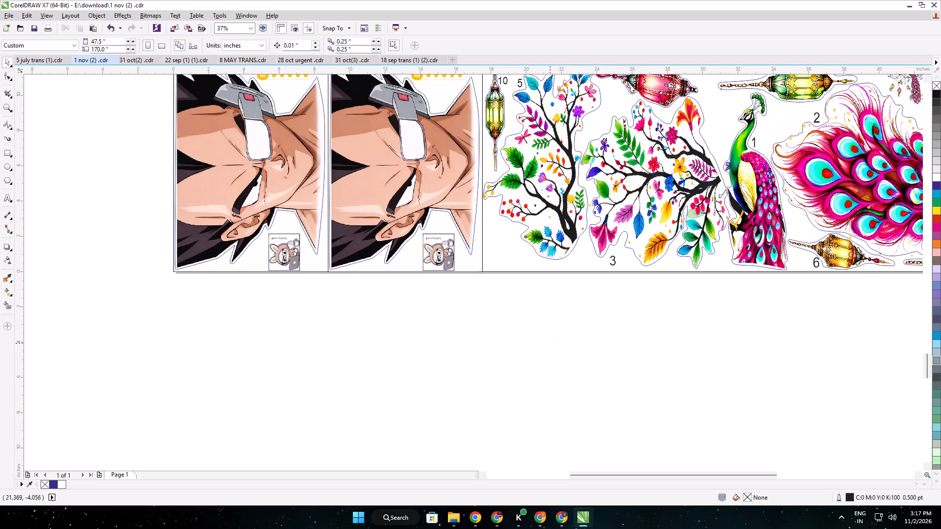
scroll(550, 342, "down", 9)
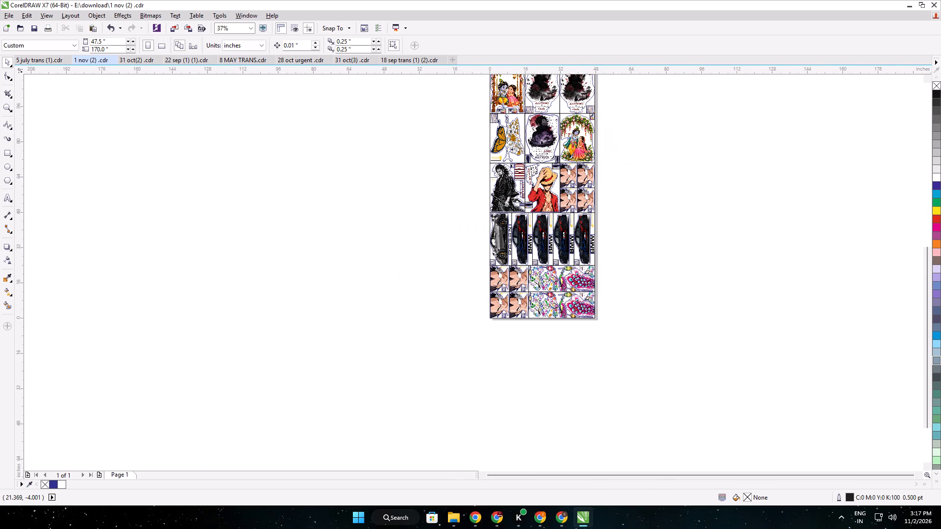
double_click(97, 48)
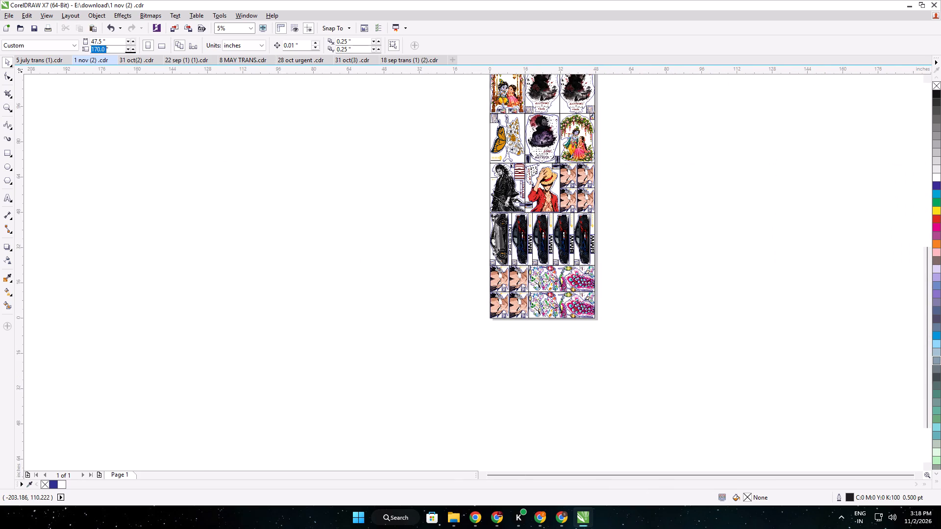
type("171")
key("Return")
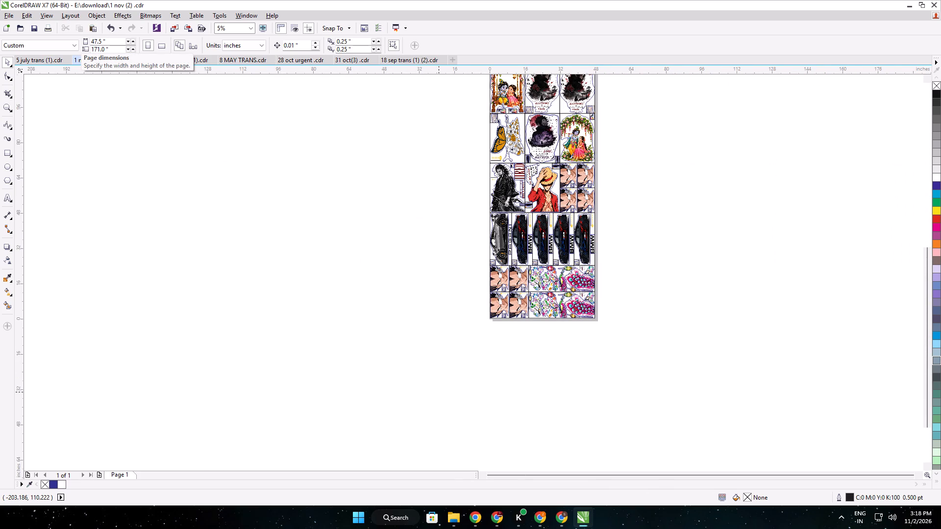
left_click(491, 345)
scroll(491, 280, "down", 1)
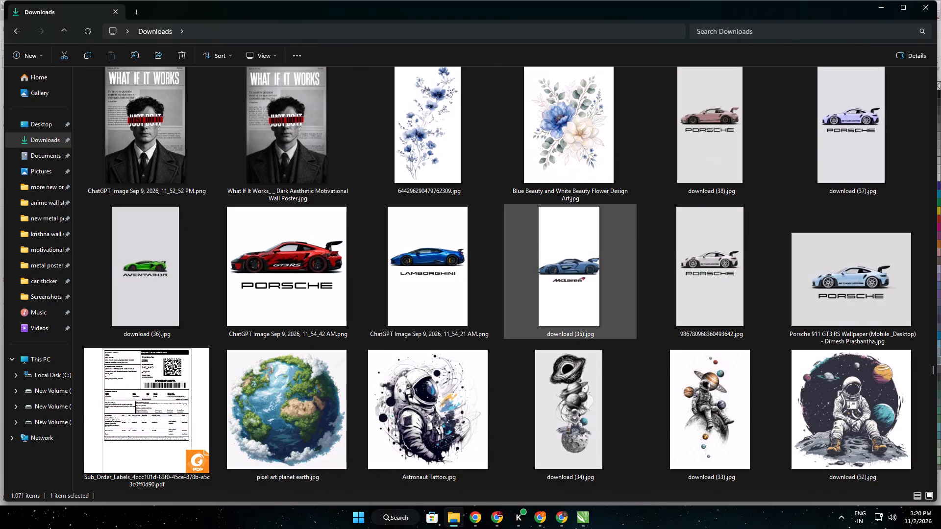
scroll(552, 302, "down", 4)
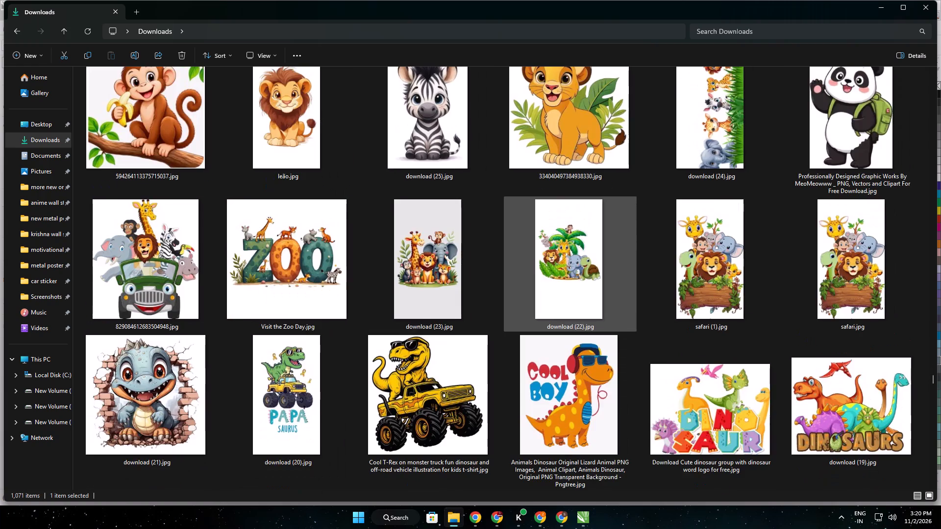
scroll(561, 283, "down", 1)
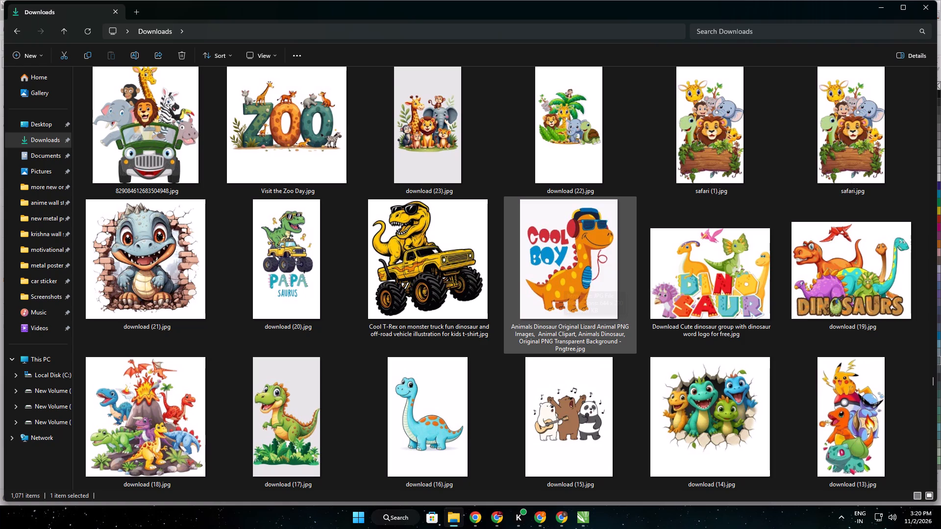
scroll(617, 233, "down", 11)
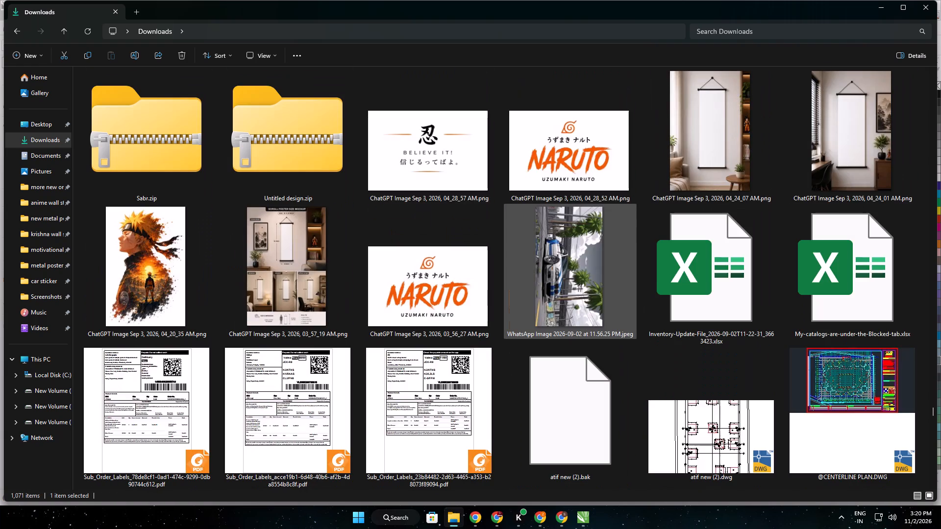
scroll(622, 228, "down", 15)
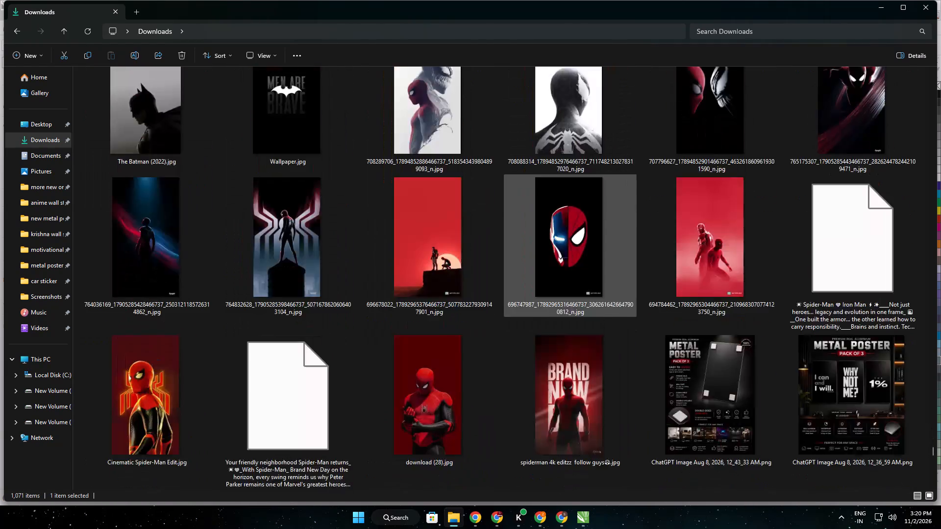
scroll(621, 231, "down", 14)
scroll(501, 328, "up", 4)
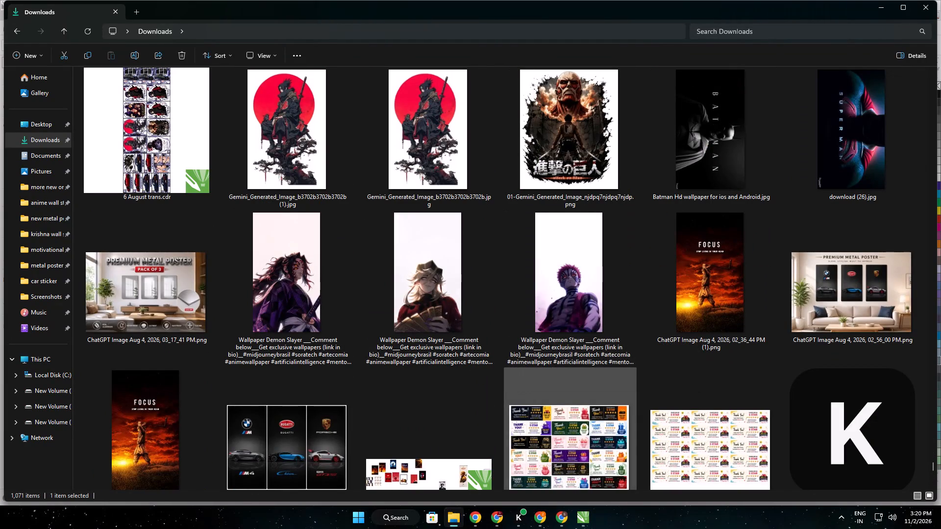
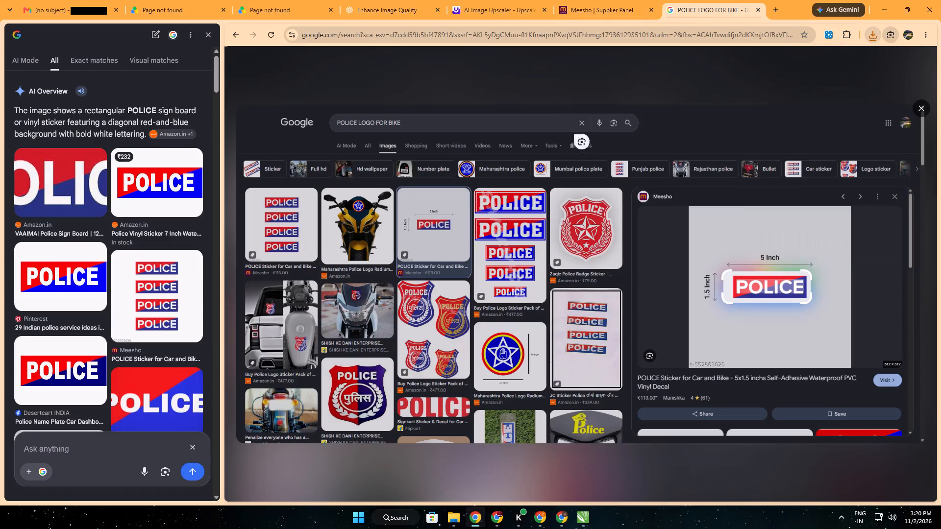
Close the visual search of the POLICE sticker and open the related image search "sticker colour up police logo".
left_click(211, 34)
scroll(577, 326, "down", 7)
scroll(360, 366, "down", 6)
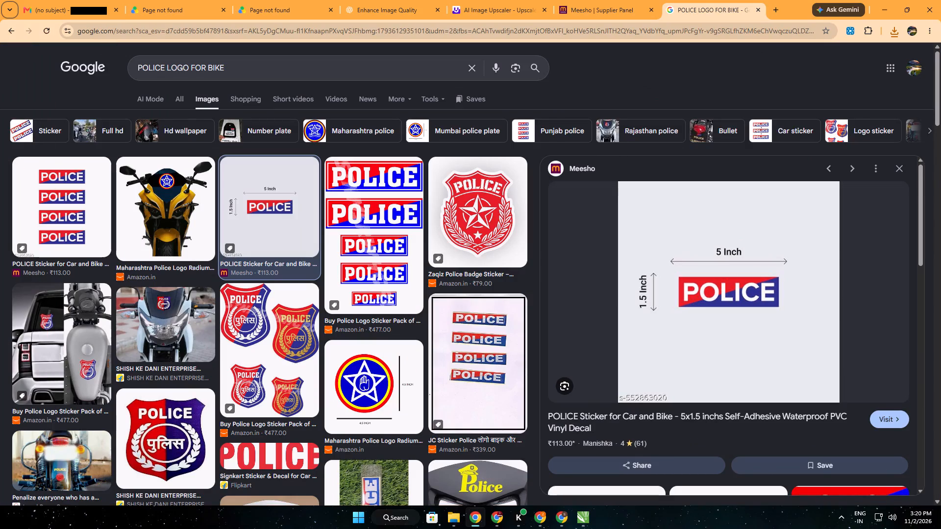
scroll(360, 366, "down", 6)
scroll(590, 302, "down", 3)
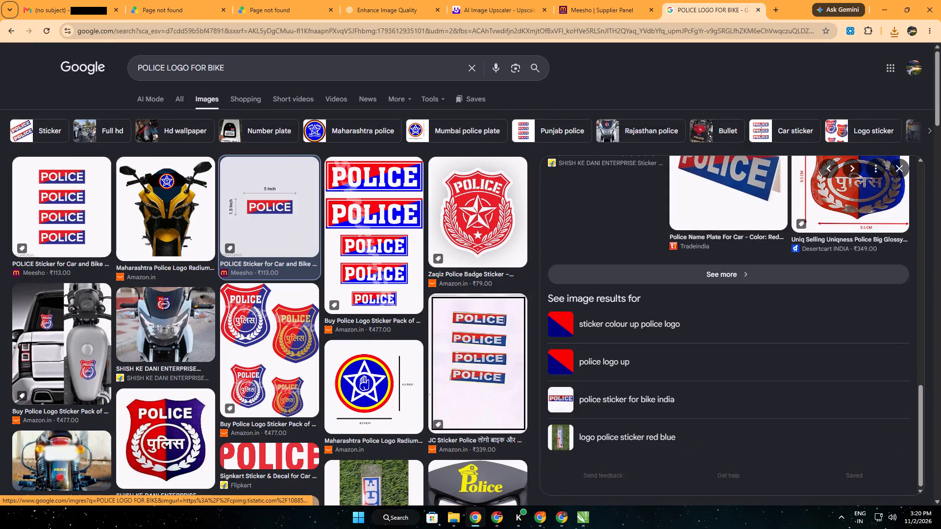
scroll(590, 302, "down", 3)
left_click(610, 326)
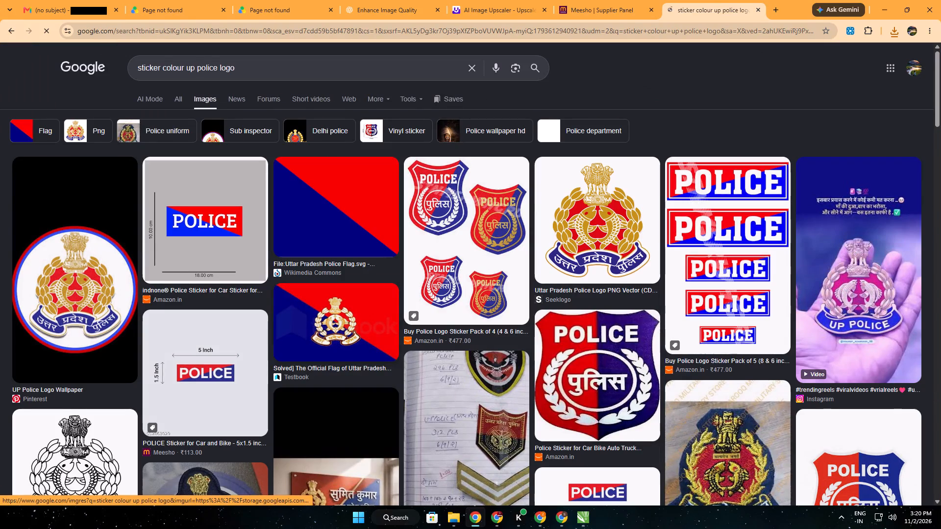
Find the UP Police Facebook image with the diagonal red-and-blue rectangle, open its preview and bring up the image's options.
scroll(412, 281, "down", 3)
scroll(411, 282, "up", 2)
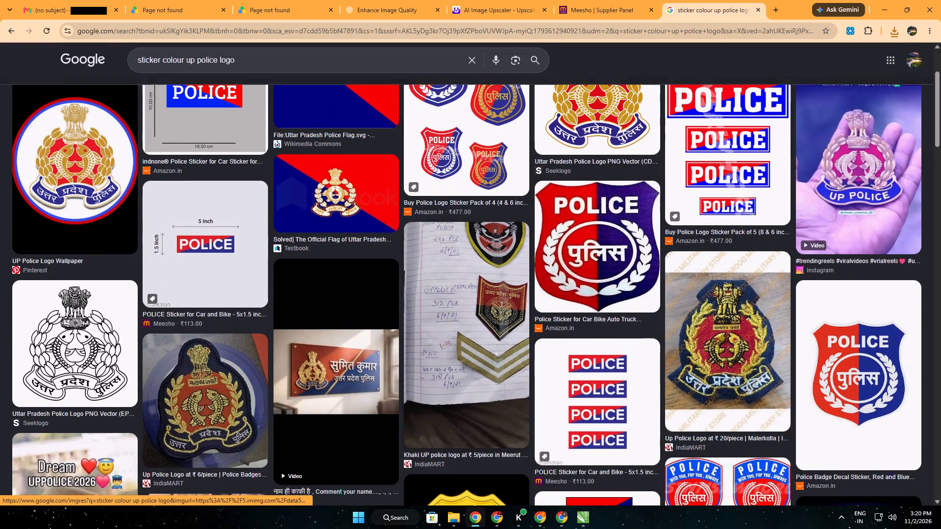
scroll(411, 282, "down", 5)
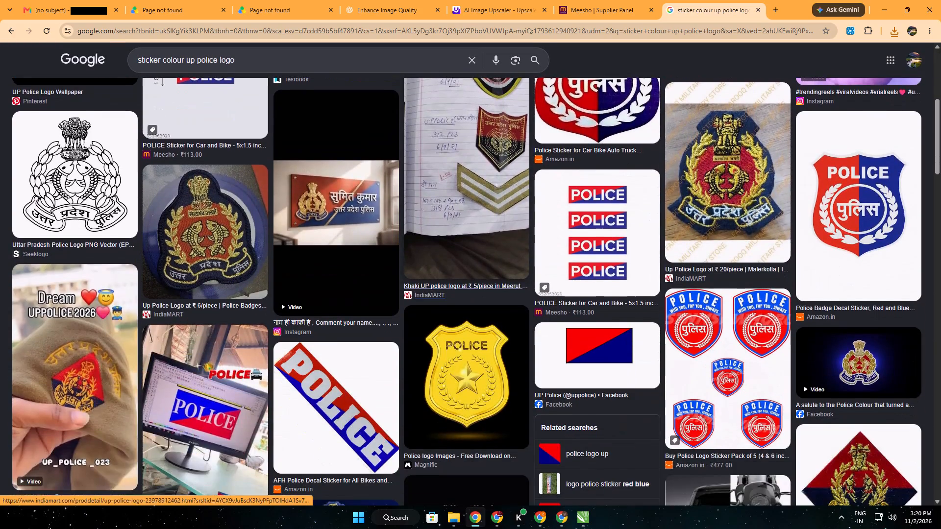
scroll(411, 282, "down", 3)
left_click(585, 205)
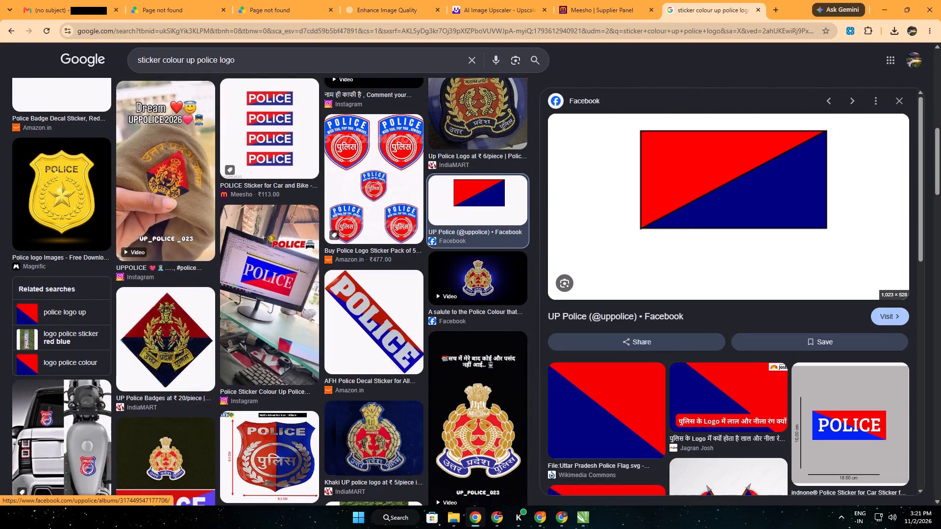
right_click(794, 219)
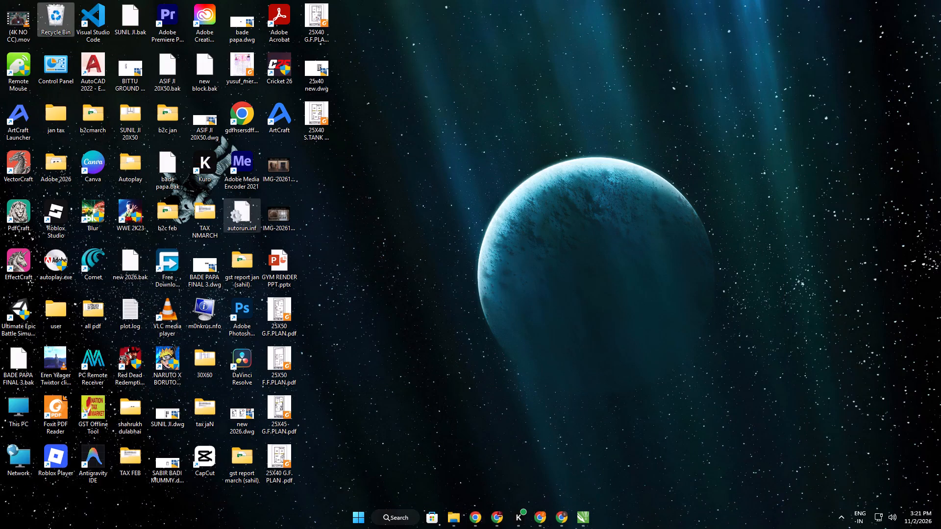
double_click(50, 18)
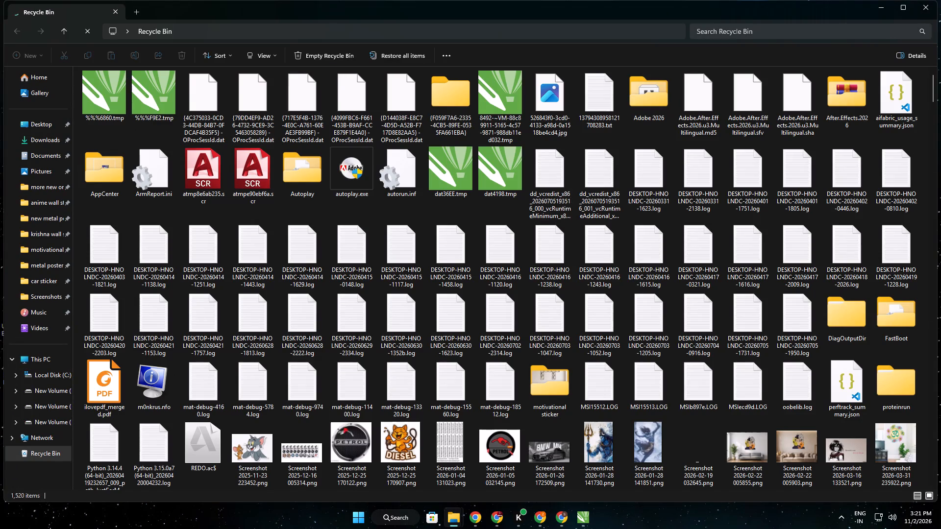
left_click(769, 33)
type("CDER")
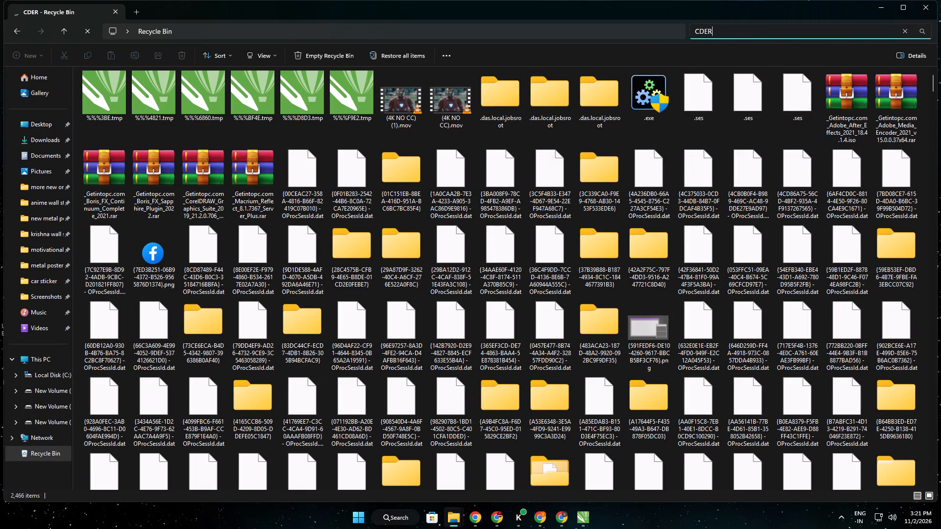
key("BackSpace")
key("BackSpace")
key("r")
key("Return")
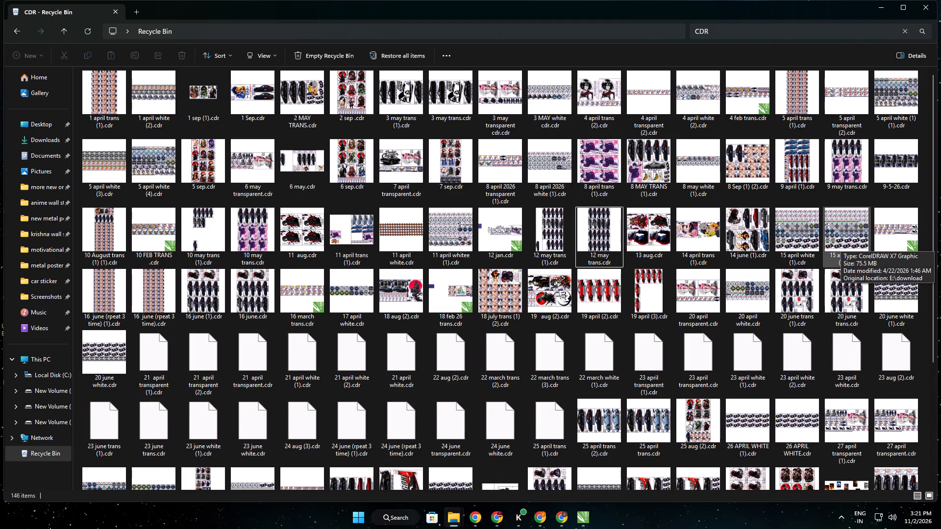
triple_click(841, 234)
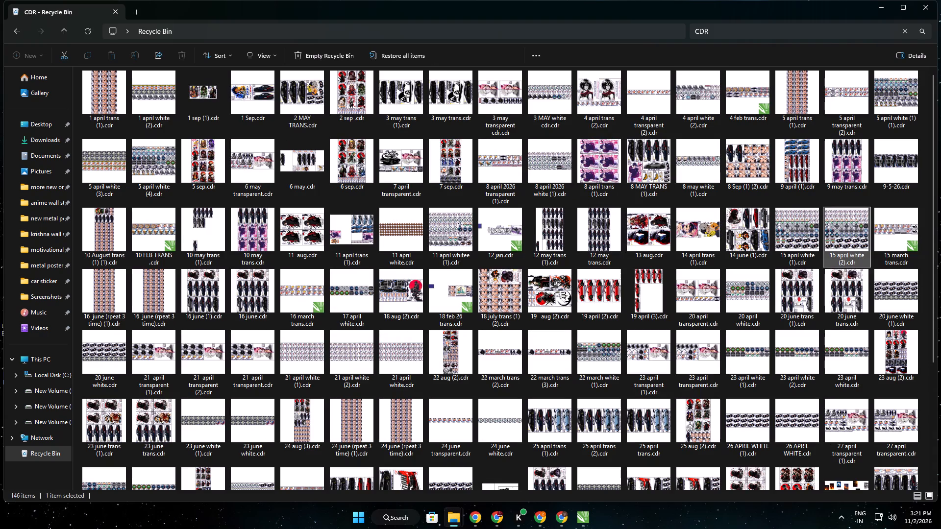
left_click(908, 422)
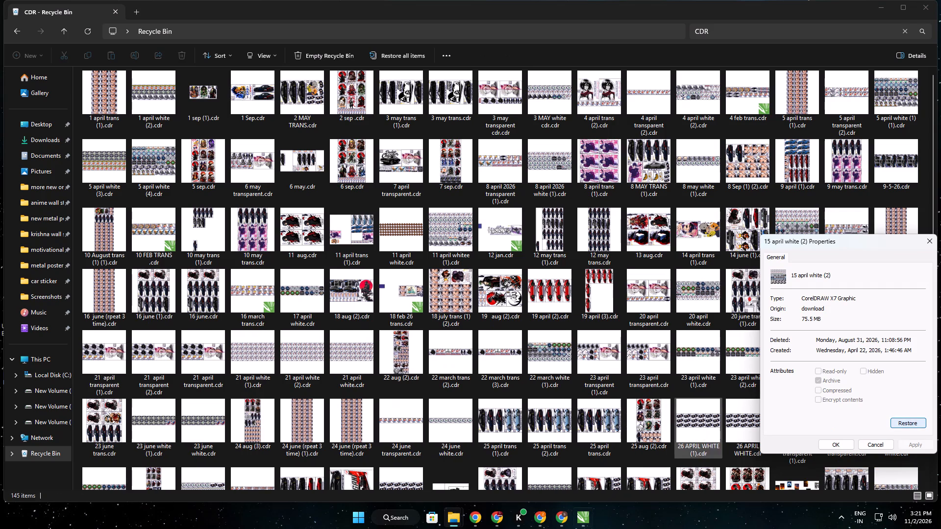
Switch to the Downloads folder and open the restored 15 april white (2).cdr in CorelDRAW.
left_click(453, 521)
left_click(414, 466)
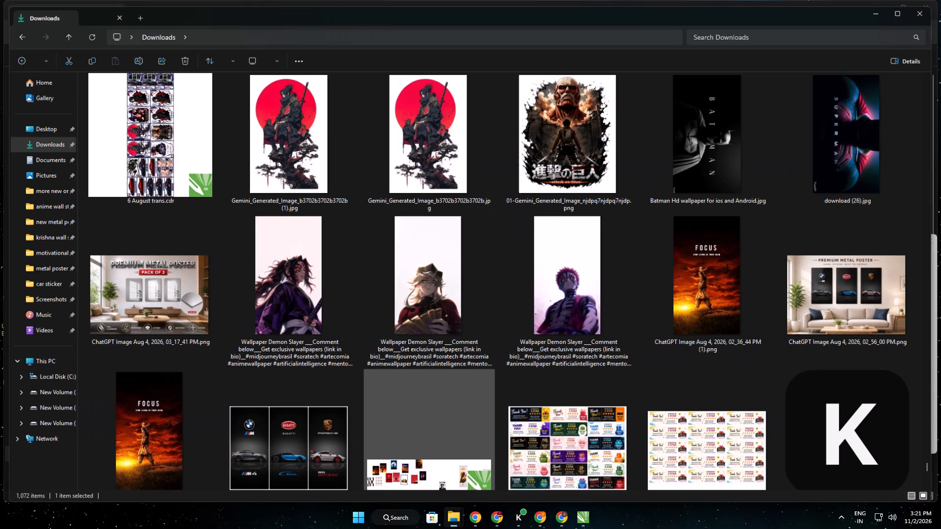
key("End")
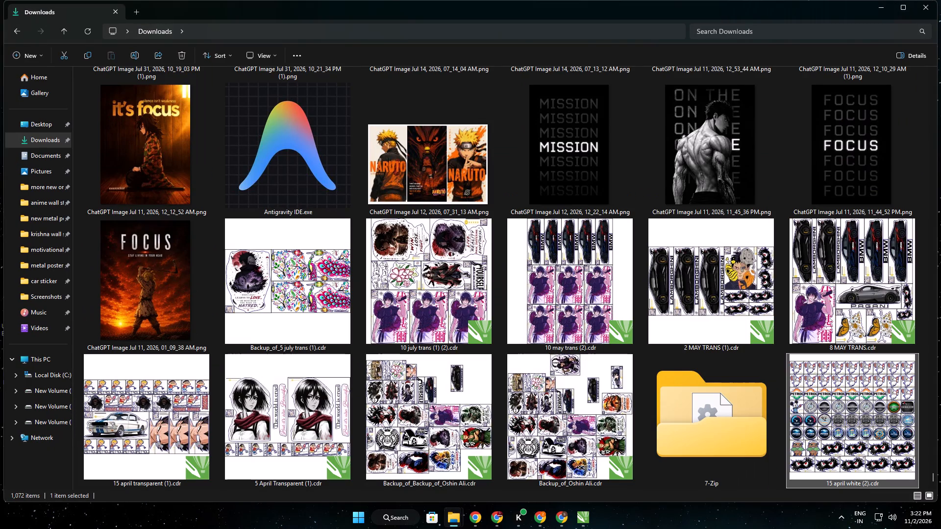
double_click(875, 443)
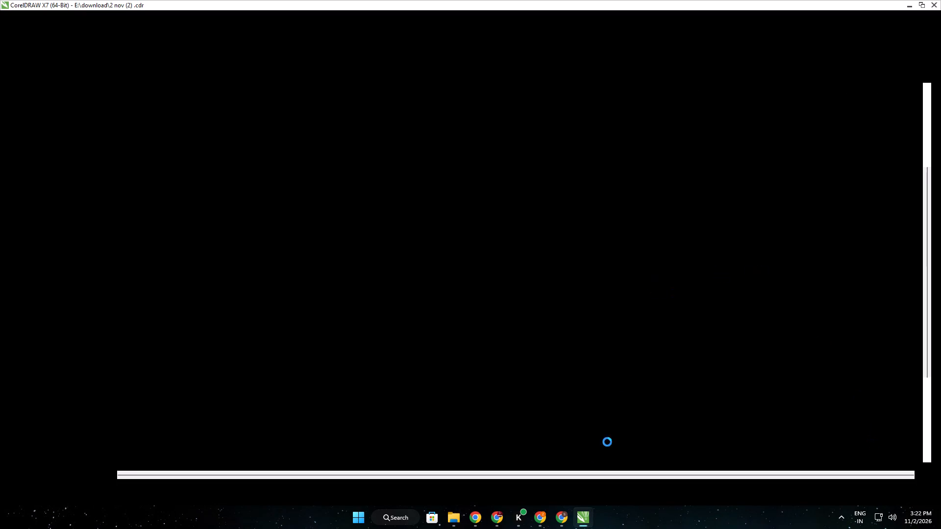
Switch to Chrome, reload the INNOVATE PRODUCTES Meesho home page and check VALUABLE PRODUCTS AND DECALS' Ready to Ship orders.
left_click(544, 522)
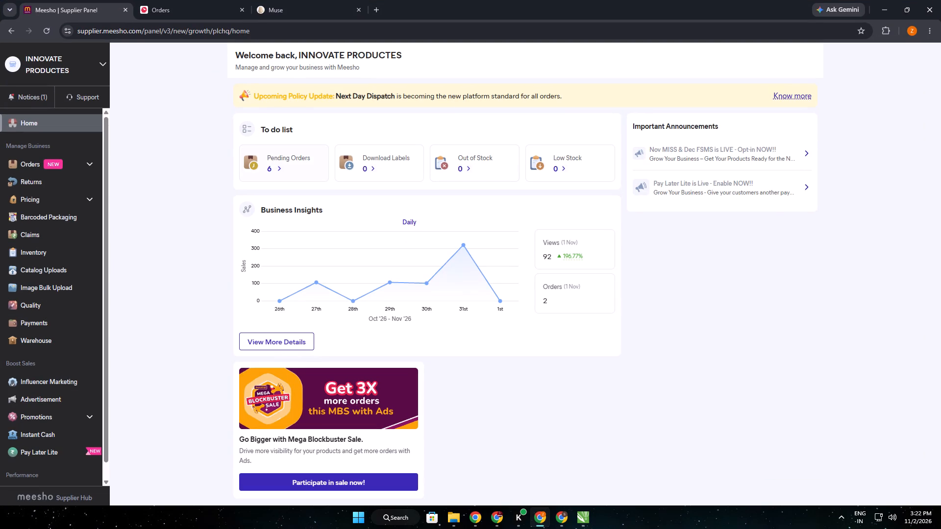
left_click(48, 29)
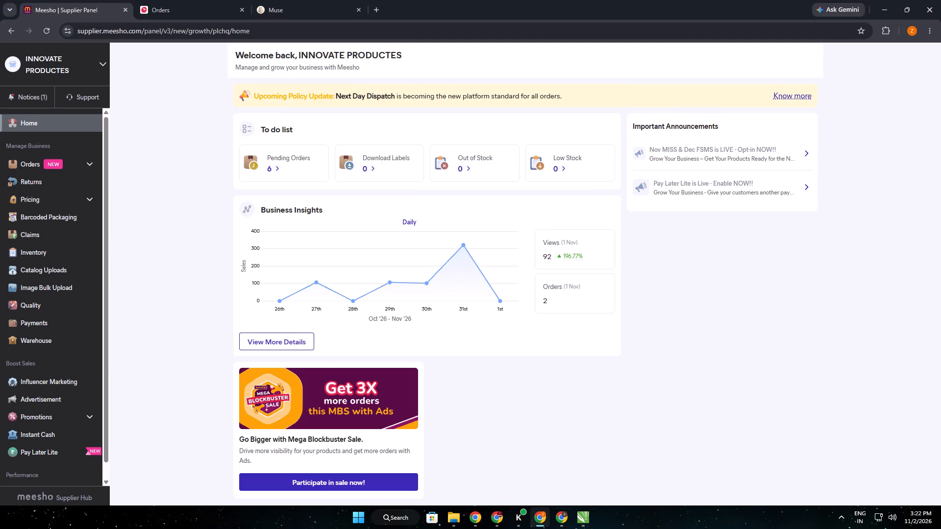
left_click(494, 525)
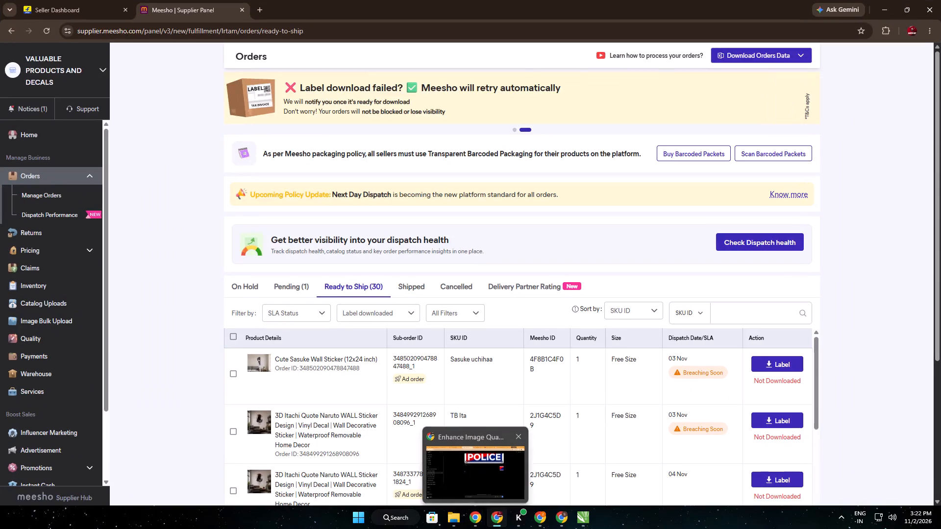
scroll(487, 463, "down", 2)
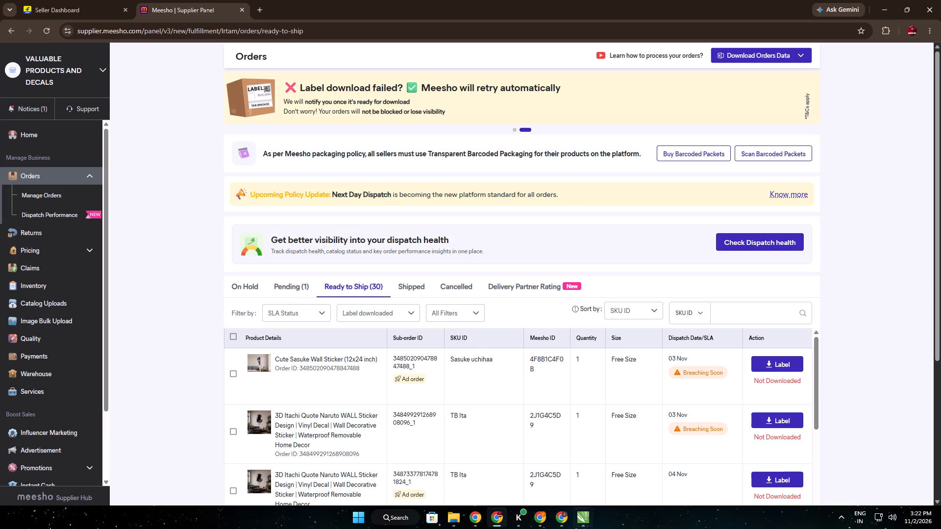
Return to CorelDRAW and set the page height of 2 nov (2) .cdr to 250 inches.
left_click(580, 520)
left_click(43, 67)
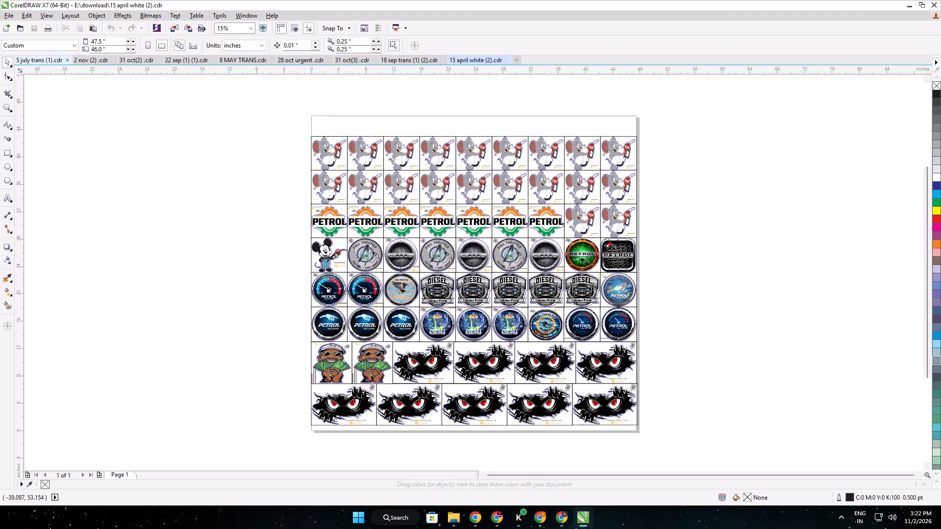
left_click(43, 64)
left_click(96, 57)
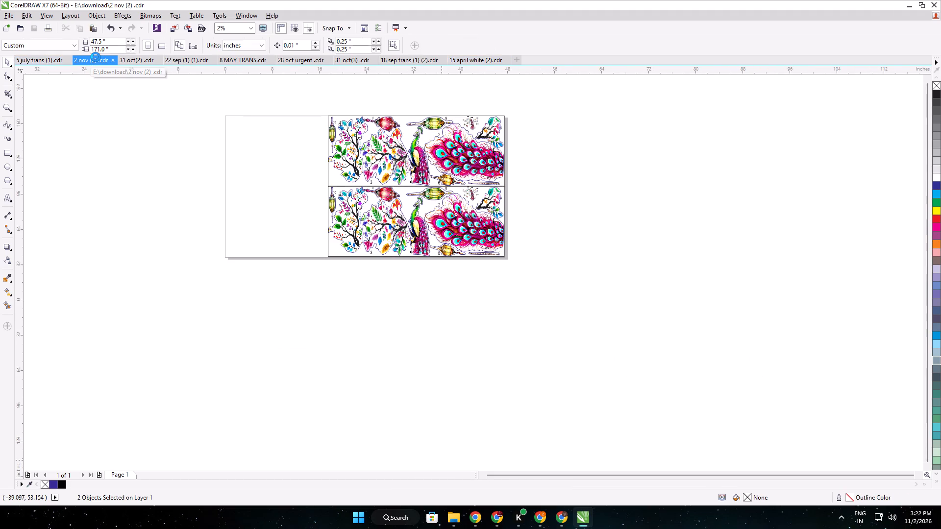
scroll(528, 293, "up", 1)
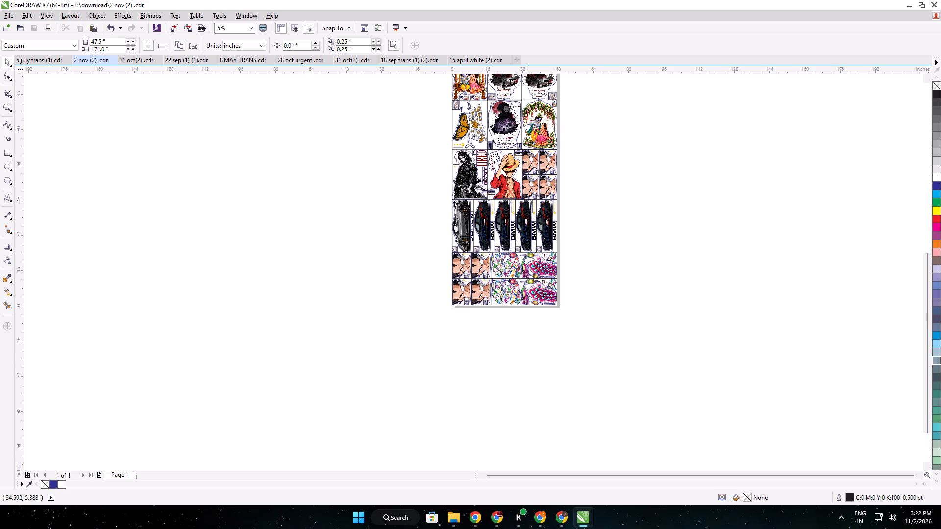
double_click(99, 48)
type("250")
key("Return")
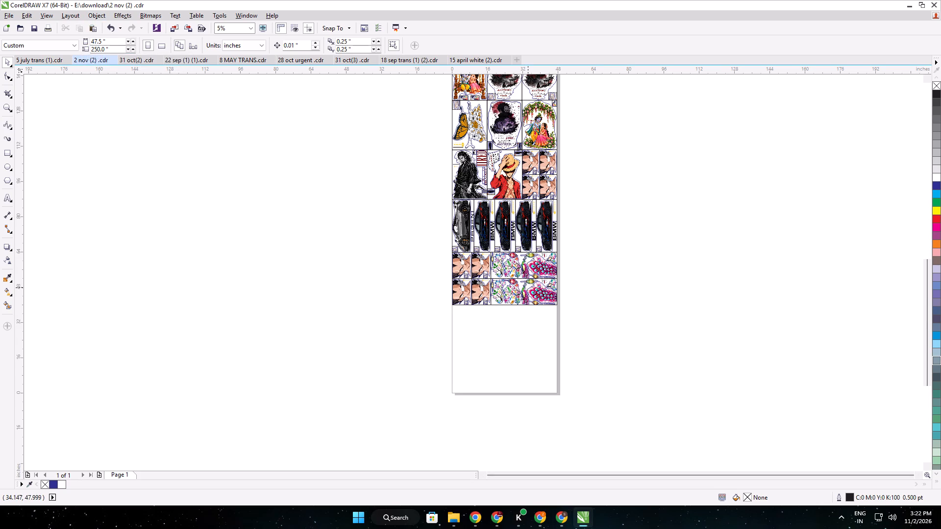
Duplicate the two peacock tree sticker panels in the bottom rows and place the copies directly beneath them.
scroll(542, 288, "up", 1)
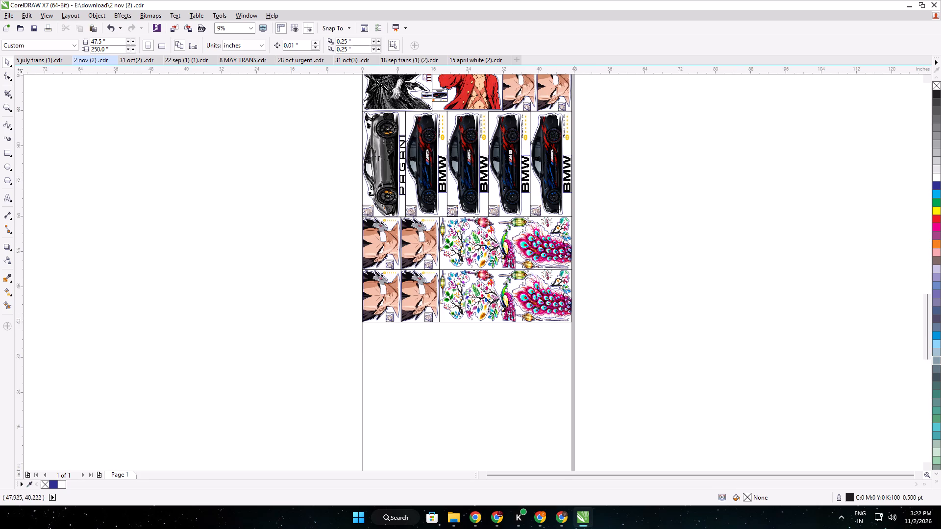
left_click_drag(576, 326, 438, 216)
scroll(450, 230, "up", 1)
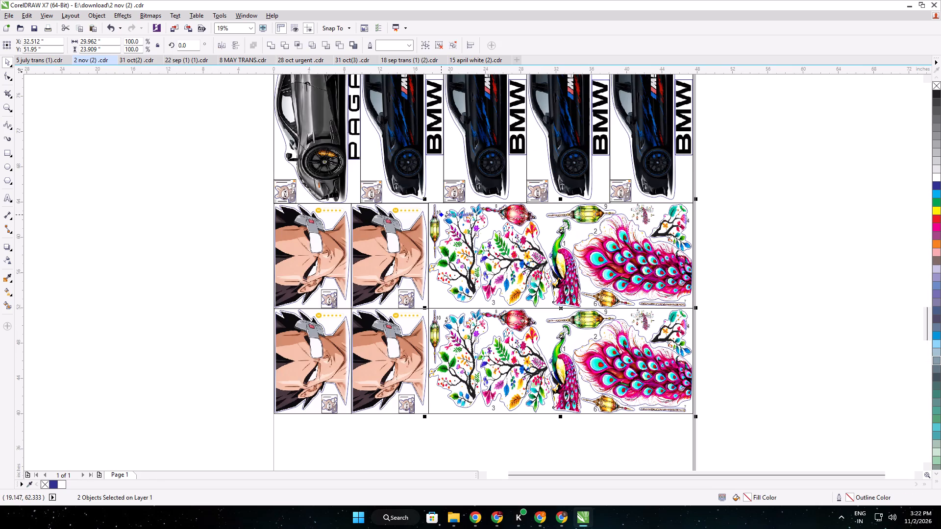
key("ctrl+d")
left_click_drag(481, 239, 492, 355)
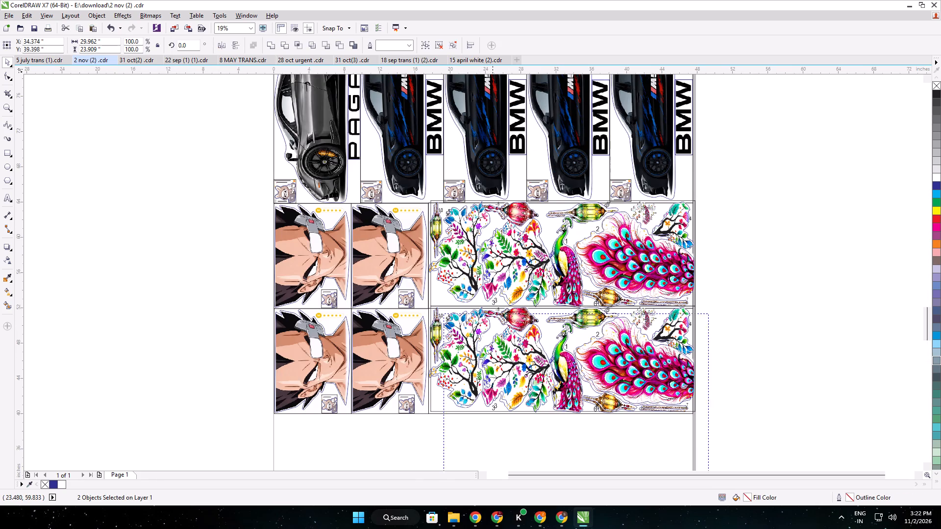
left_click_drag(492, 355, 477, 452)
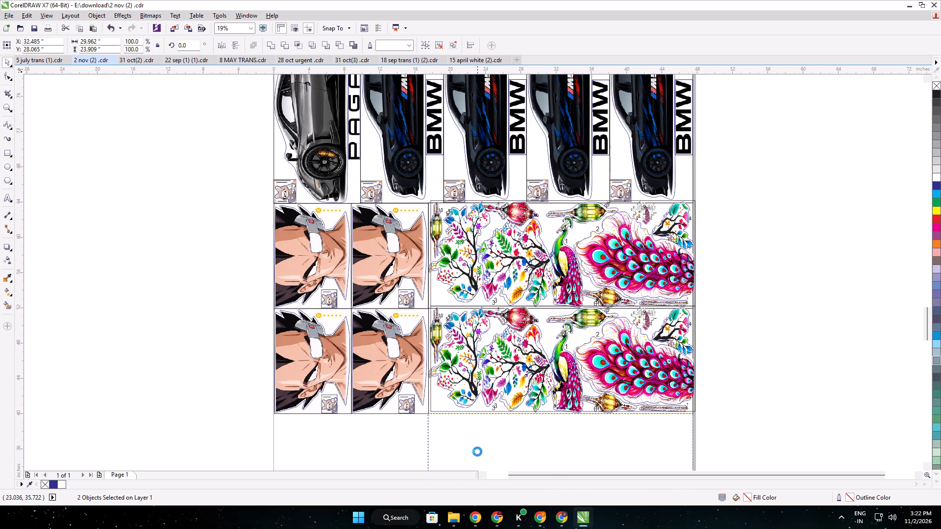
Nudge the copied peacock panels up and to the left until their borders line up with the panels above.
scroll(433, 419, "up", 4)
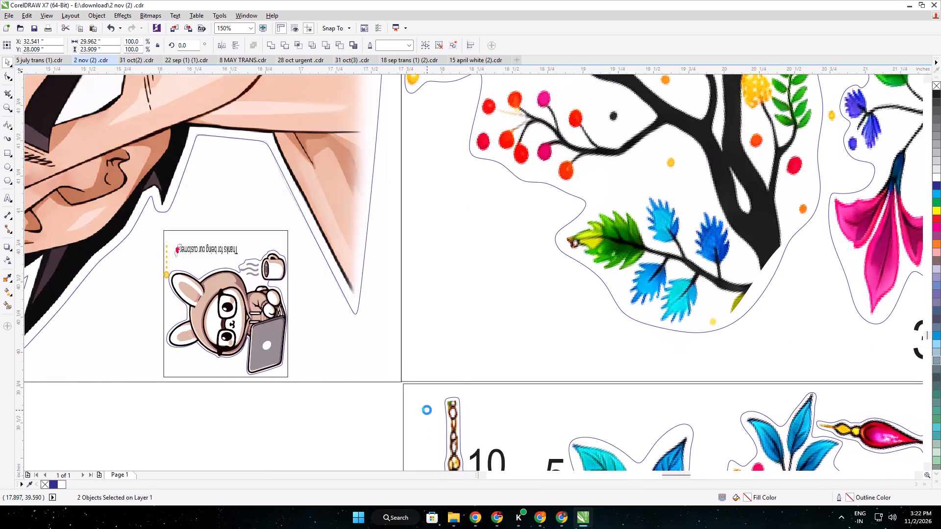
key("Up")
key("Up")
key("Up")
key("Left")
key("Left")
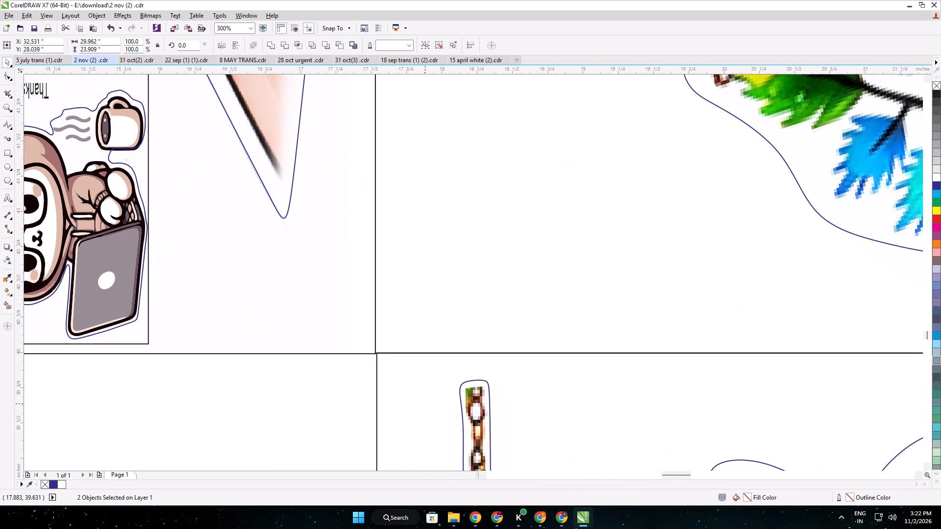
key("Left")
scroll(431, 400, "down", 5)
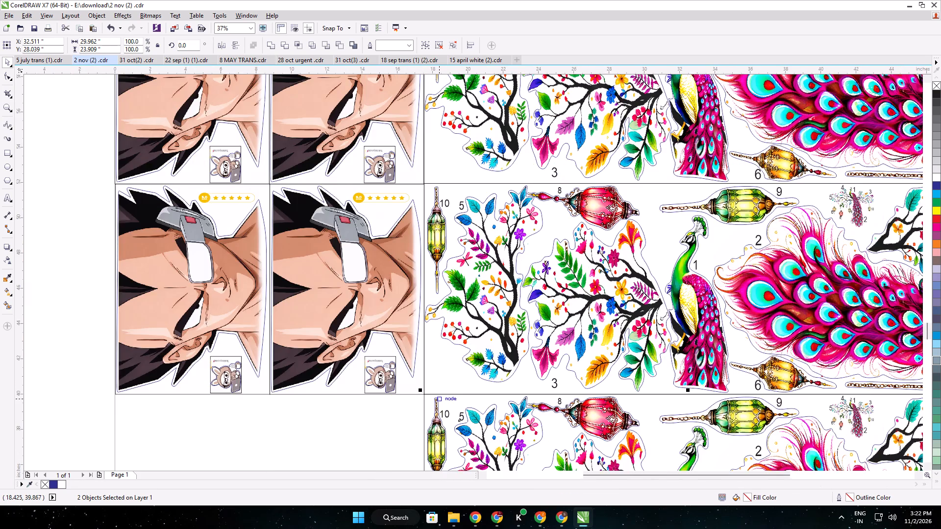
Duplicate the aligned pair of peacock panels once more at the same spacing to extend the column downward.
scroll(440, 396, "down", 1)
middle_click_drag(540, 320, 553, 147)
scroll(552, 202, "up", 1)
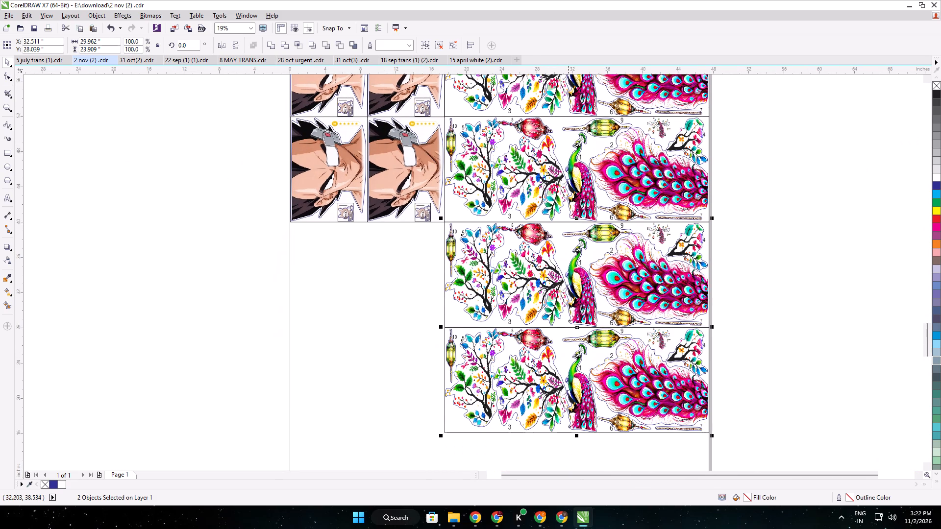
key("ctrl+d")
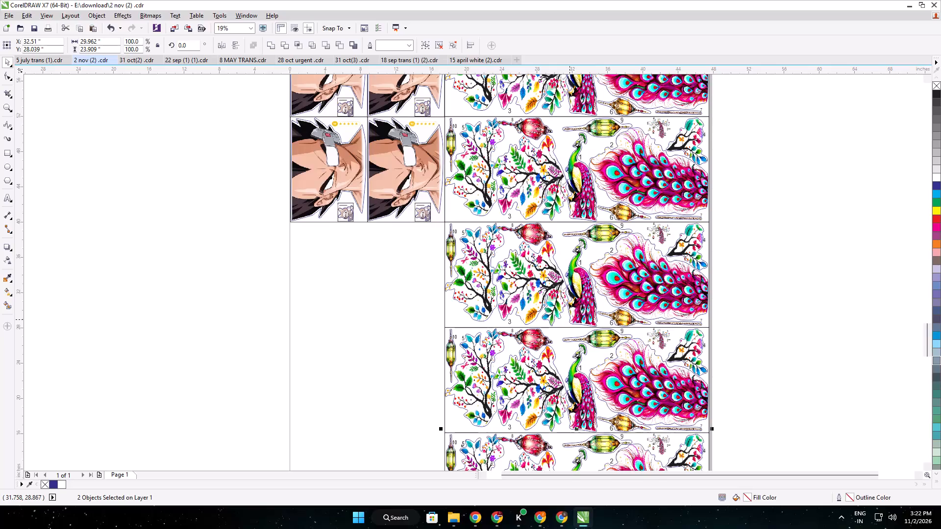
middle_click_drag(570, 323, 557, 155)
scroll(466, 294, "down", 1)
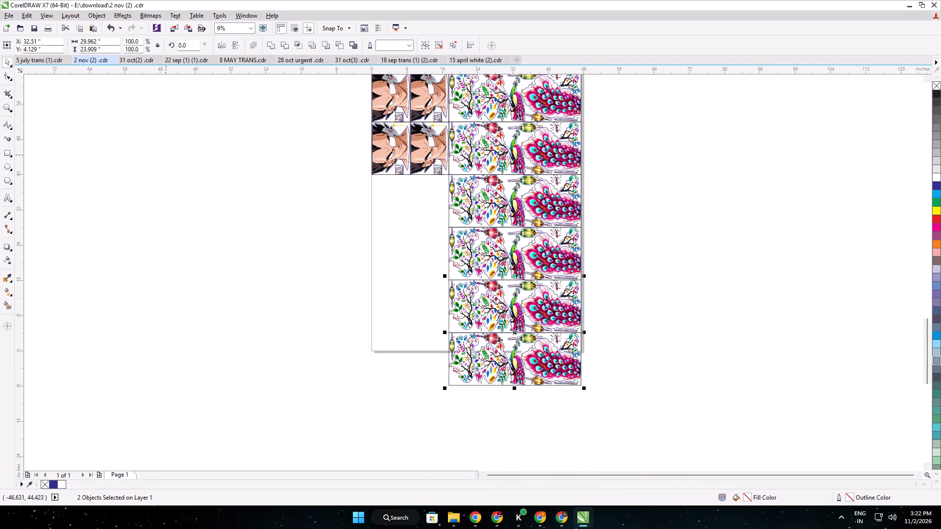
Duplicate the four anime face panels beside the peacock column and place the copies directly beneath them.
scroll(317, 154, "down", 1)
middle_click_drag(322, 145, 331, 282)
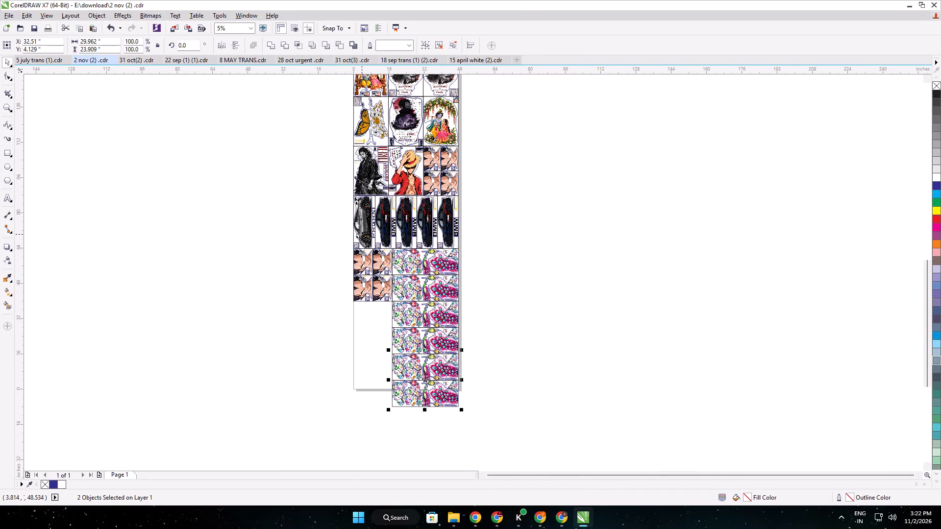
scroll(362, 234, "down", 1)
scroll(369, 260, "up", 2)
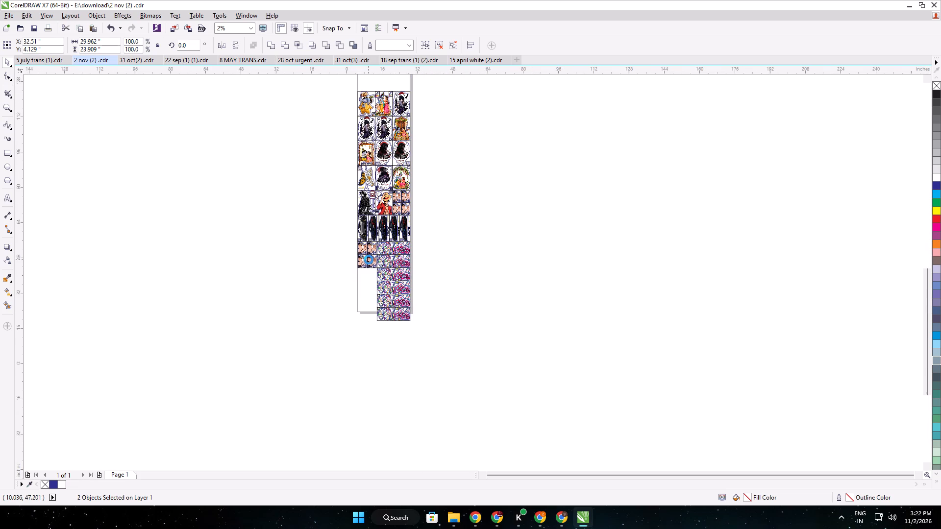
left_click(322, 209)
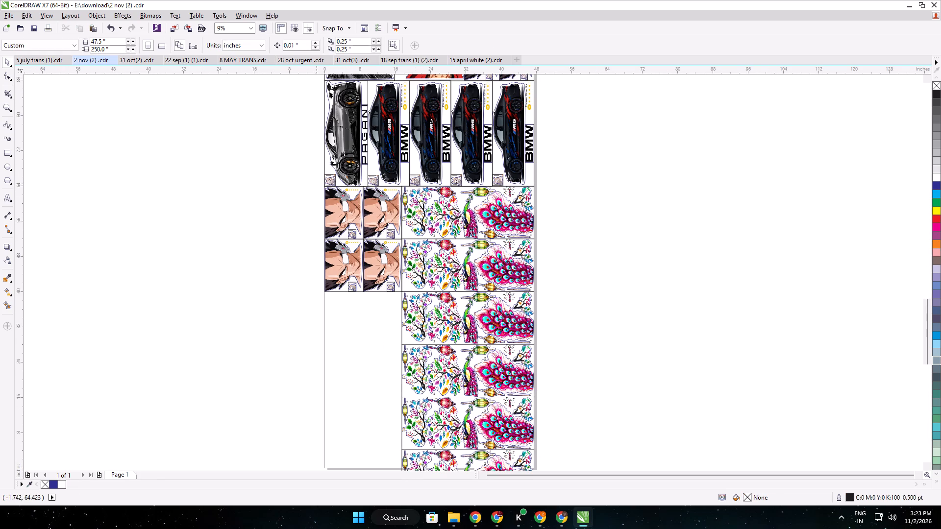
left_click_drag(317, 183, 403, 317)
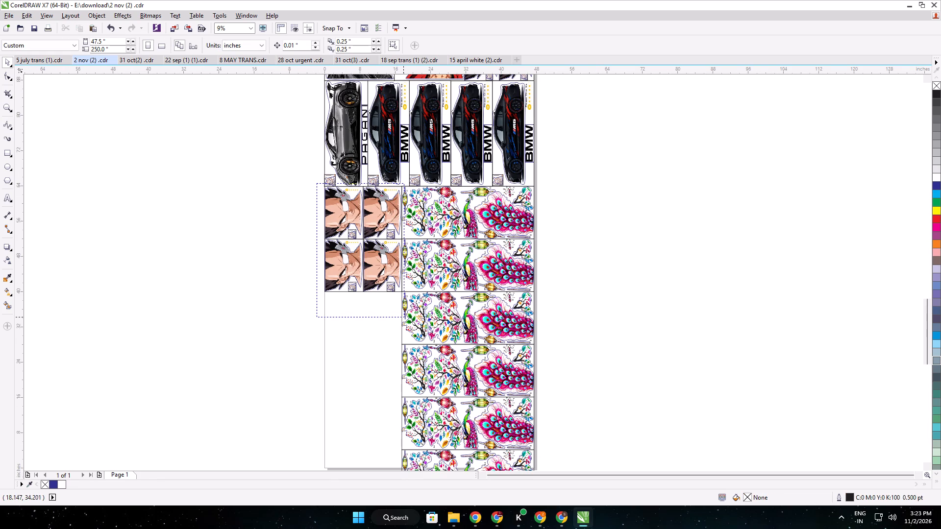
left_click_drag(403, 317, 402, 317)
scroll(380, 220, "up", 1)
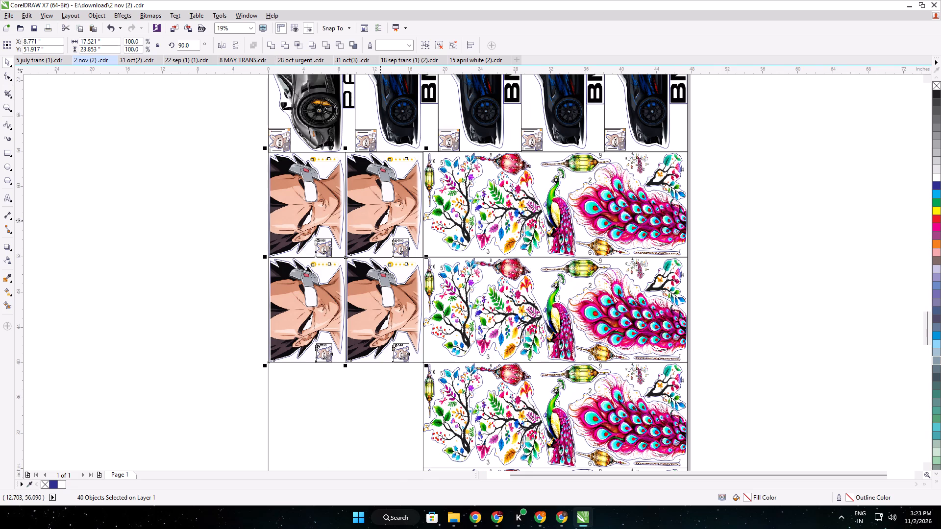
key("ctrl+d")
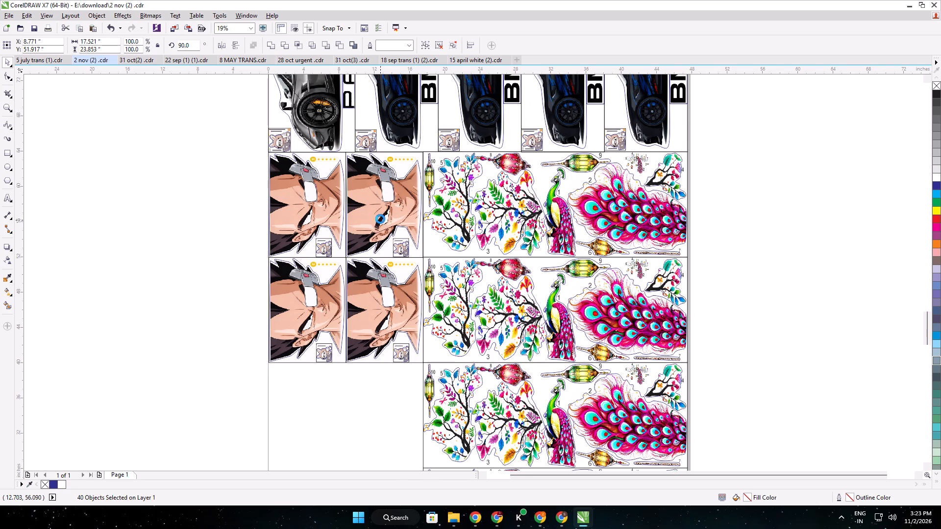
left_click_drag(377, 216, 374, 430)
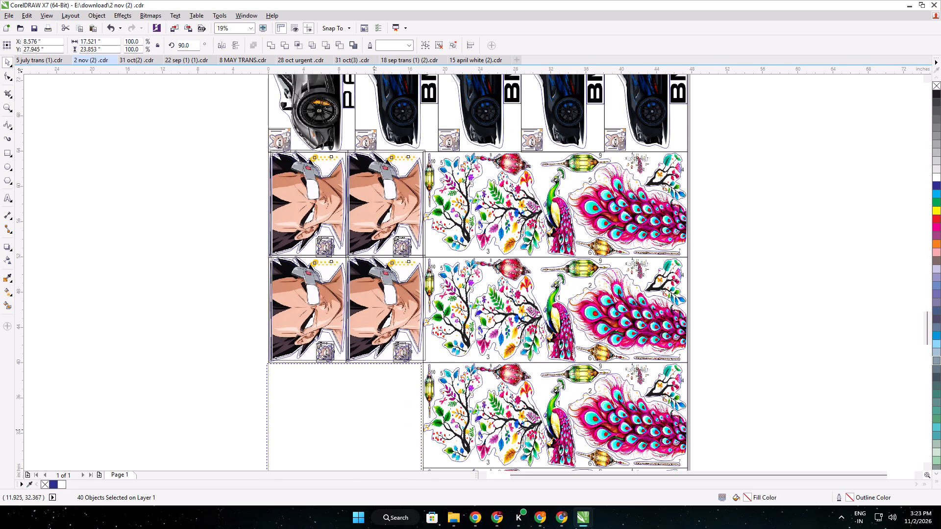
left_click_drag(374, 430, 374, 430)
Reposition the copied face panels so their top border meets the row above and their outer border meets the page's left edge.
middle_click_drag(376, 409, 380, 332)
scroll(374, 400, "up", 1)
scroll(292, 272, "up", 1)
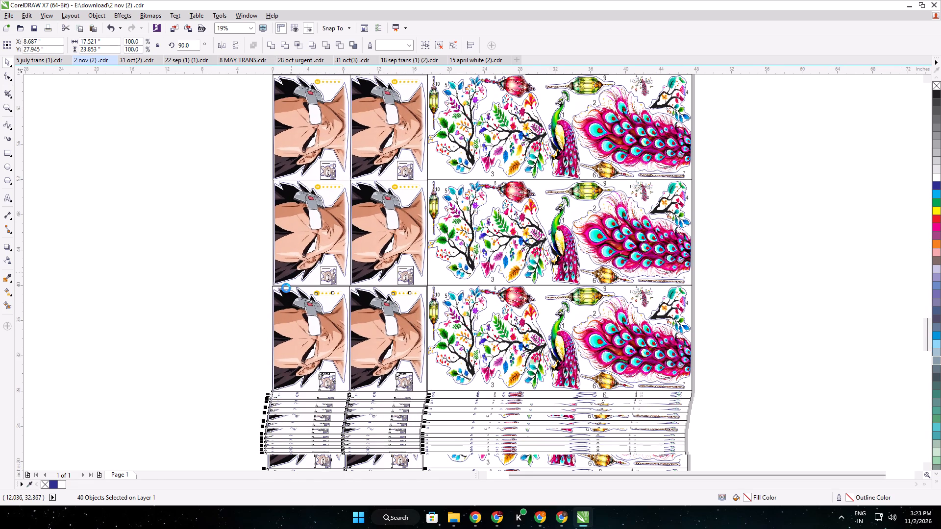
scroll(285, 290, "up", 3)
left_click_drag(310, 270, 339, 253)
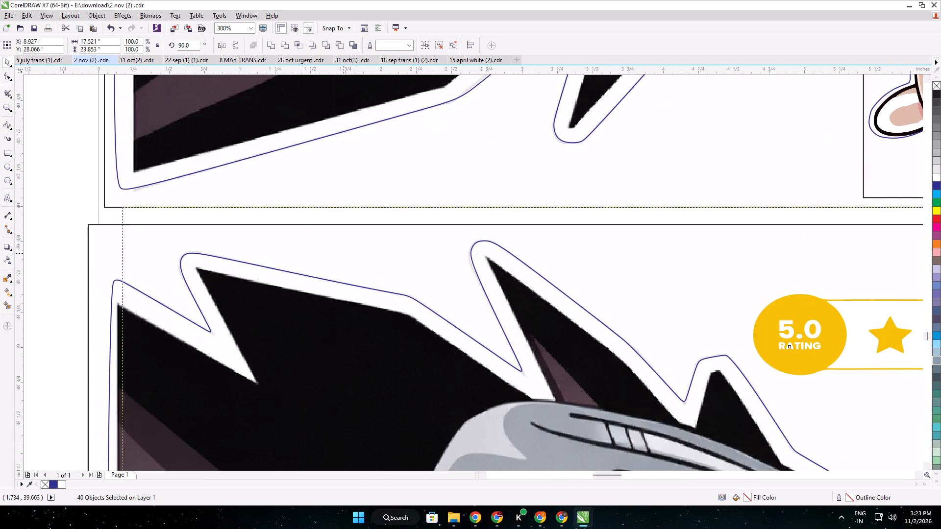
left_click_drag(339, 253, 321, 254)
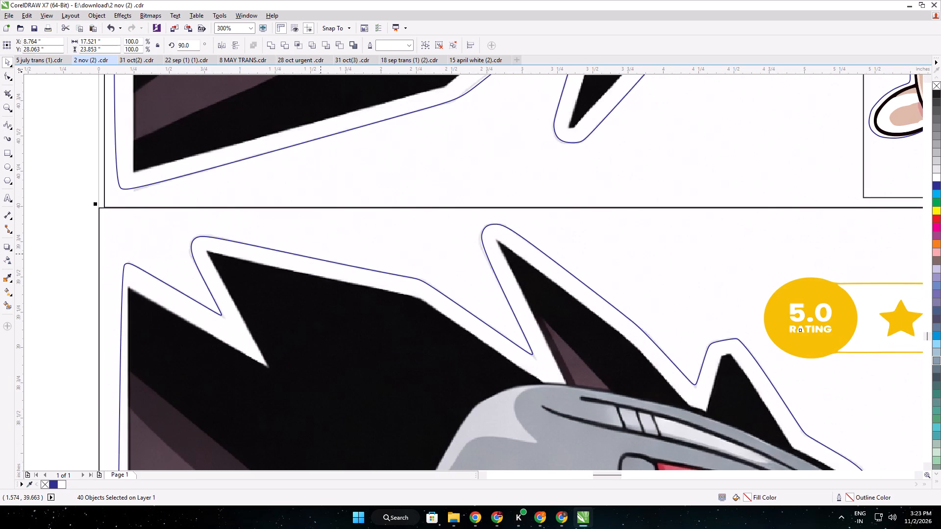
Nudge the copied face panels 0.03 inches to the right, towards the peacock panels.
scroll(321, 254, "down", 1)
middle_click_drag(408, 242, 39, 235)
middle_click_drag(439, 233, 0, 230)
scroll(421, 258, "down", 1)
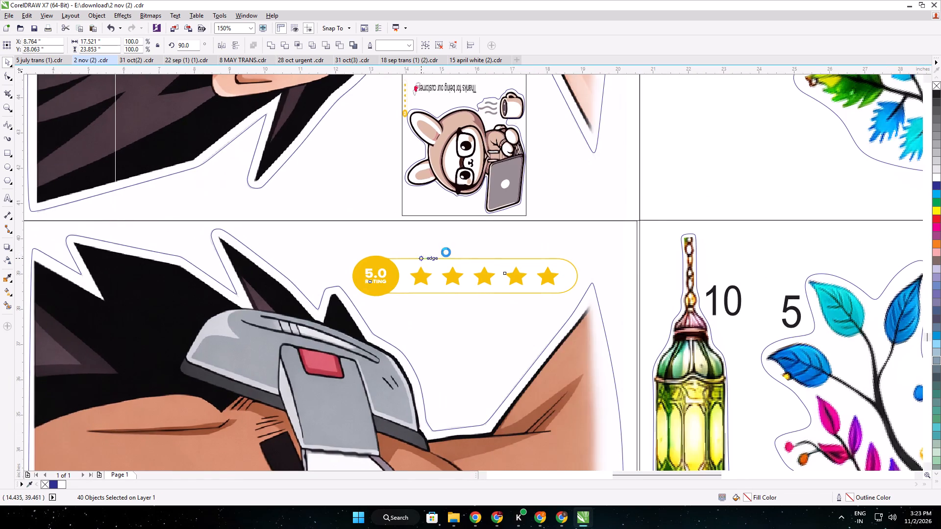
scroll(533, 266, "up", 1)
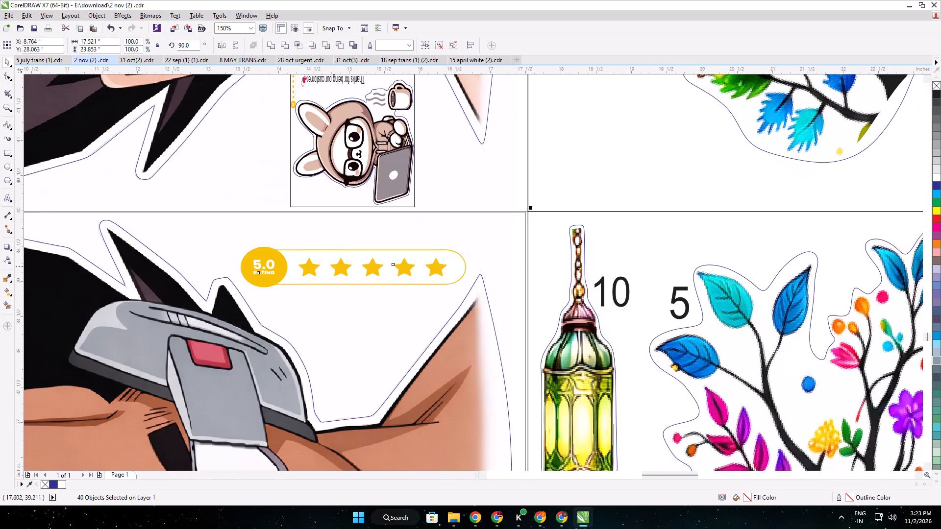
key("Right")
key("Right")
key("Right")
Duplicate the aligned face panels once more at the same spacing to fill the column beside the peacock panels, and deselect them.
scroll(522, 270, "down", 1)
middle_click_drag(521, 299, 581, 19)
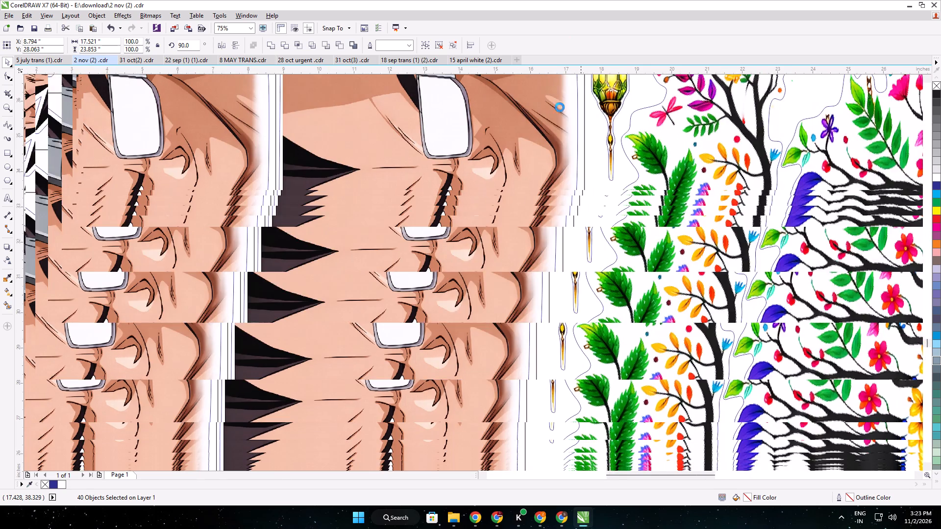
scroll(554, 130, "down", 1)
scroll(570, 194, "down", 1)
middle_click_drag(574, 224, 570, 173)
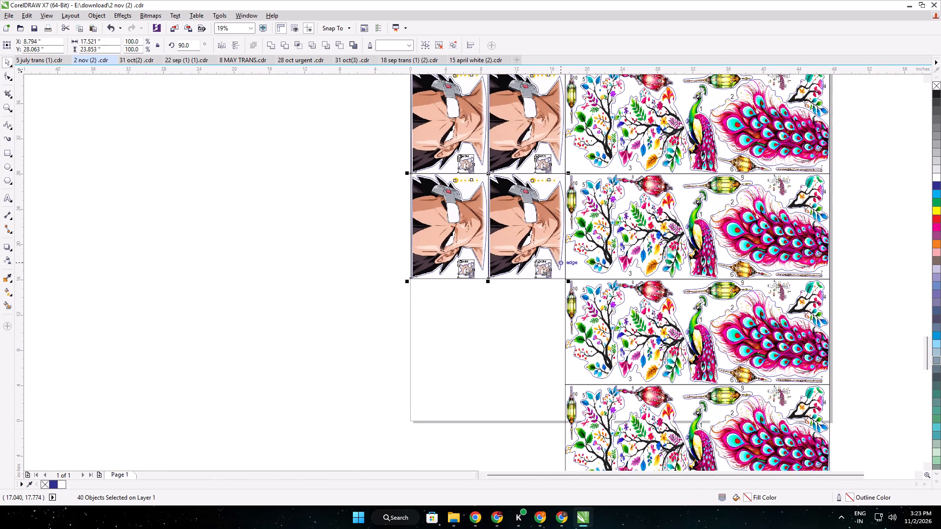
key("ctrl+d")
middle_click_drag(547, 303, 536, 134)
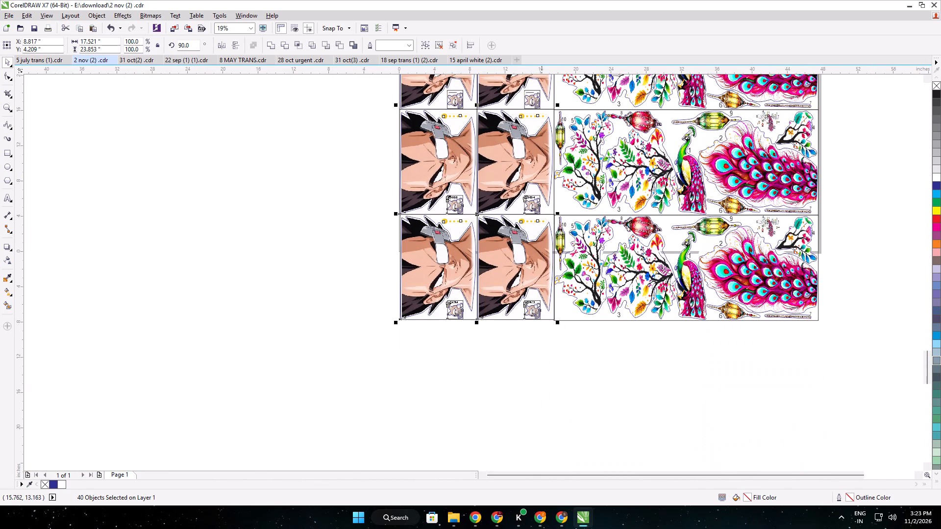
scroll(554, 243, "down", 1)
scroll(589, 136, "down", 1)
middle_click_drag(588, 124, 583, 164)
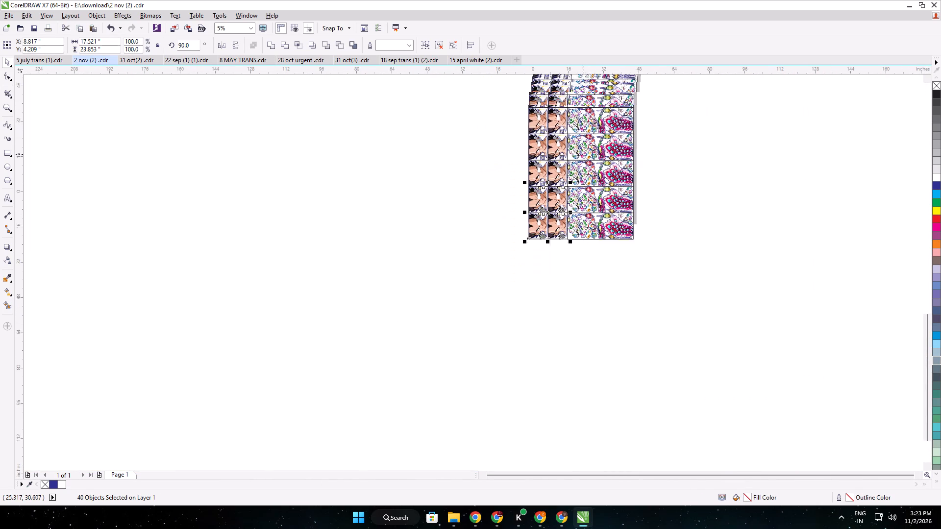
middle_click_drag(583, 164, 580, 234)
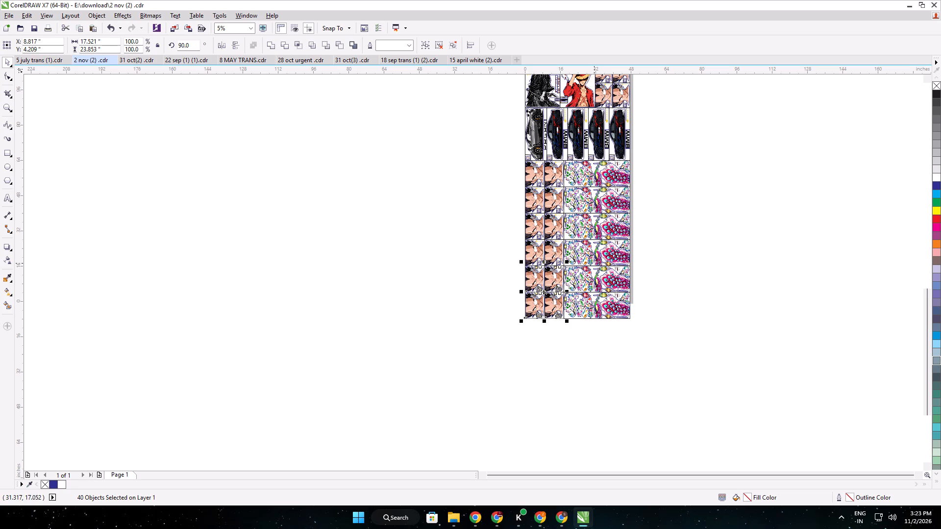
scroll(606, 249, "down", 1)
left_click(656, 188)
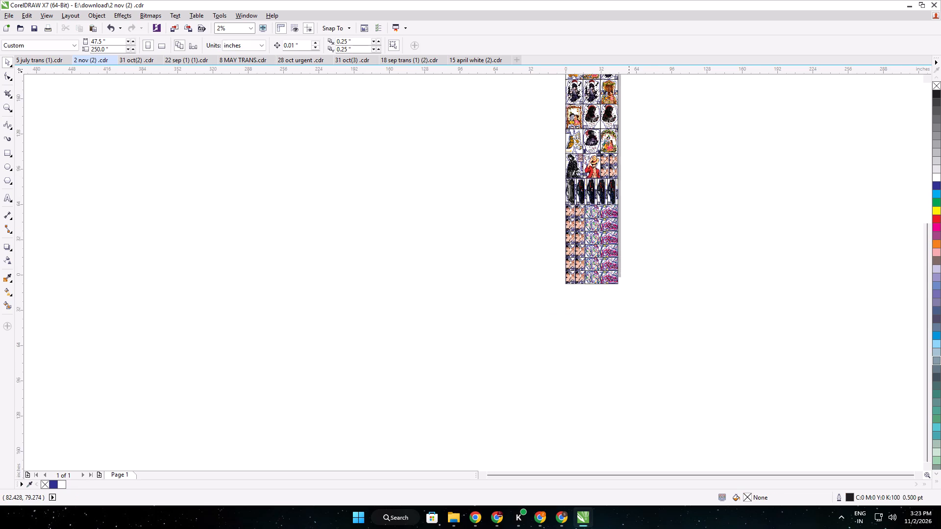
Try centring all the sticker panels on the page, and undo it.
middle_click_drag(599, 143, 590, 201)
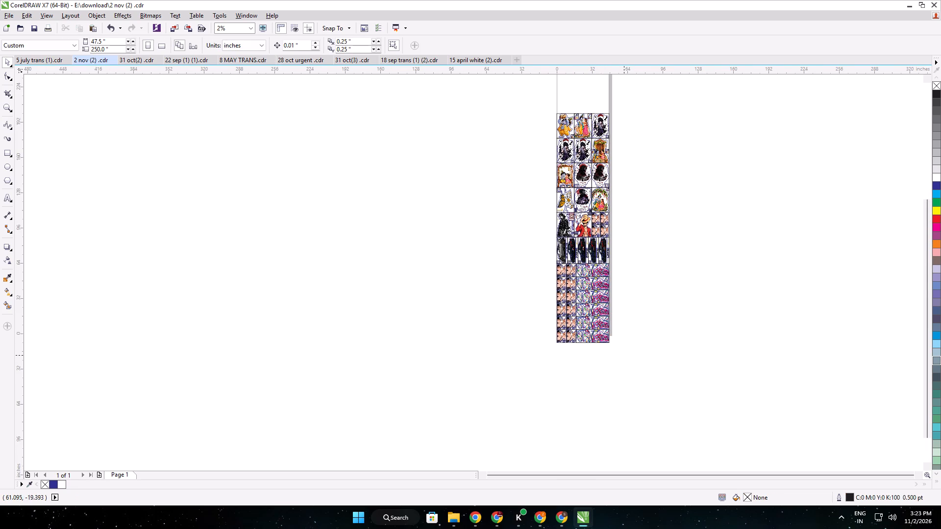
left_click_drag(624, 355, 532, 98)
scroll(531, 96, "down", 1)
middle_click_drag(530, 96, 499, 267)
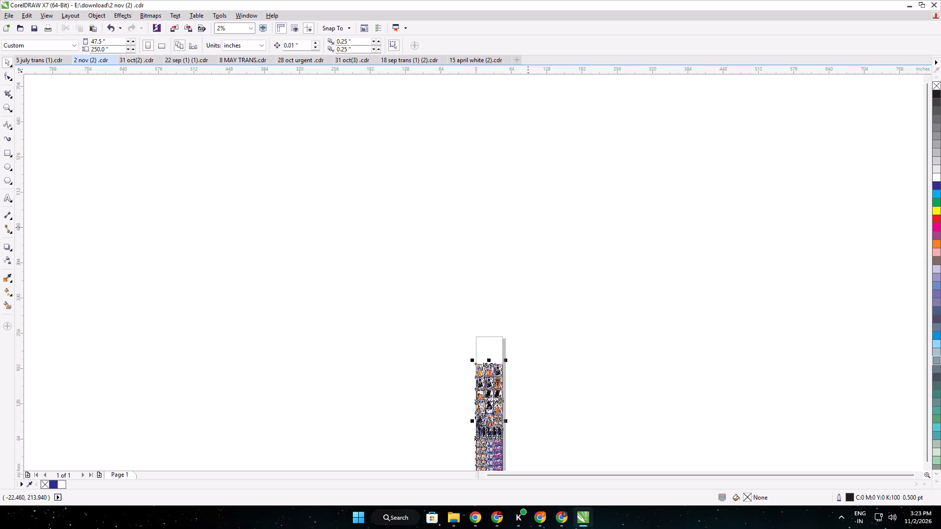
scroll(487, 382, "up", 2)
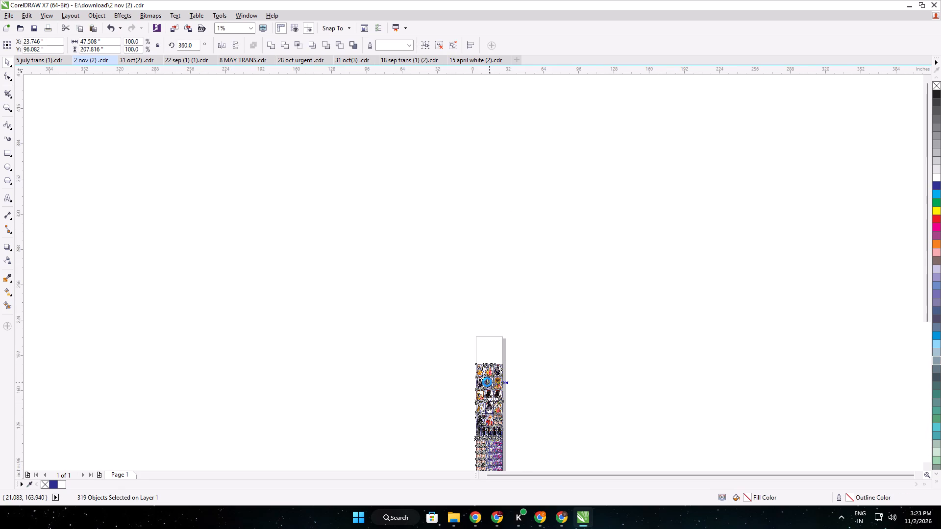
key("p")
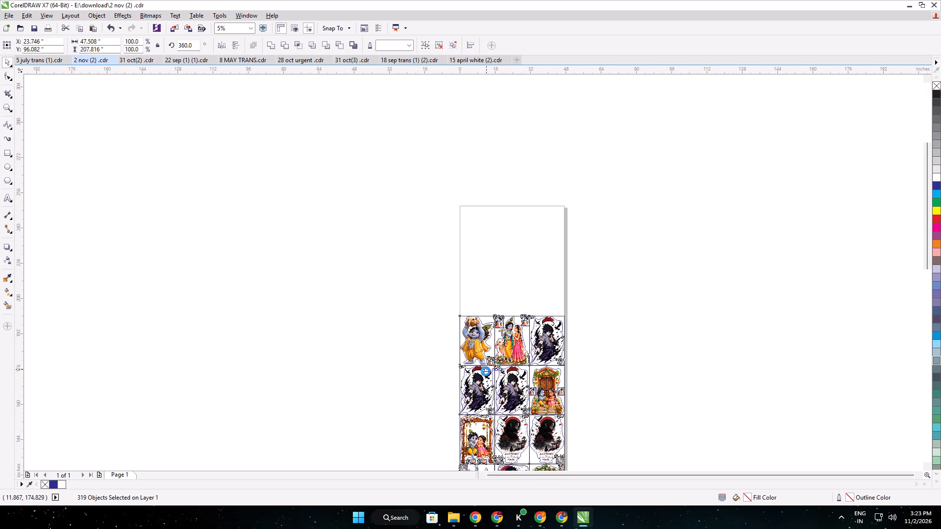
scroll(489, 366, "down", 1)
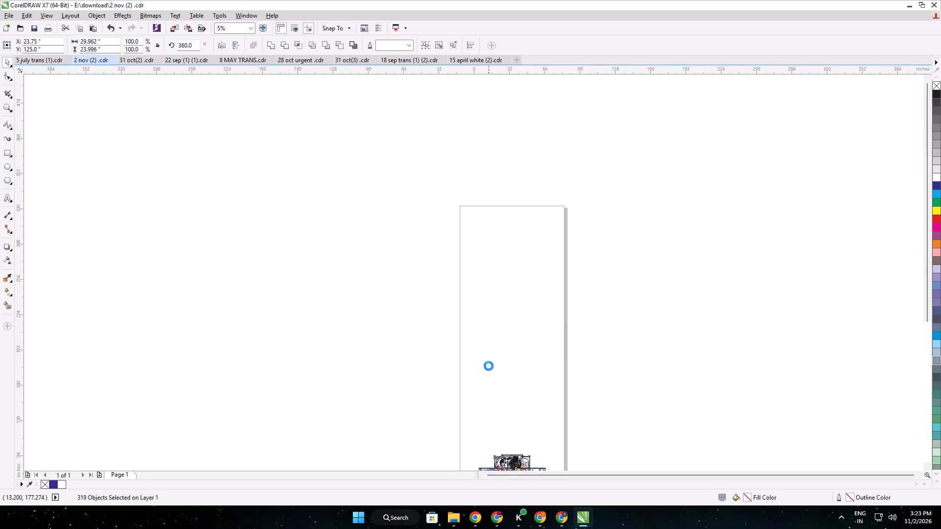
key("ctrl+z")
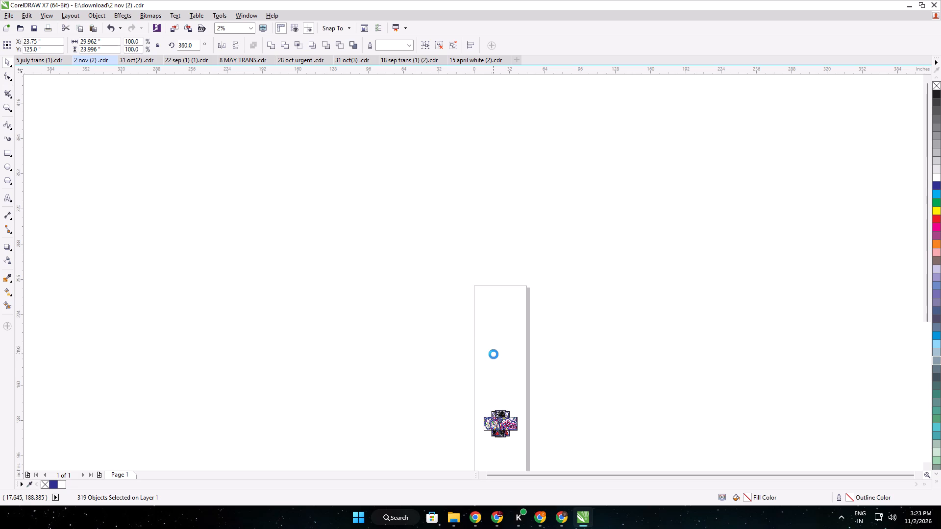
Select all the sticker panels and move the whole block straight up about 48 inches, near the page's top edge.
left_click(431, 363)
middle_click_drag(438, 356, 427, 215)
scroll(415, 264, "up", 1)
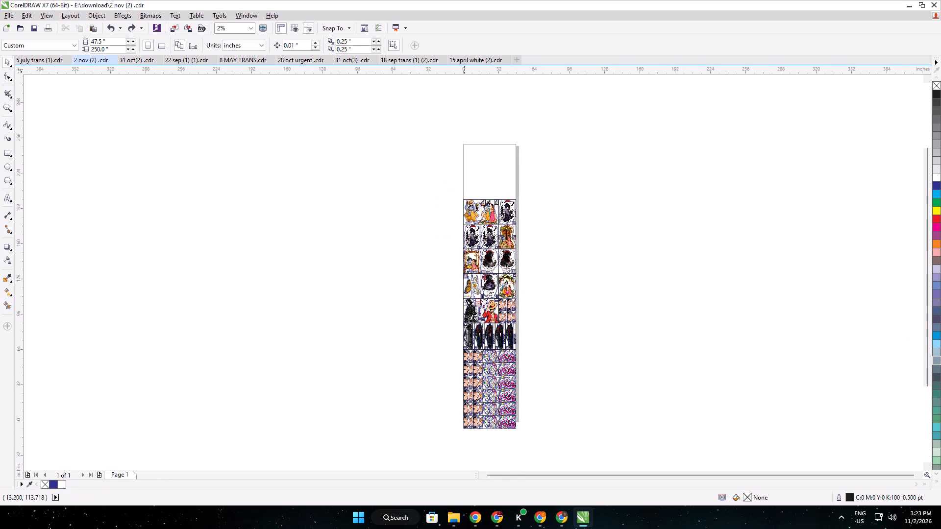
left_click_drag(434, 182, 550, 436)
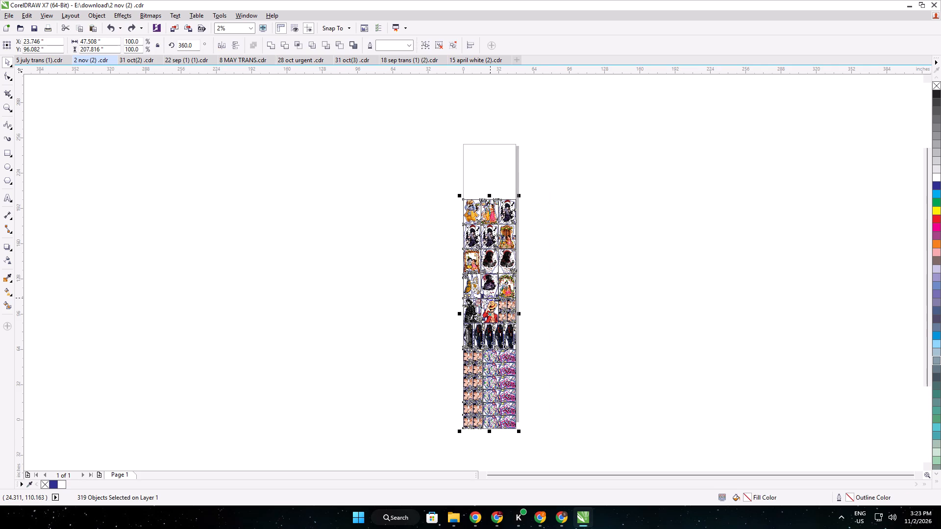
left_click_drag(490, 298, 492, 258, "ctrl")
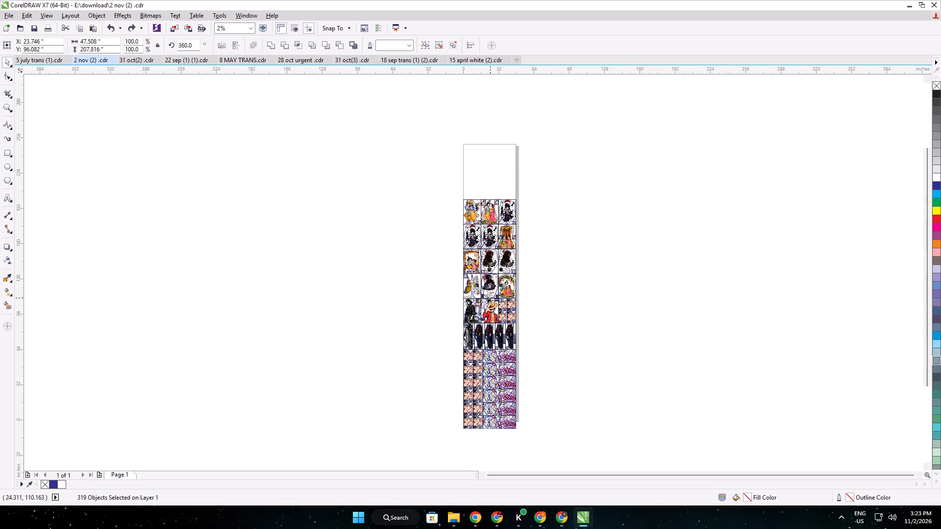
left_click_drag(492, 258, 488, 179, "ctrl")
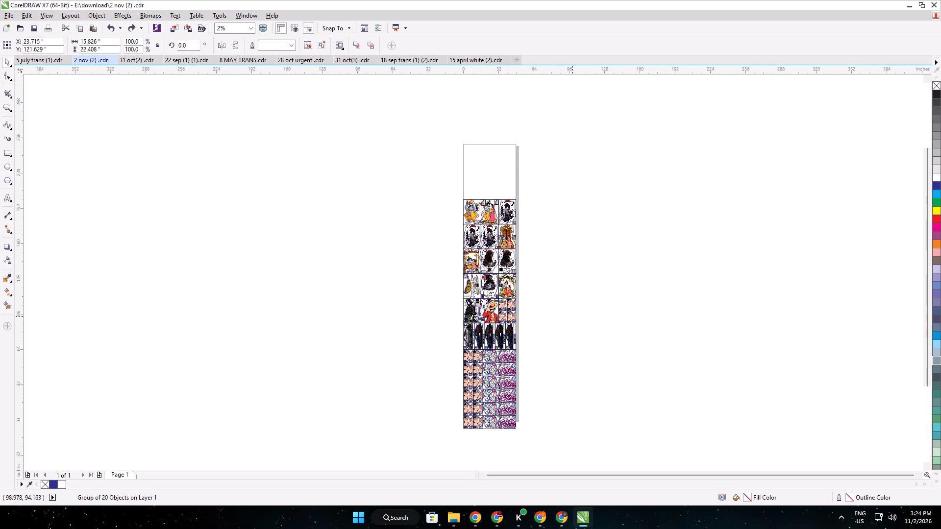
left_click_drag(540, 455, 439, 212)
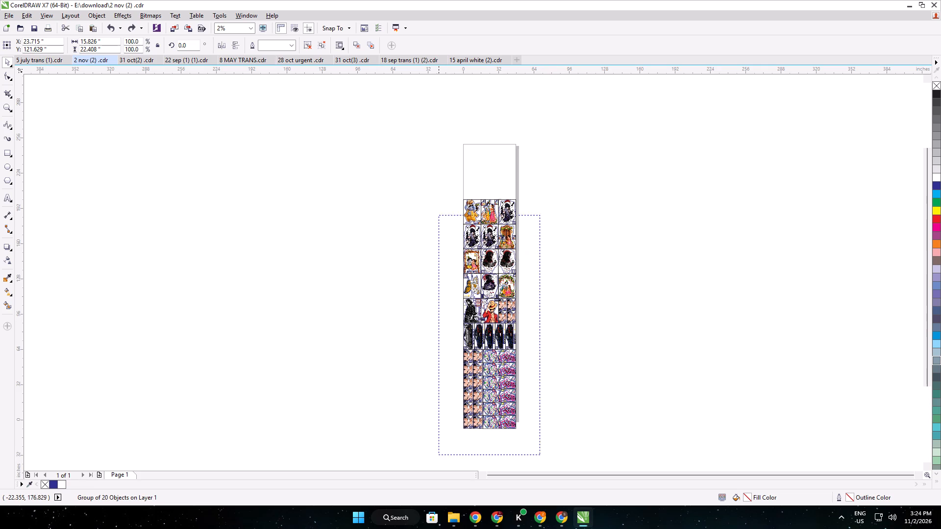
left_click_drag(439, 212, 439, 185)
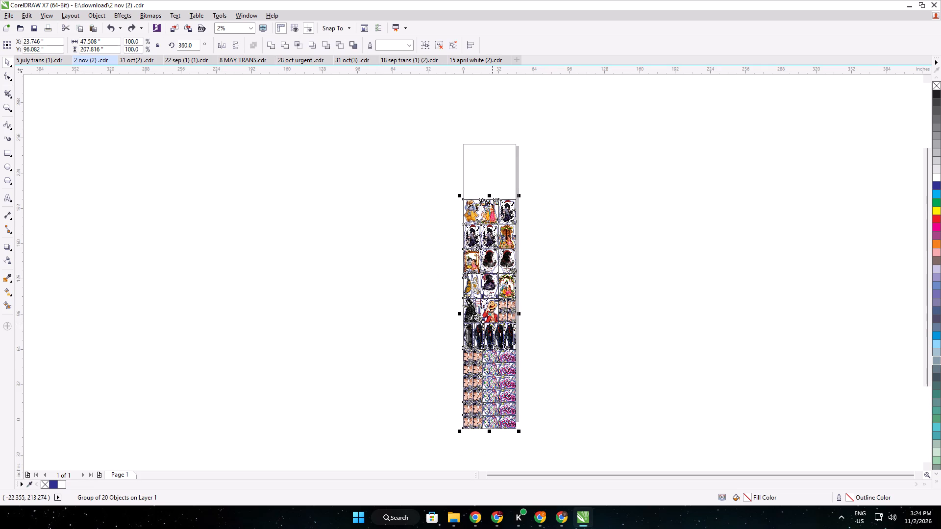
left_click_drag(492, 323, 492, 305)
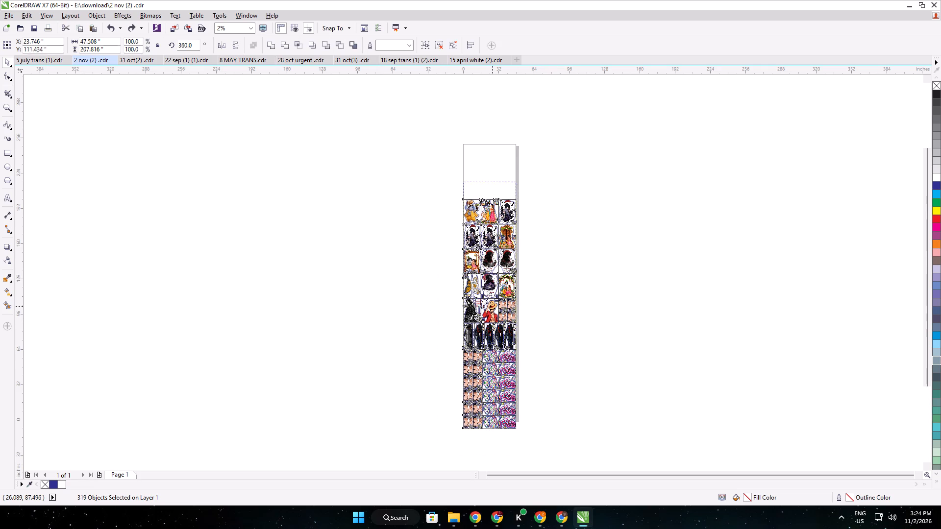
left_click_drag(492, 305, 492, 271)
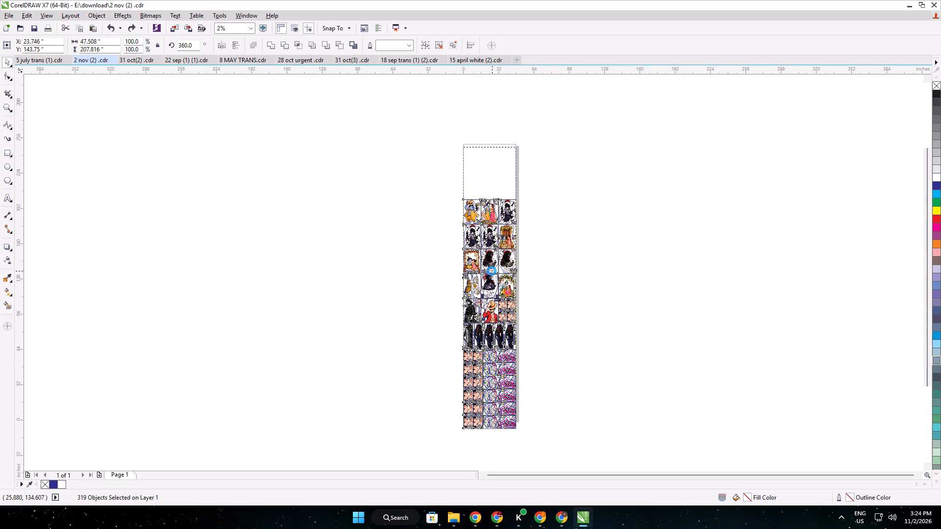
Nudge the whole block of sticker panels 0.03 inches to the right against the page's side edge, and deselect it.
scroll(515, 154, "up", 4)
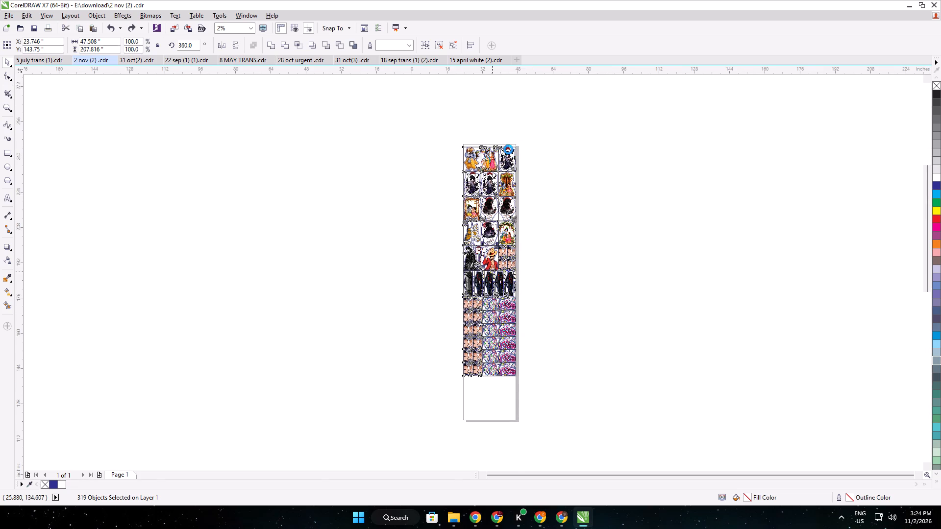
scroll(508, 149, "up", 12)
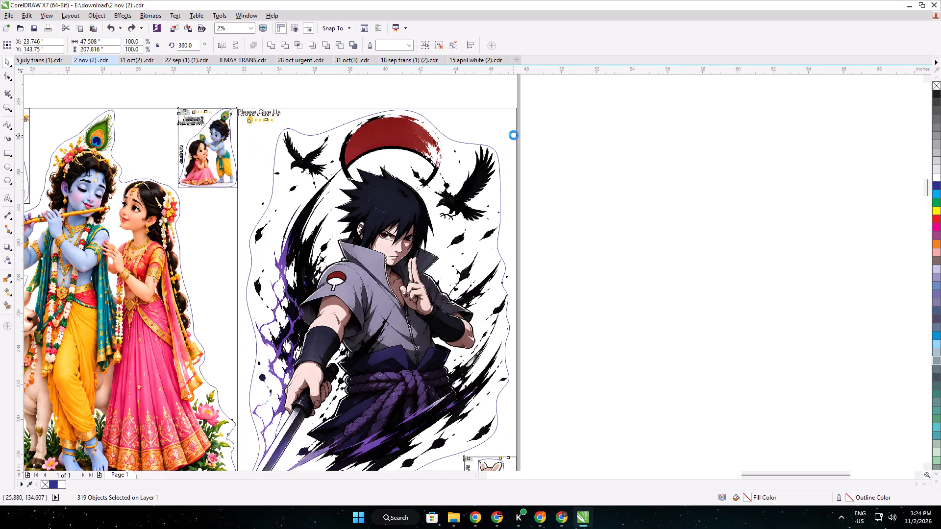
key("Right")
key("Right")
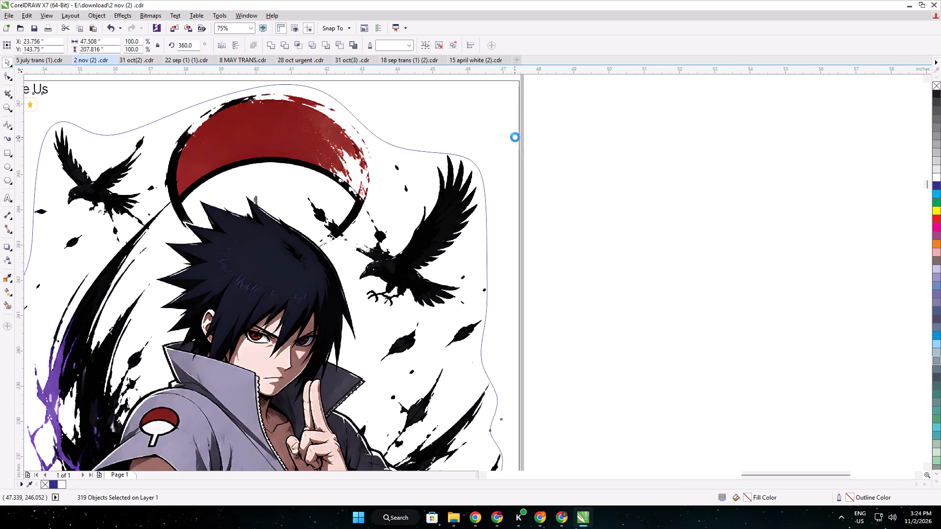
key("Right")
scroll(511, 142, "down", 2)
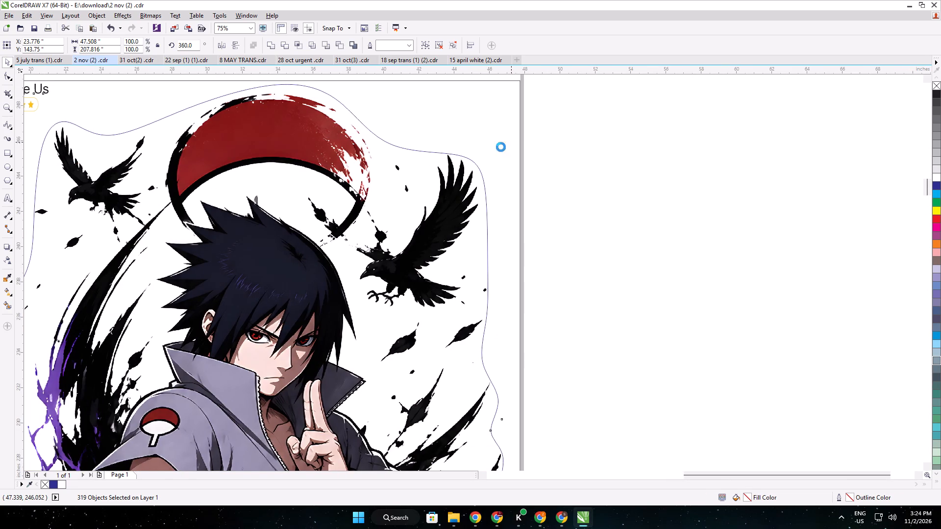
middle_click_drag(312, 220, 772, 168)
scroll(688, 269, "down", 1)
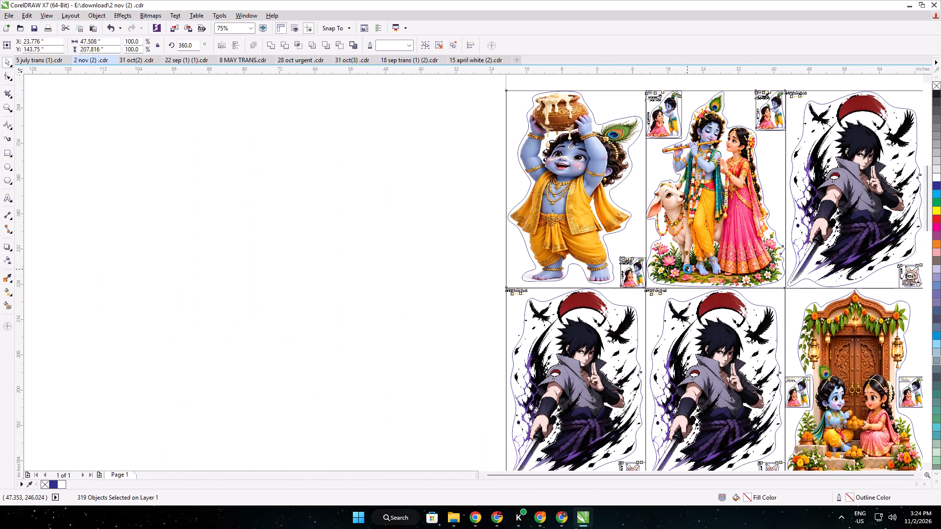
left_click(558, 319)
scroll(585, 314, "down", 1)
middle_click_drag(637, 306, 630, 253)
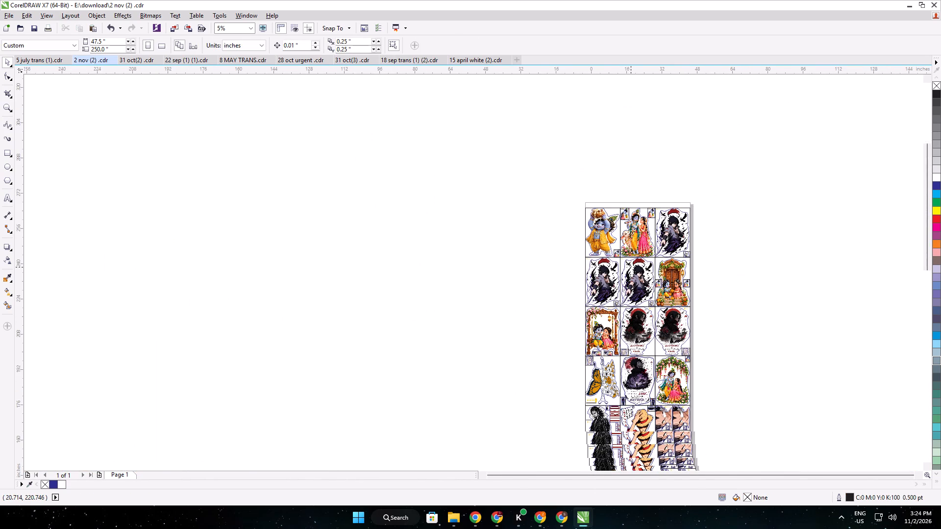
middle_click_drag(630, 253, 621, 152)
scroll(589, 223, "down", 1)
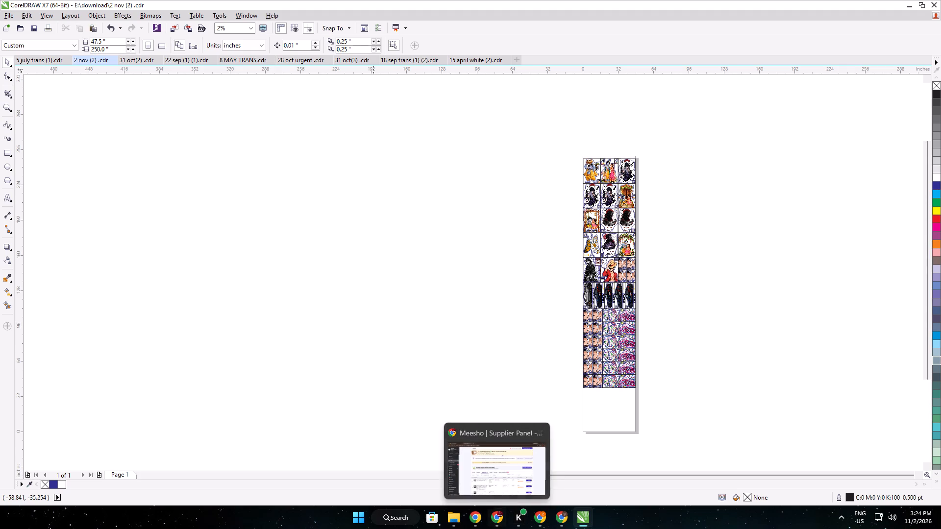
Save the layout as a new drawing named "2 nov TRANS .cdr" in the Downloads folder.
key("ctrl+shift+s")
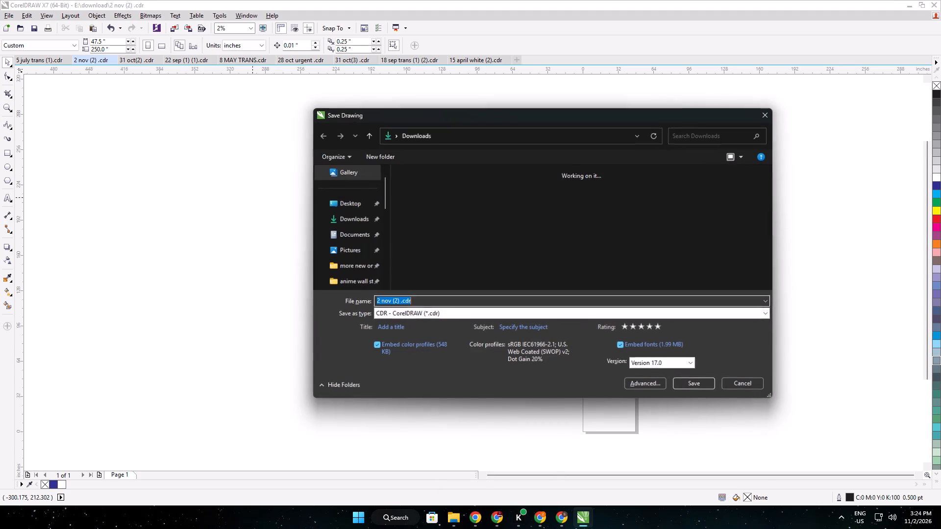
left_click(397, 301)
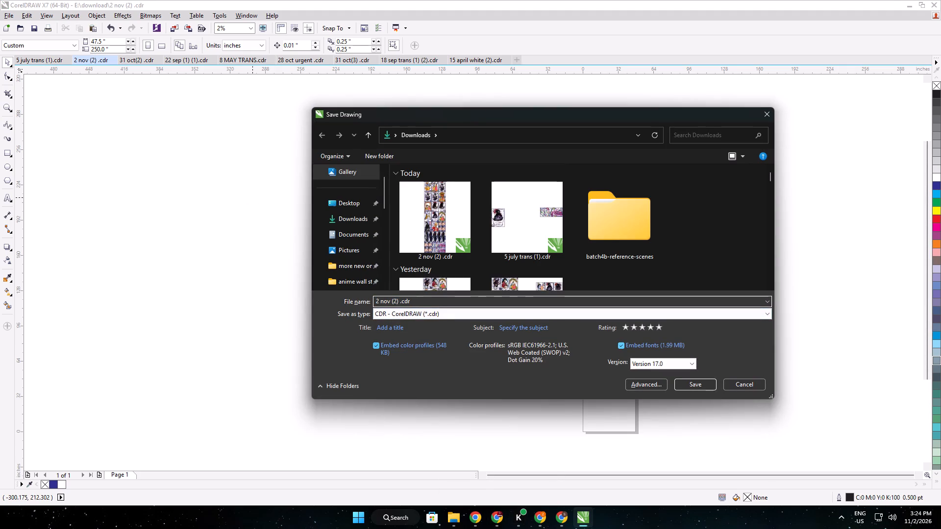
key("Left")
key("Left")
key("Left")
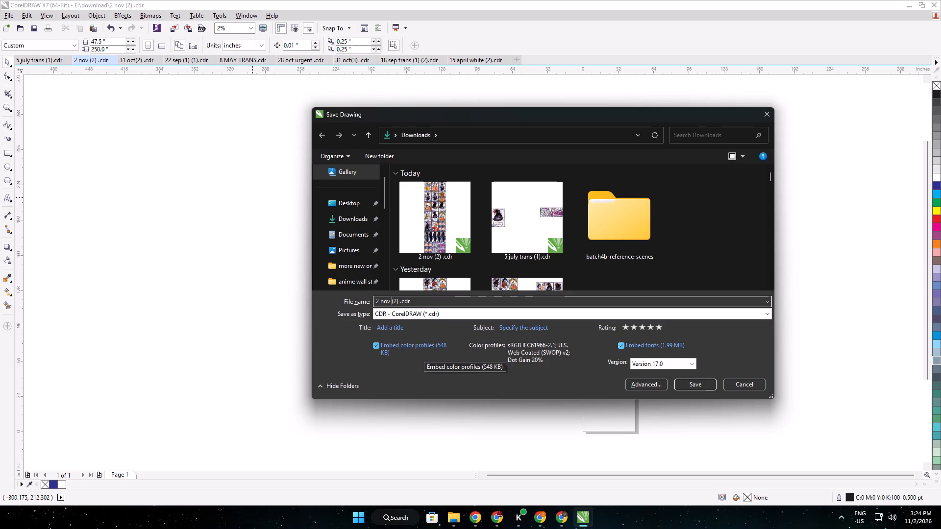
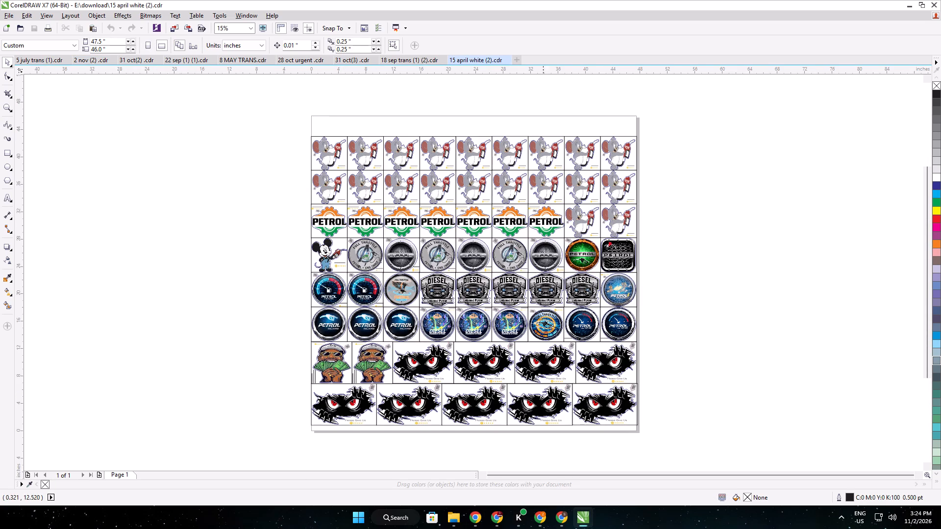
left_click_drag(679, 445, 288, 382)
left_click_drag(410, 406, 761, 272)
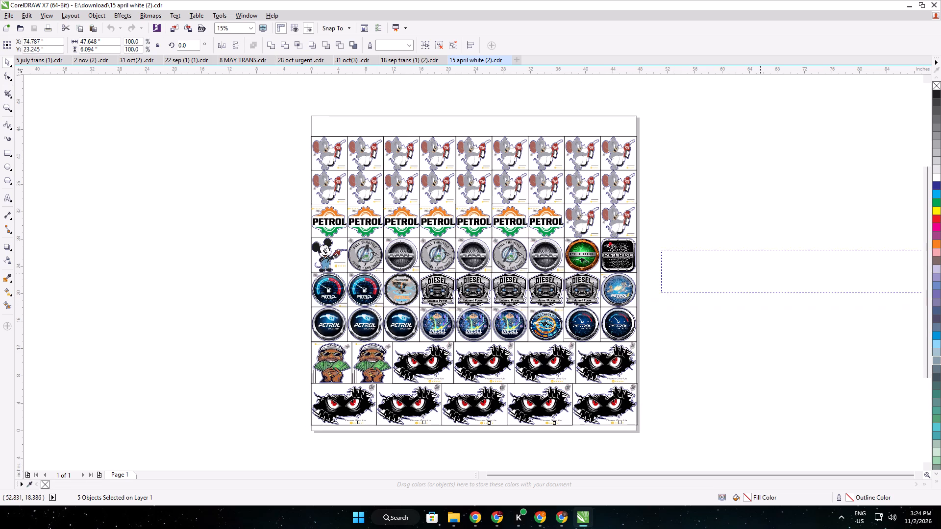
left_click_drag(761, 272, 761, 272)
Delete all the sticker artwork remaining on the page.
left_click(663, 379)
left_click_drag(650, 404, 229, 125)
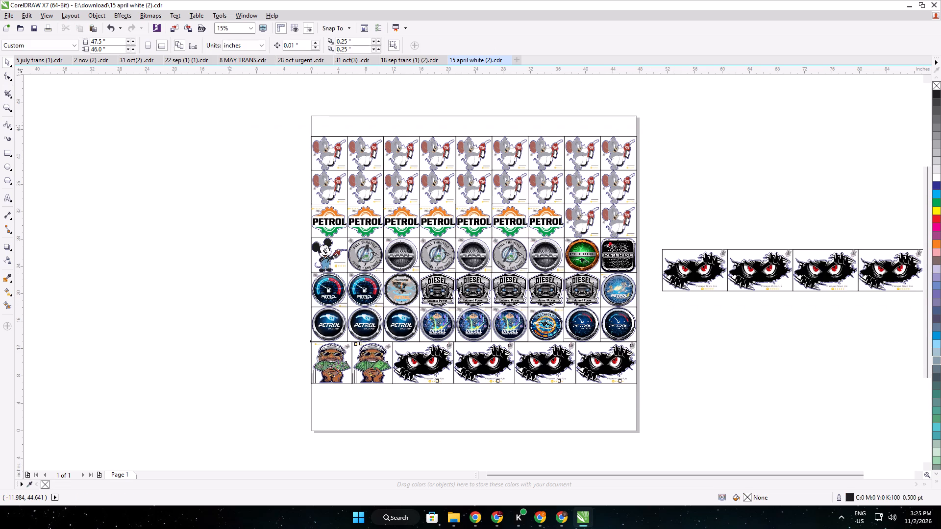
key("Delete")
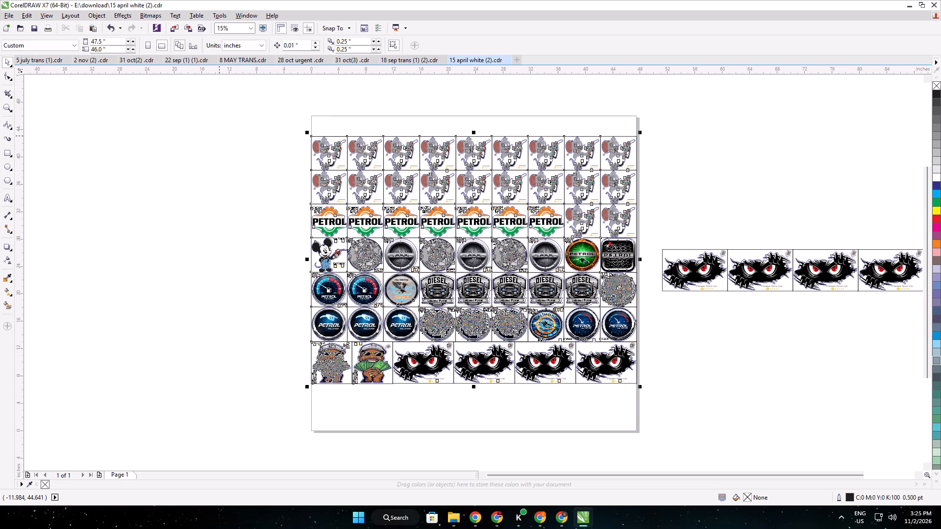
Move the row of five eye stickers back onto the empty page, along its top edge.
scroll(702, 175, "up", 1)
middle_click_drag(702, 175, 424, 196)
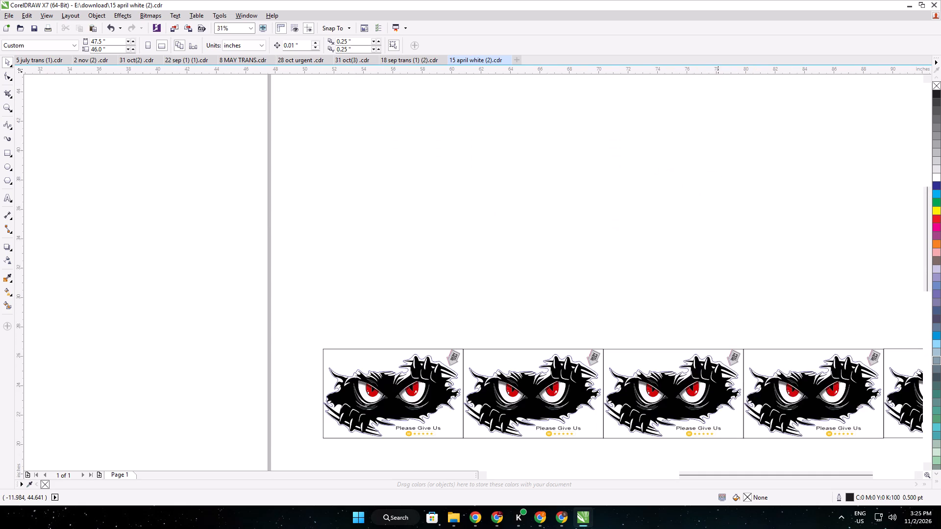
scroll(711, 225, "down", 1)
middle_click_drag(712, 224, 543, 216)
left_click_drag(732, 353, 325, 244)
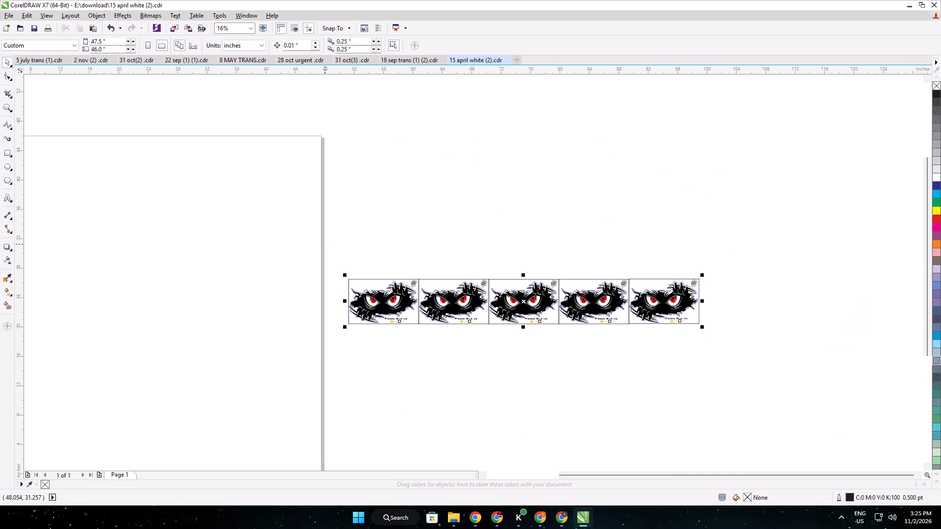
middle_click_drag(325, 241, 598, 267)
left_click_drag(711, 326, 294, 242)
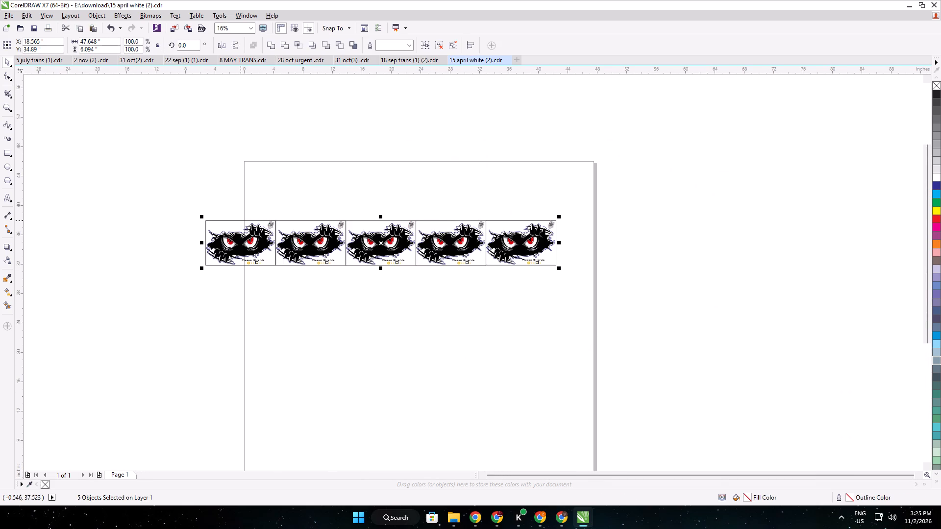
left_click_drag(252, 236, 293, 178)
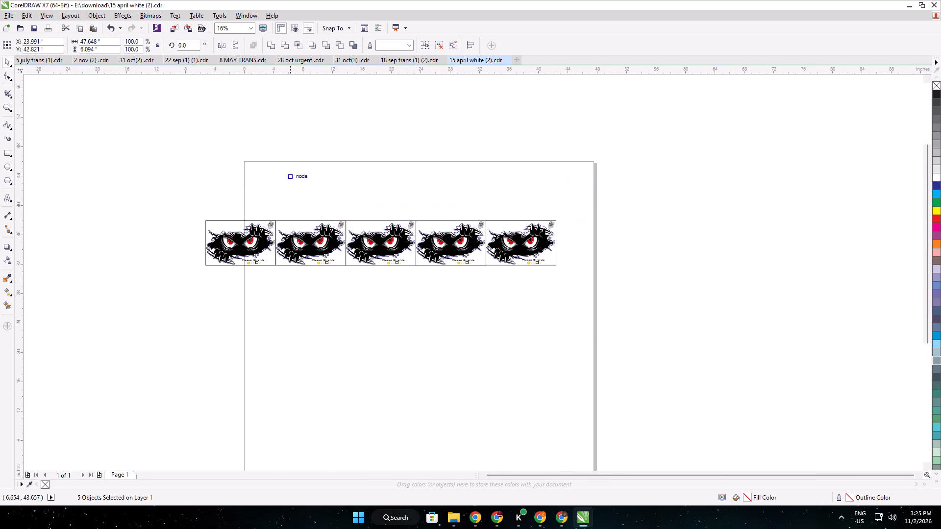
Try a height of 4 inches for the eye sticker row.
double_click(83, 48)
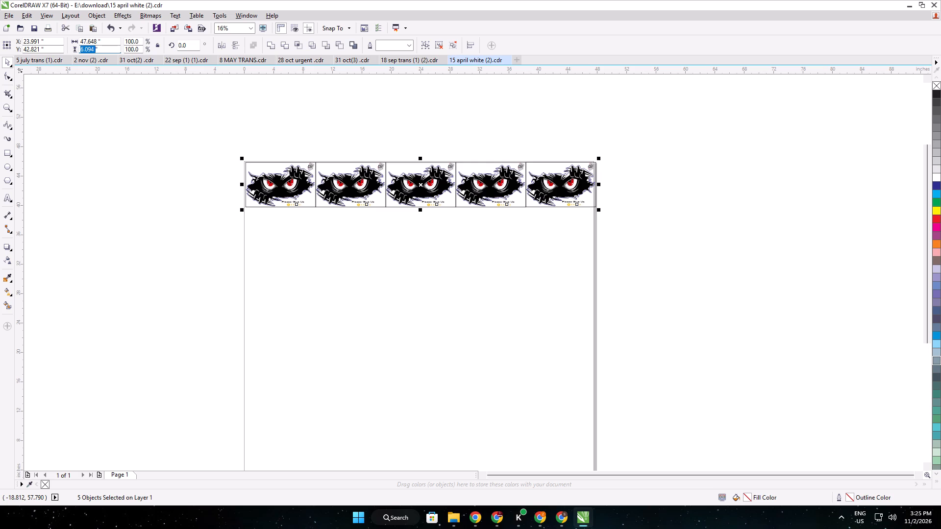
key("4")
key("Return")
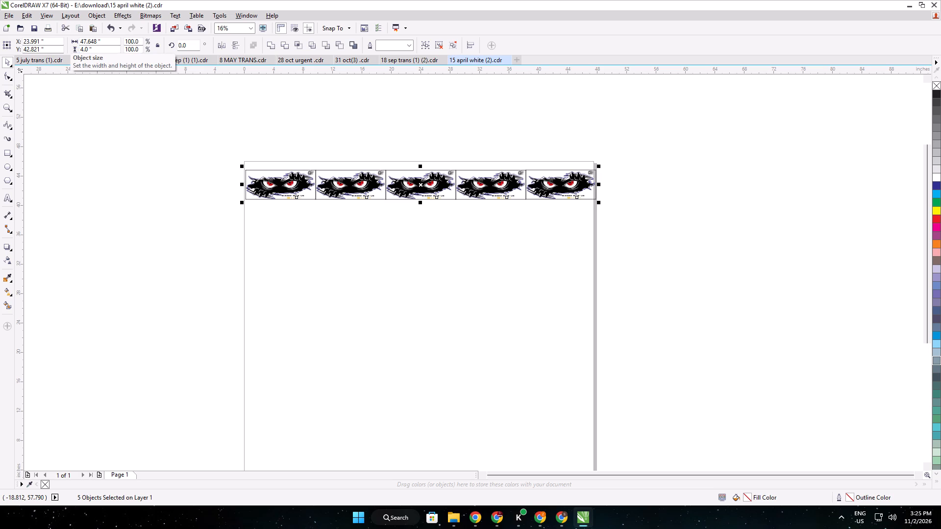
Set the height of the eye sticker row to 5 inches.
double_click(86, 50)
key("5")
key("Return")
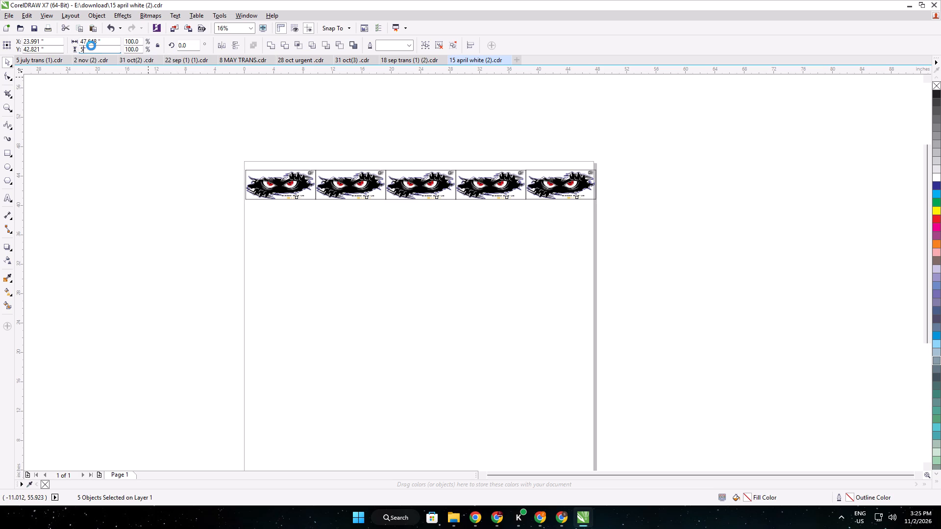
Align the eye sticker row with the page's top-left corner, nudging it up to meet the top edge.
scroll(247, 156, "up", 3)
left_click_drag(258, 239, 248, 202)
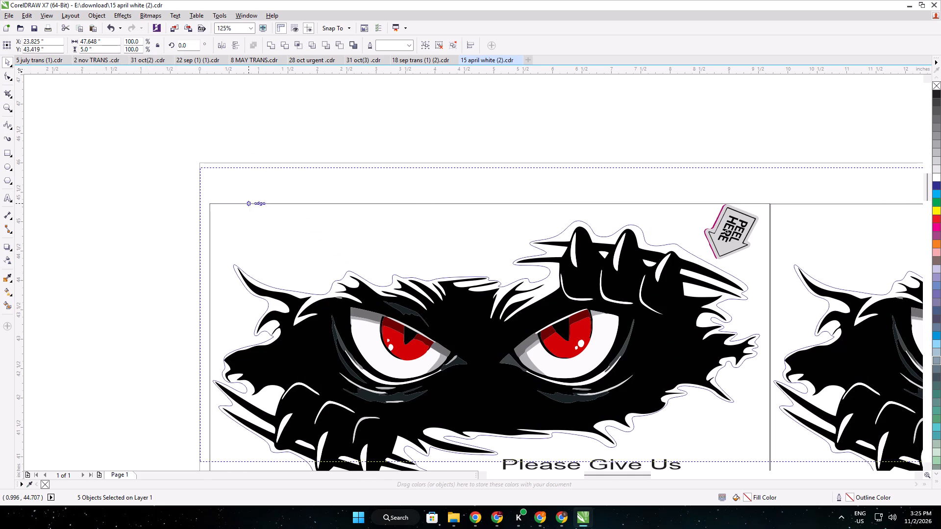
left_click_drag(248, 202, 248, 199)
key("Up")
key("Up")
Narrow the eye sticker row to about 47.54 inches so its right side meets the page edge, and deselect it.
scroll(251, 197, "down", 2)
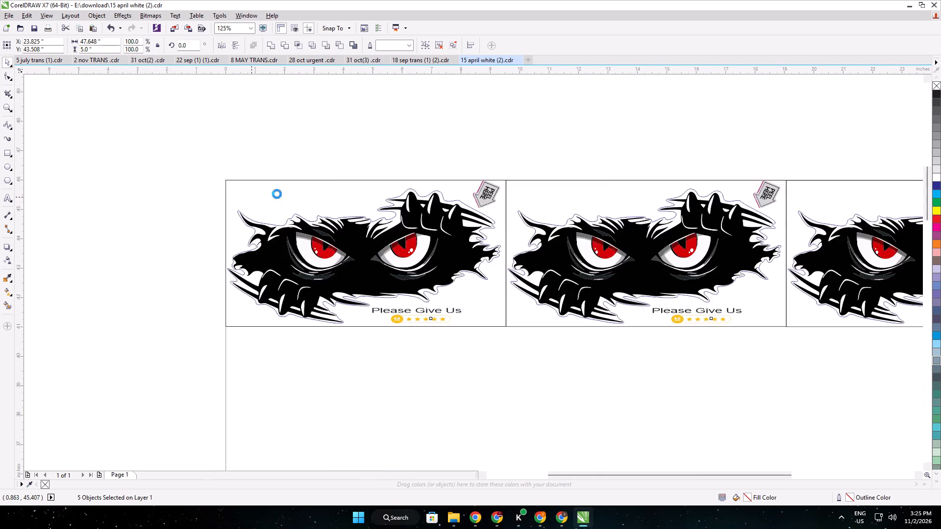
scroll(431, 189, "down", 1)
middle_click_drag(528, 182, 448, 200)
scroll(617, 215, "up", 3)
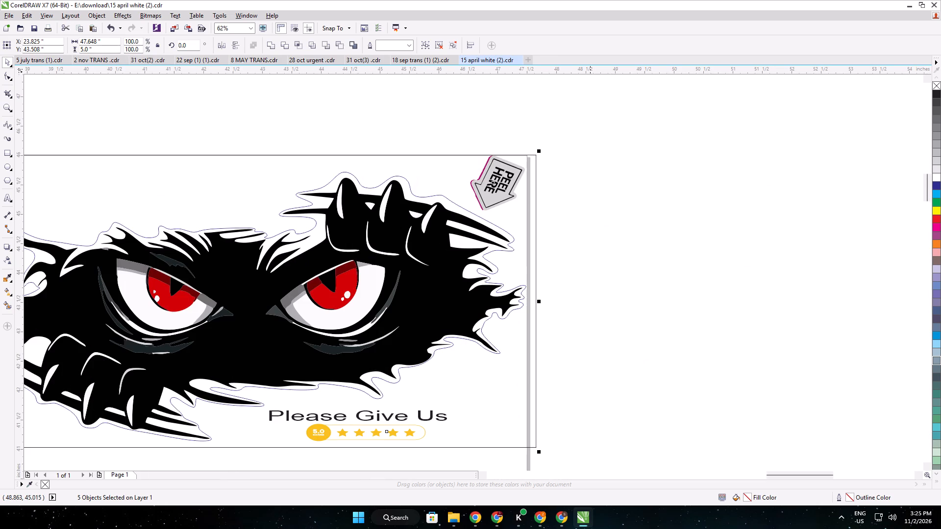
left_click_drag(538, 300, 531, 302)
scroll(548, 292, "down", 1)
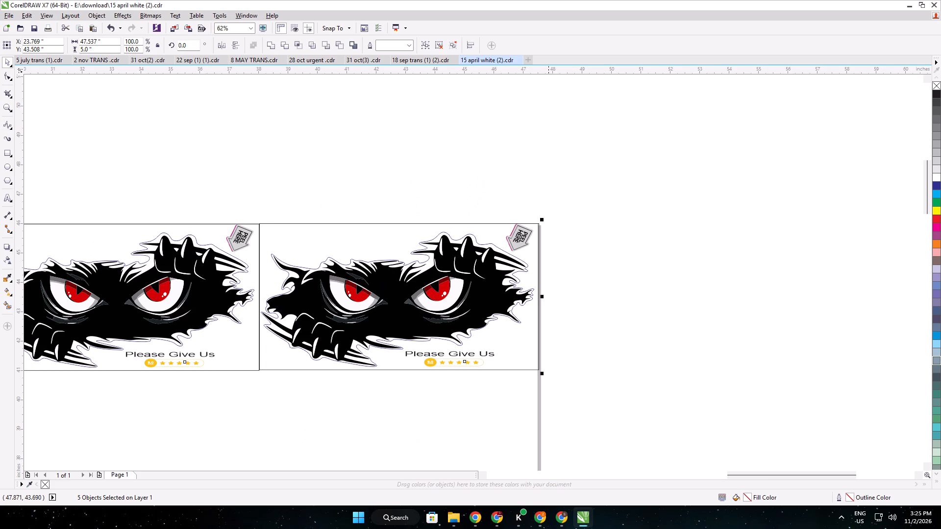
scroll(550, 294, "down", 2)
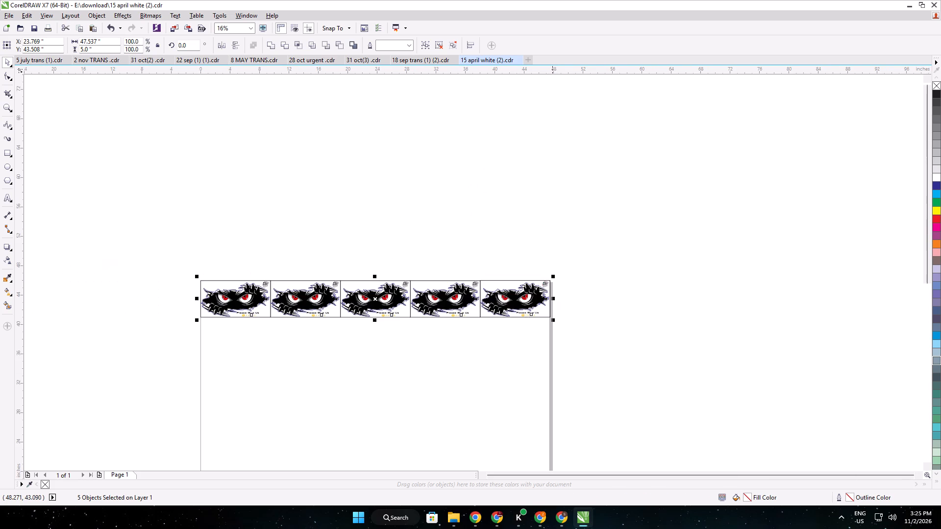
left_click(551, 352)
Import Red and Navy Diagonal Rectangle.png from Downloads and place it to the right of the page.
key("ctrl+i")
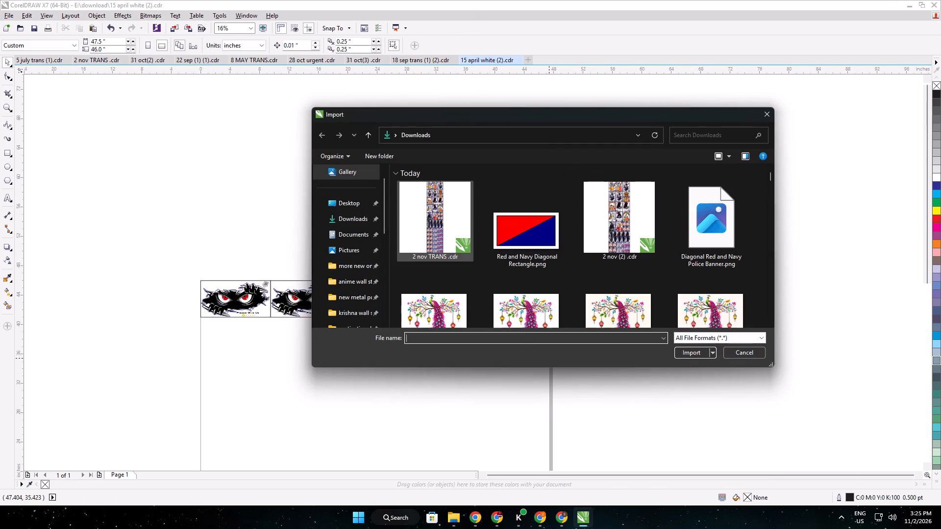
left_click(525, 231)
key("Return")
left_click(618, 212)
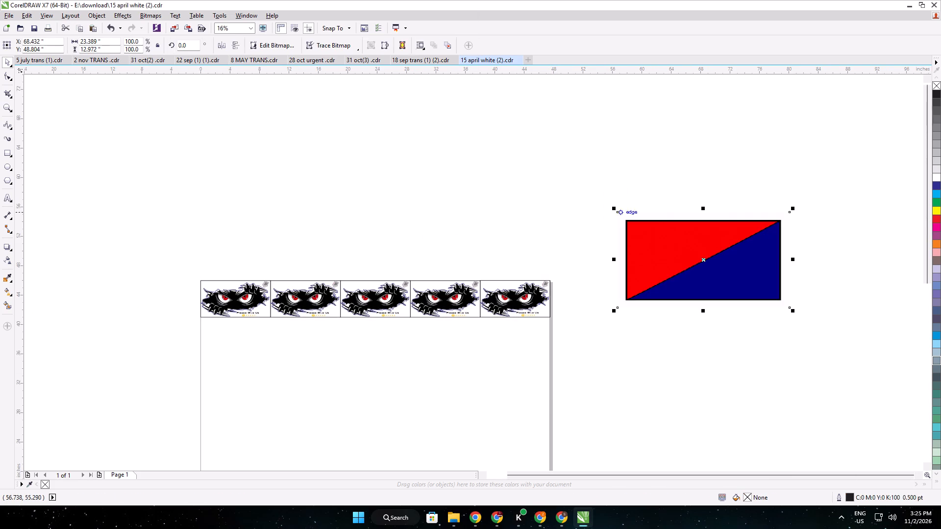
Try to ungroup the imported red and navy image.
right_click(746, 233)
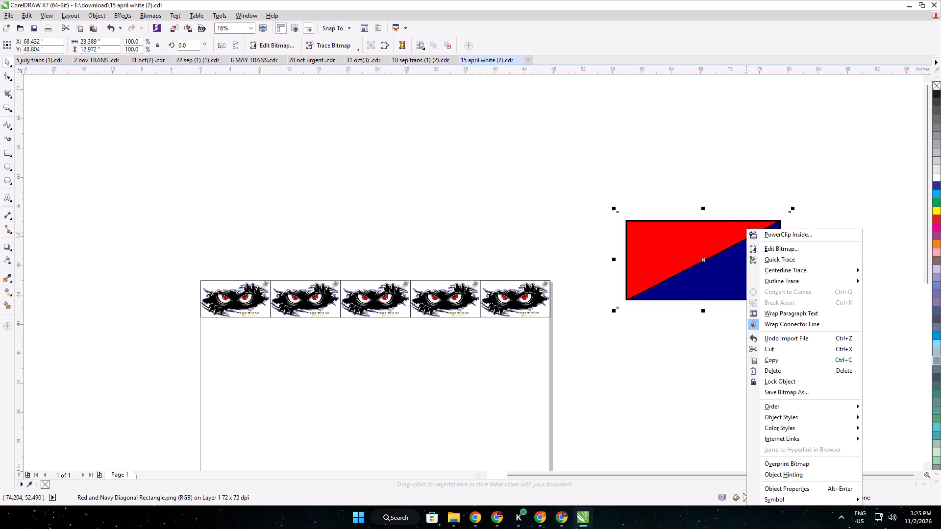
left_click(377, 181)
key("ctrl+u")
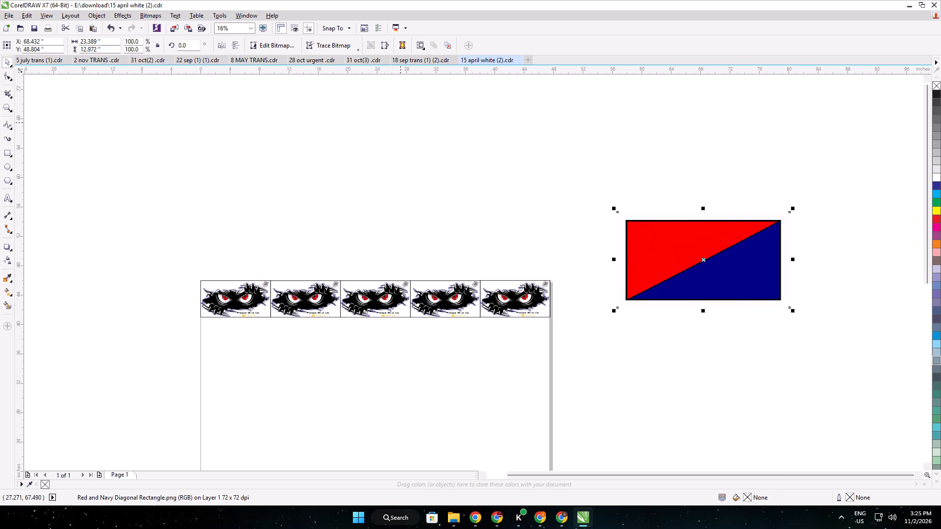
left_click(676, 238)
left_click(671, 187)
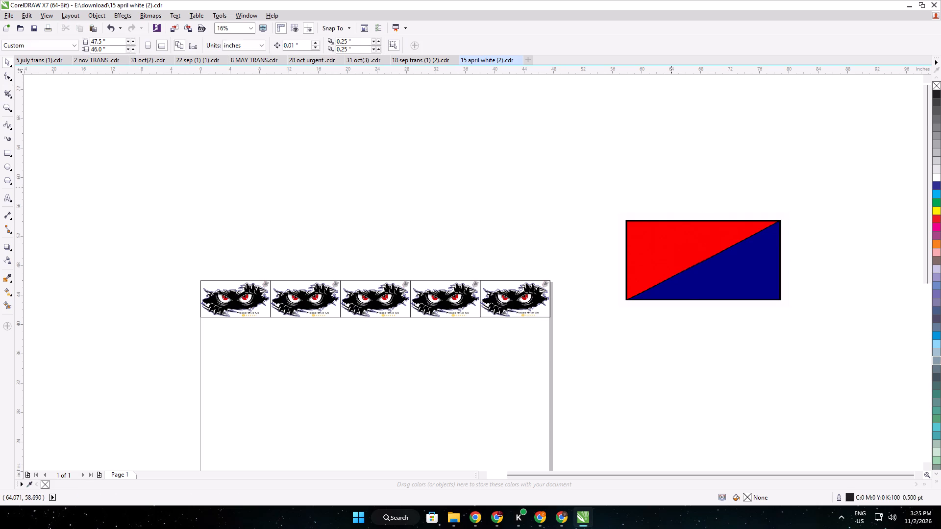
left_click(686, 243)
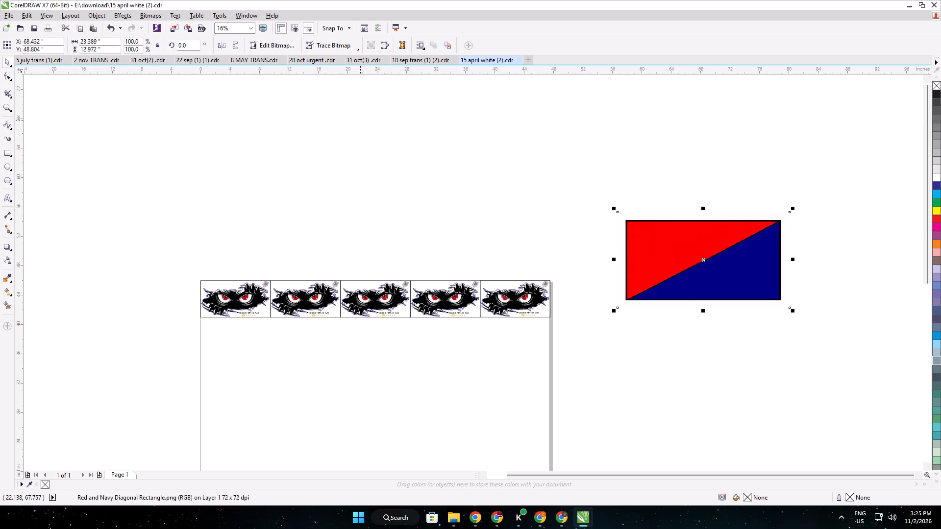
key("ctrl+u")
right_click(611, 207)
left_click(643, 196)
Outline-trace the red and navy image as Clipart, deleting the original image and removing the background.
right_click(682, 253)
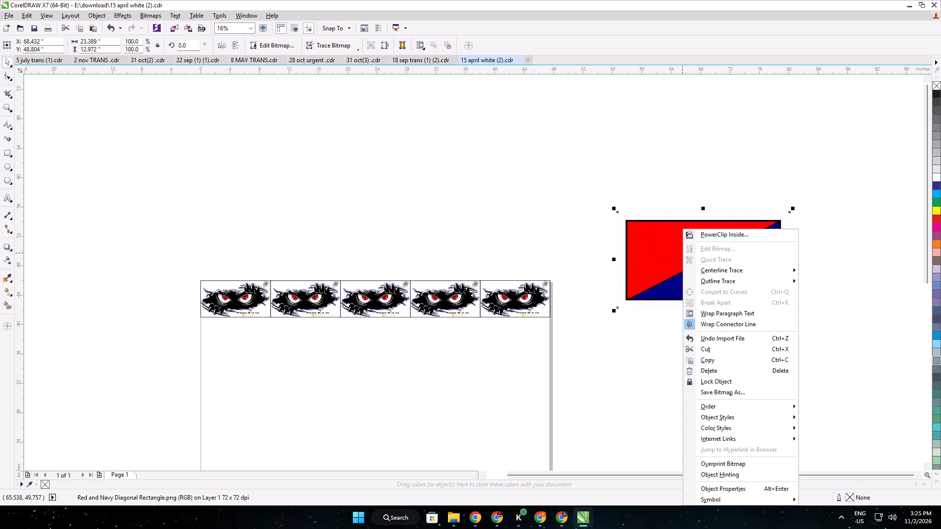
left_click(748, 276)
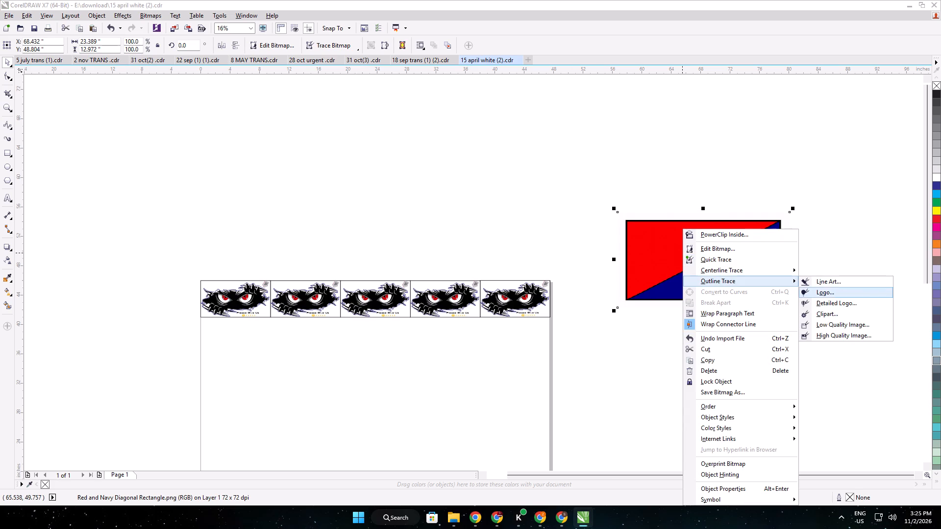
left_click(818, 315)
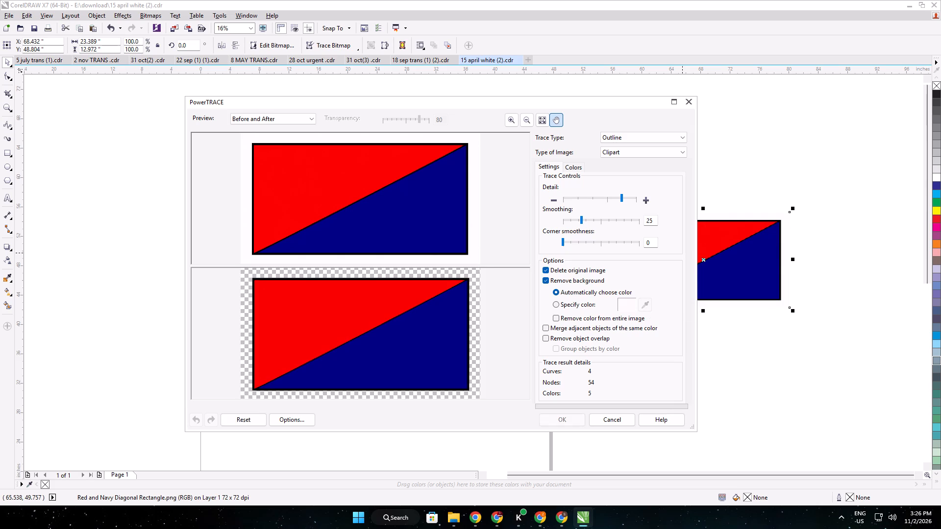
scroll(341, 345, "up", 1)
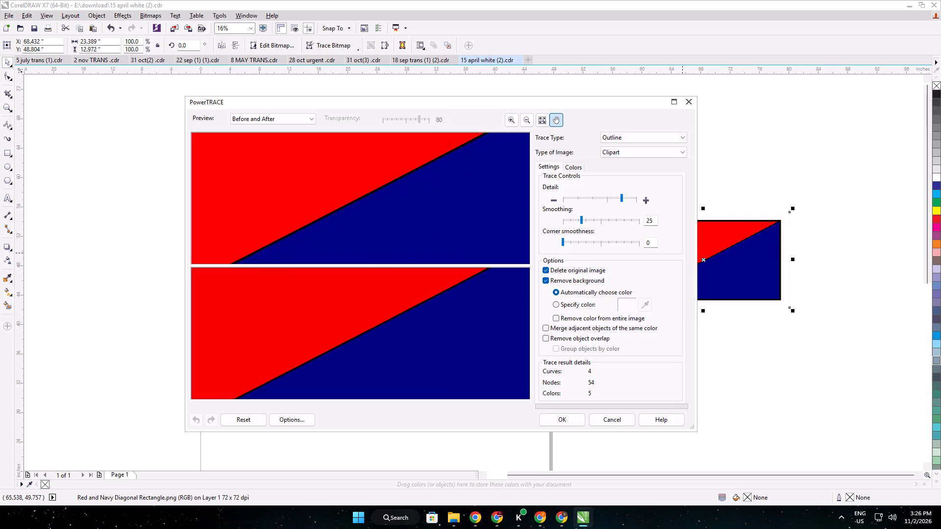
scroll(342, 344, "down", 1)
left_click(571, 418)
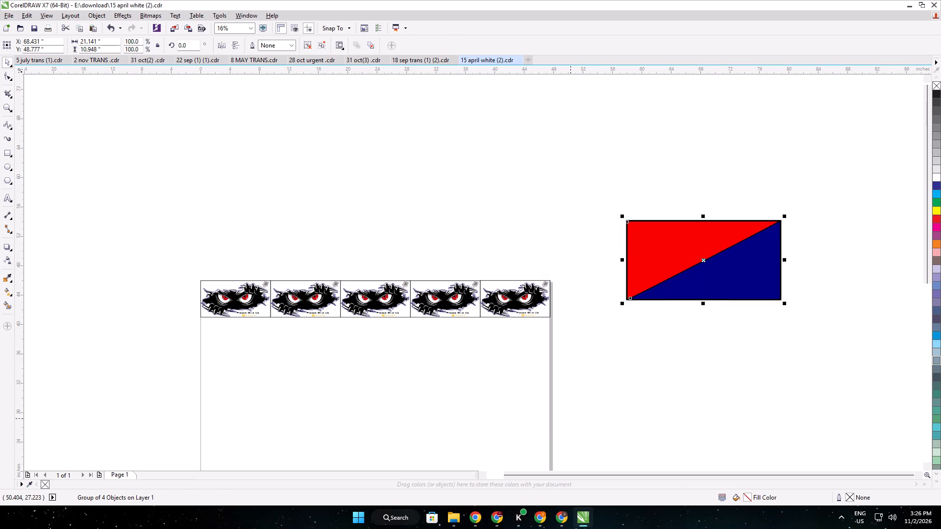
Ungroup the traced red and navy shapes and create a boundary outline around them.
key("ctrl+u")
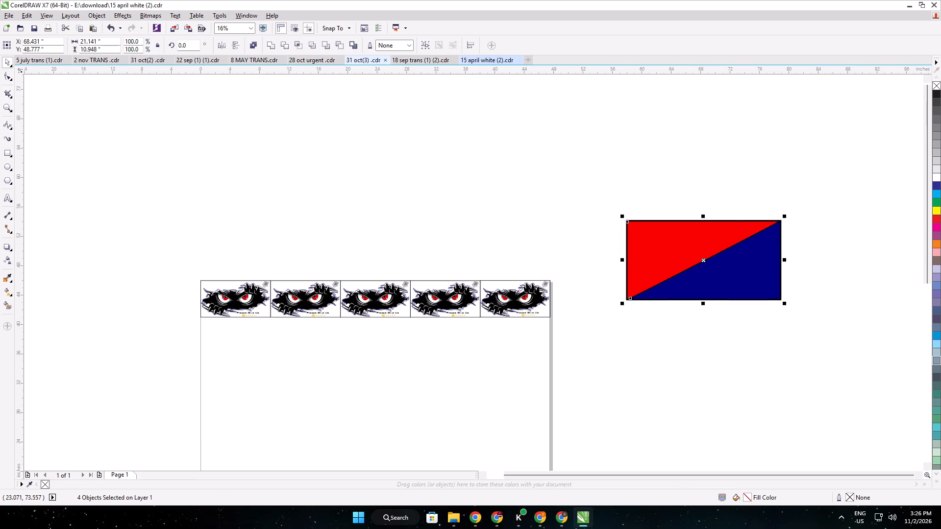
left_click(353, 44)
Sample the blue outline colour from an eye sticker and apply it to the boundary outline around the red and navy rectangle.
scroll(655, 218, "up", 3)
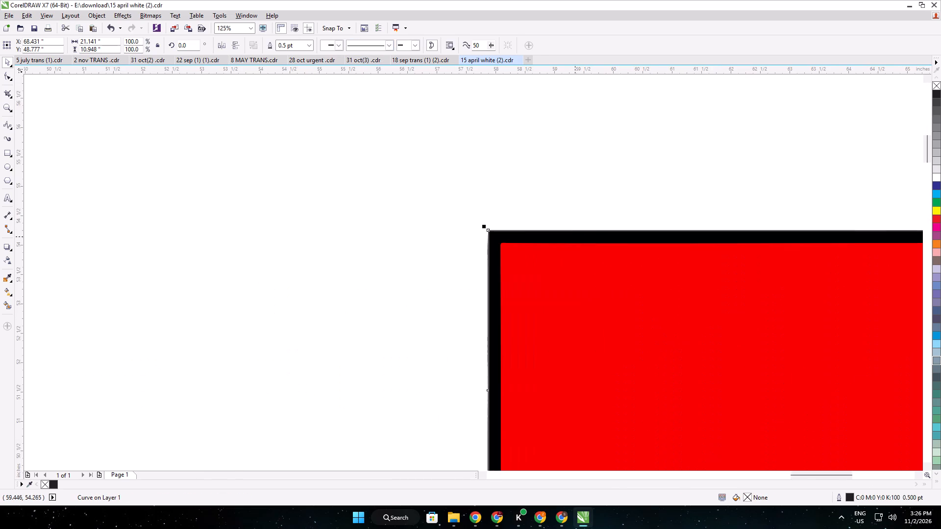
scroll(568, 239, "up", 1)
scroll(527, 244, "down", 3)
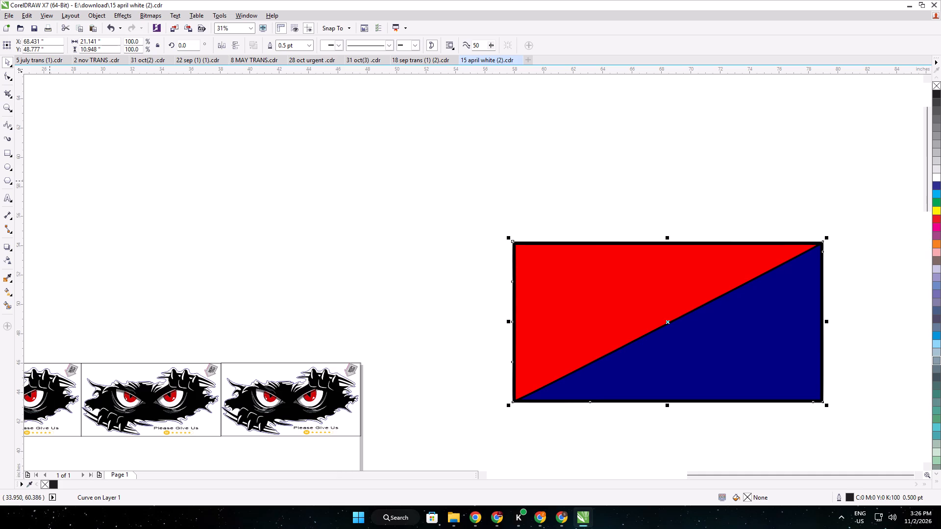
left_click(6, 276)
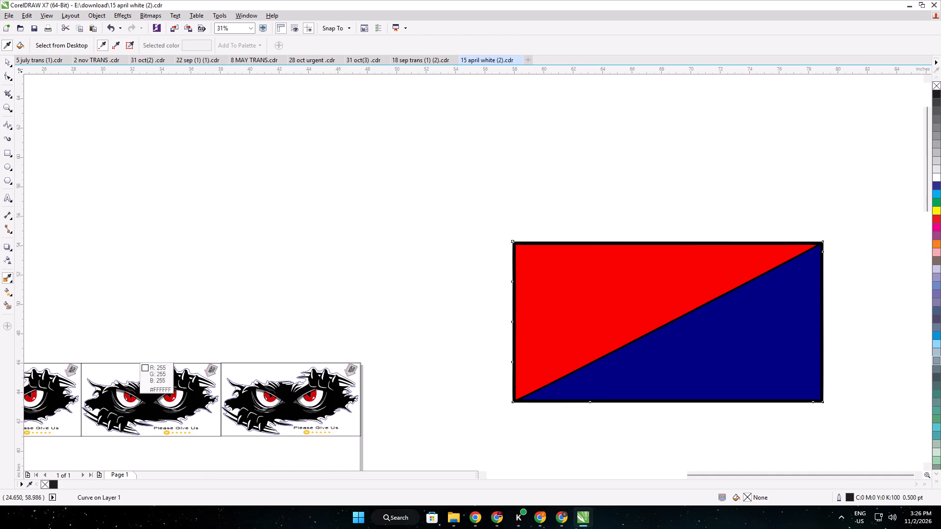
left_click(199, 375)
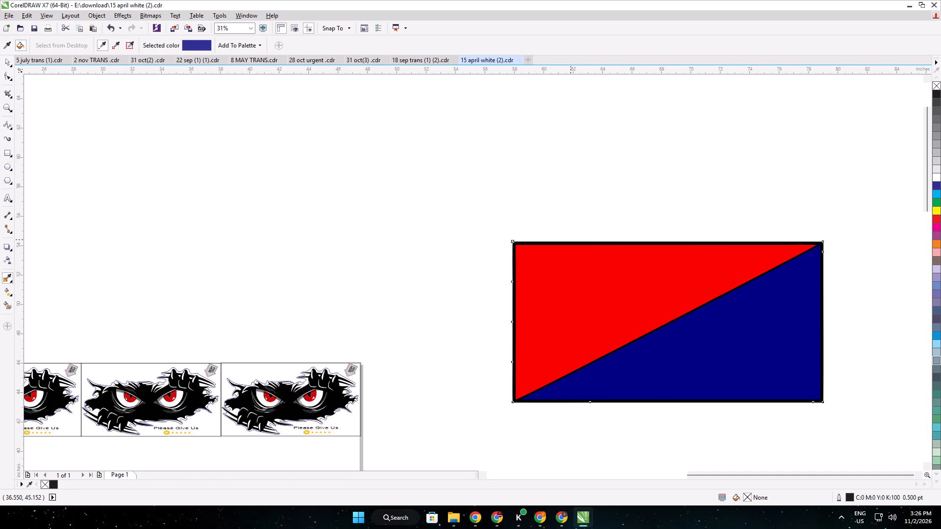
scroll(564, 244, "up", 2)
scroll(505, 243, "up", 4)
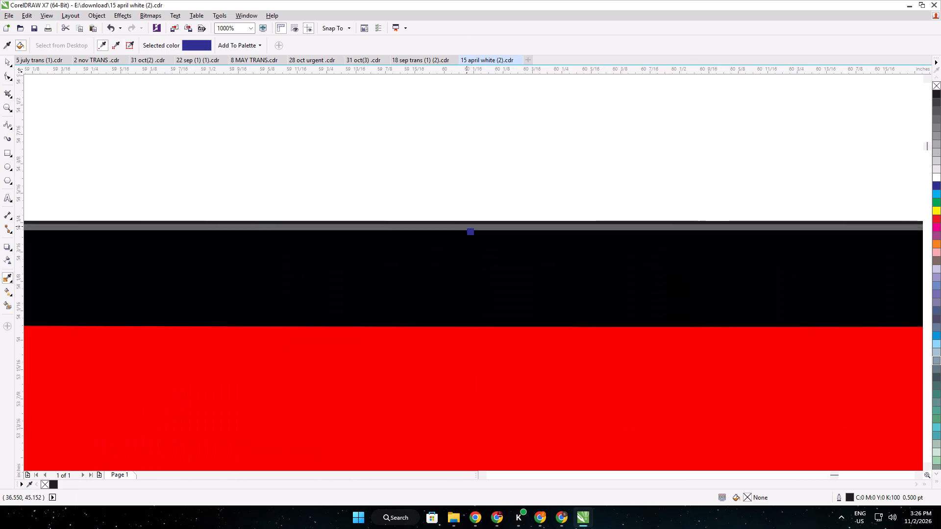
scroll(467, 226, "up", 1)
left_click(441, 208)
scroll(441, 208, "down", 20)
scroll(441, 208, "down", 2)
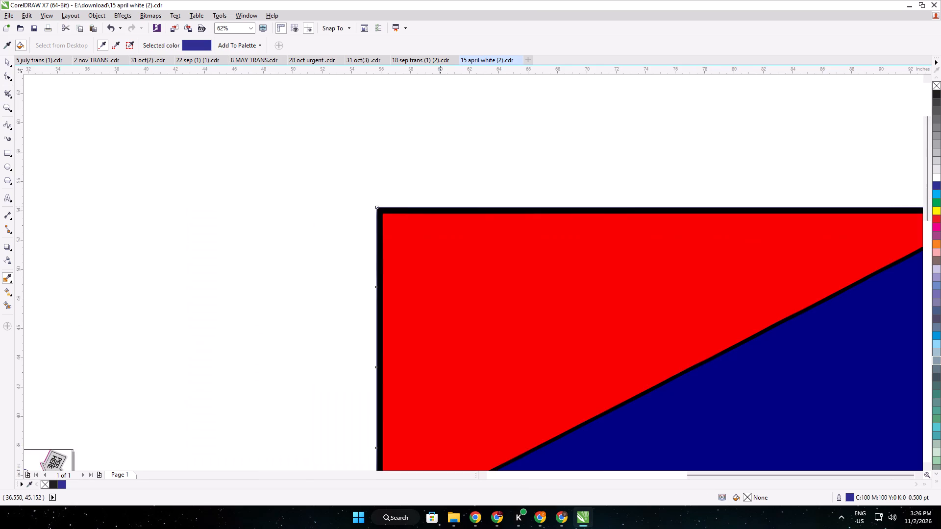
left_click(9, 66)
left_click(322, 222)
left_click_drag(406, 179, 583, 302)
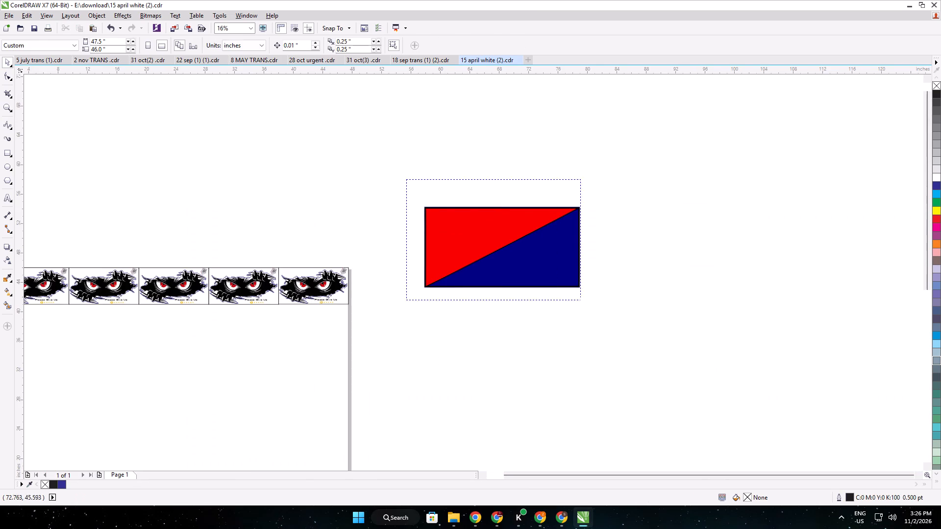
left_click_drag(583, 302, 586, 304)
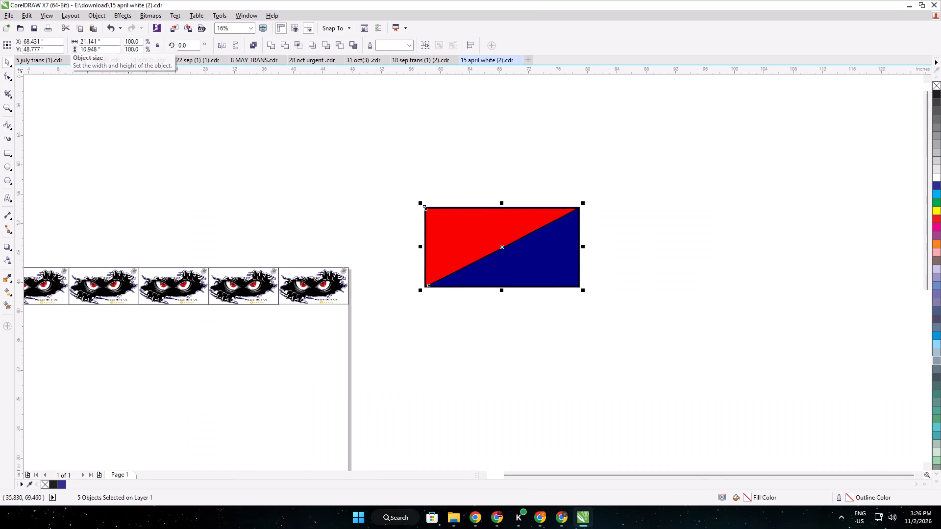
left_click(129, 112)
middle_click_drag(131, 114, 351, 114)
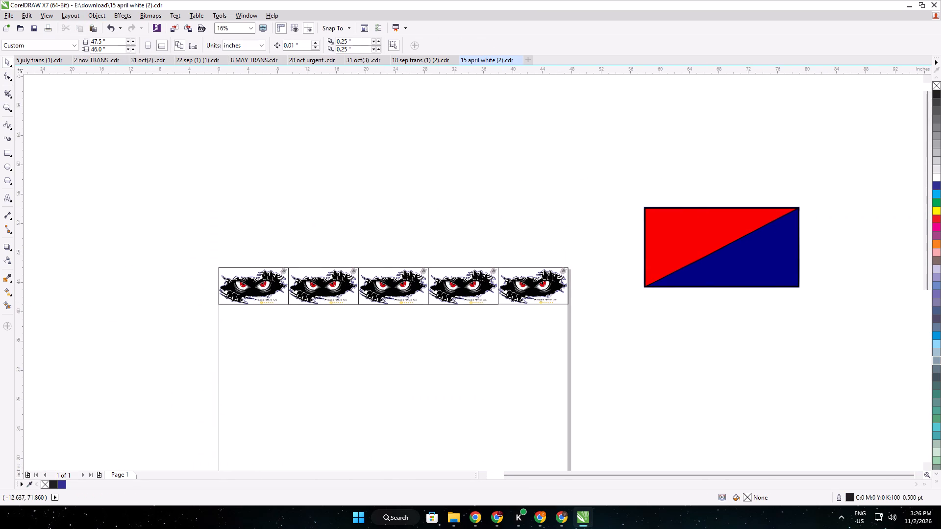
Switch to Chrome and search Google in a new tab for 3 feet in inches.
double_click(97, 43)
left_click(452, 521)
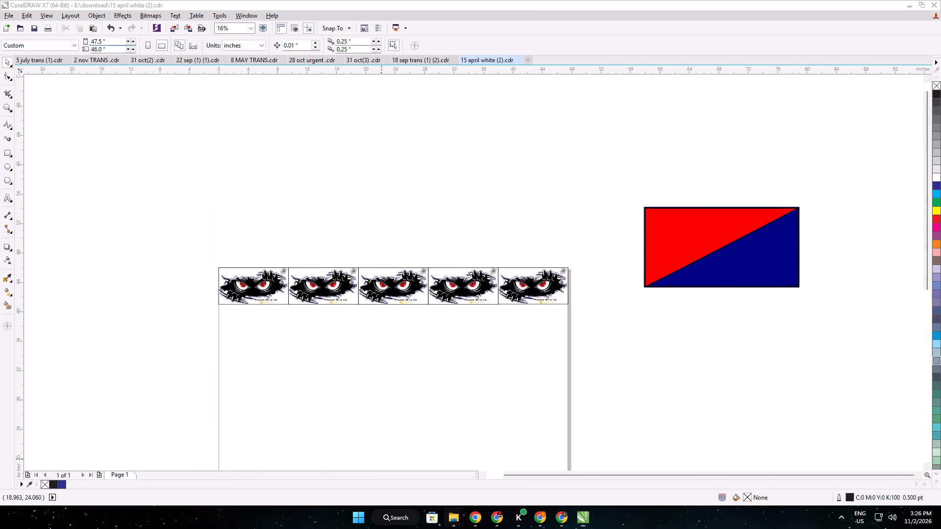
left_click(485, 519)
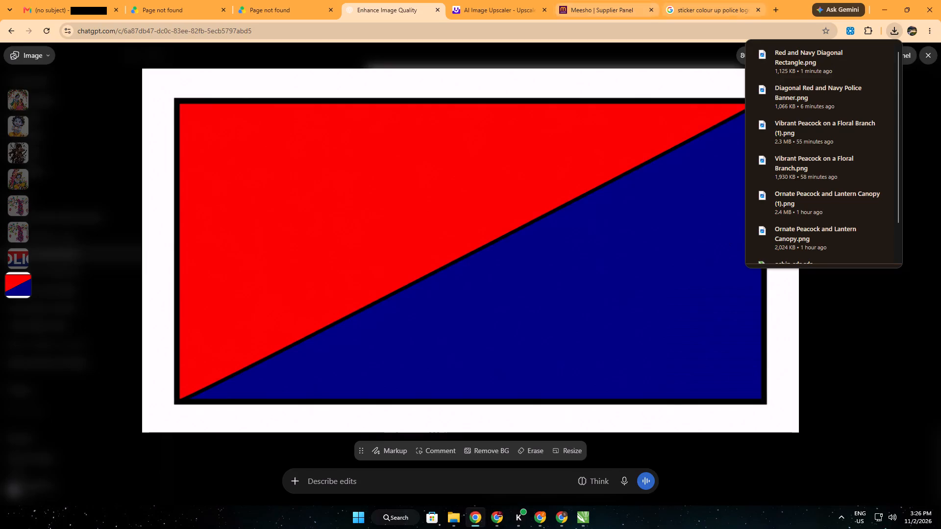
left_click(773, 7)
key("3")
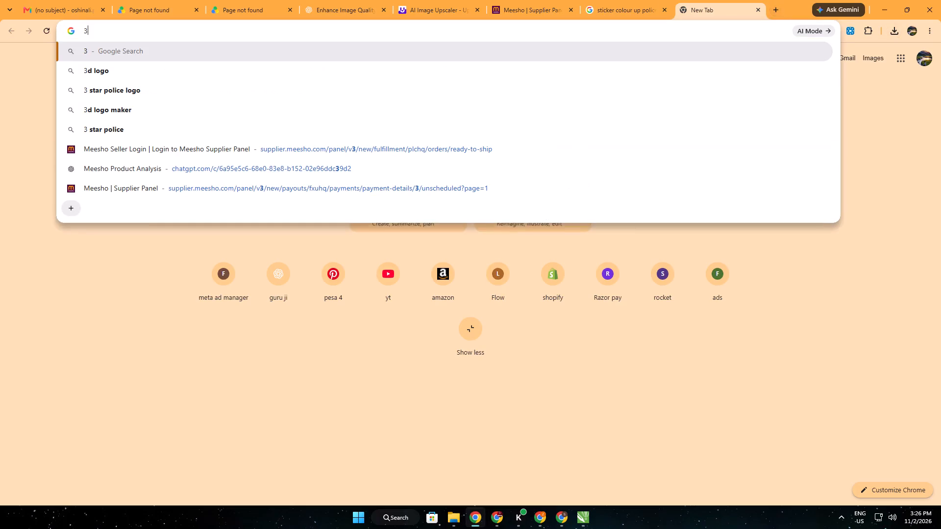
type("FEE")
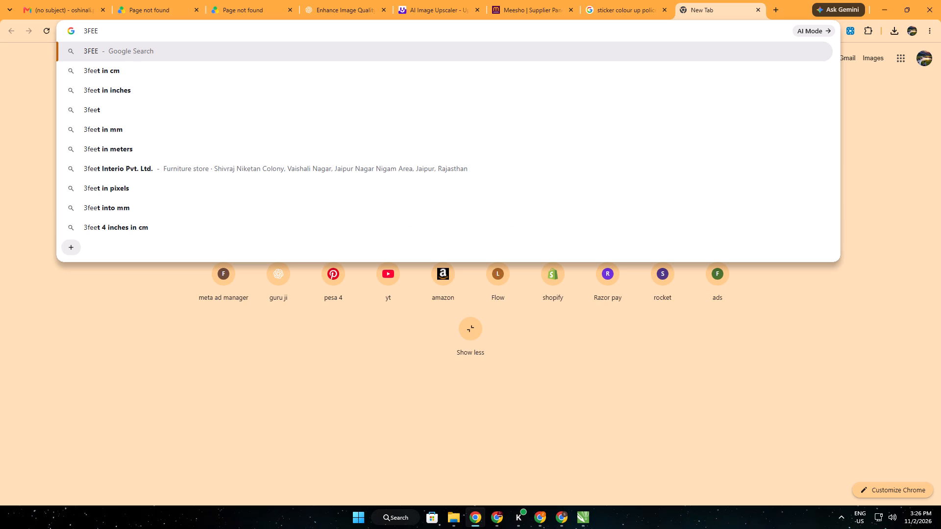
key("Down")
key("Down")
key("Return")
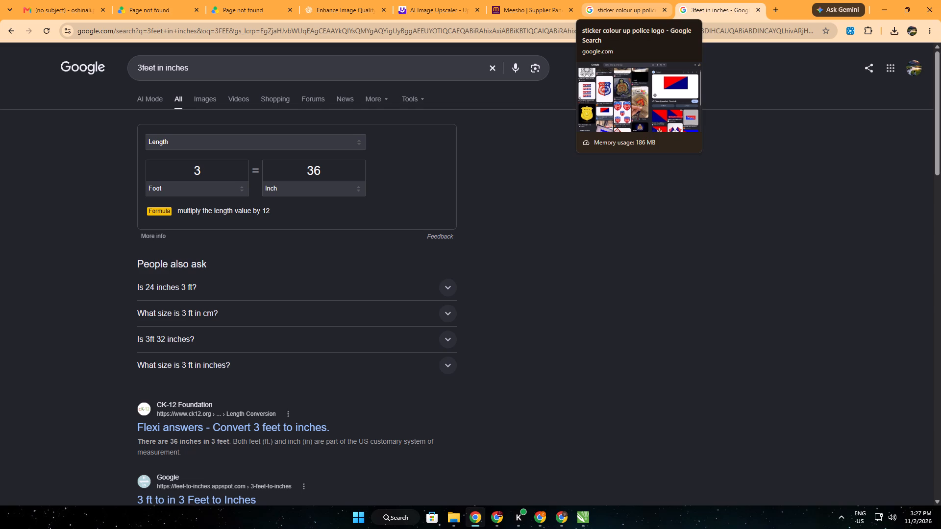
Return to CorelDRAW and set the page width to 36 inches.
left_click(579, 521)
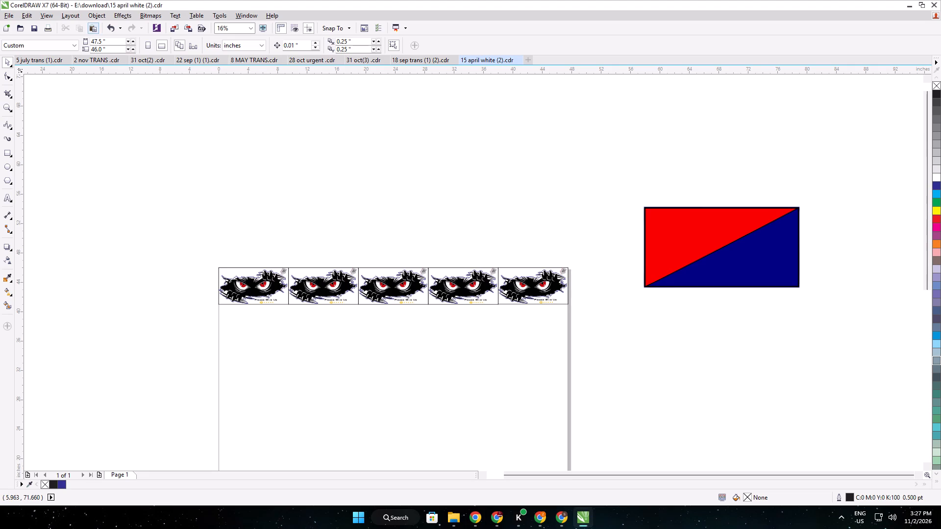
double_click(98, 42)
type("36")
key("Return")
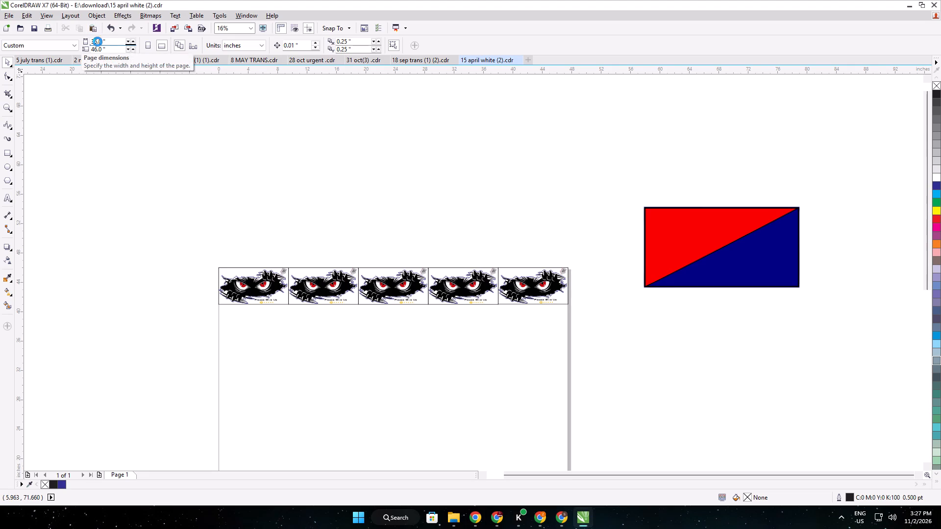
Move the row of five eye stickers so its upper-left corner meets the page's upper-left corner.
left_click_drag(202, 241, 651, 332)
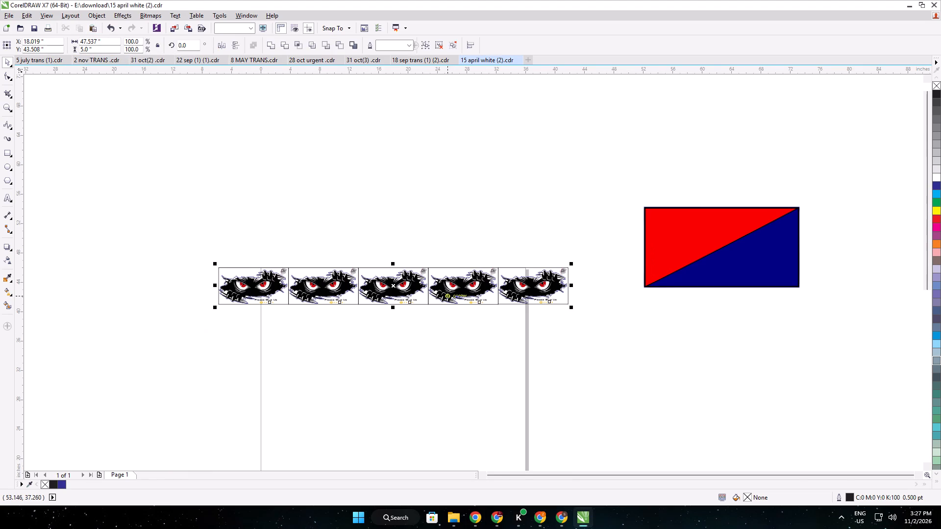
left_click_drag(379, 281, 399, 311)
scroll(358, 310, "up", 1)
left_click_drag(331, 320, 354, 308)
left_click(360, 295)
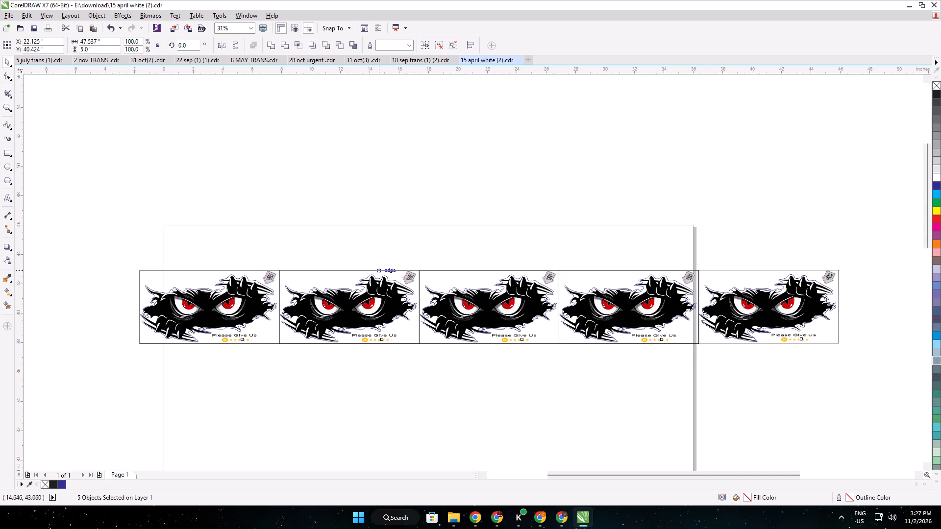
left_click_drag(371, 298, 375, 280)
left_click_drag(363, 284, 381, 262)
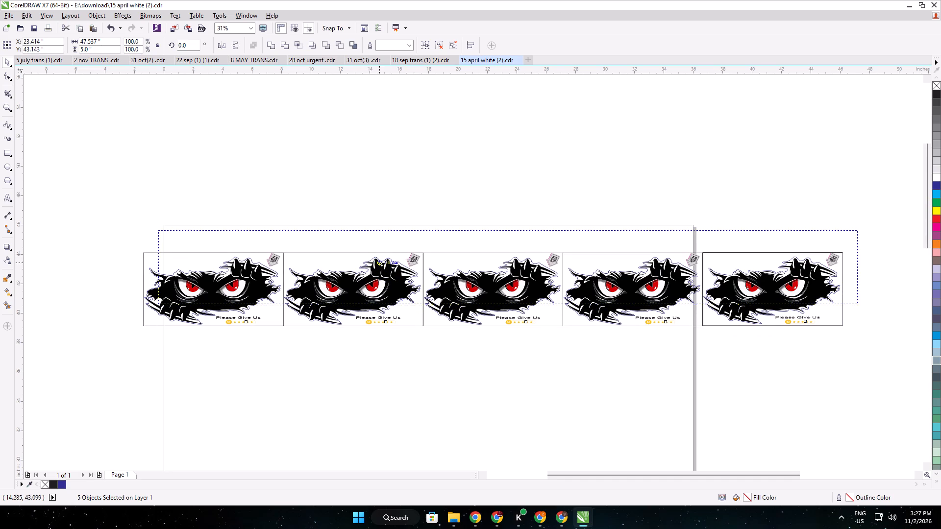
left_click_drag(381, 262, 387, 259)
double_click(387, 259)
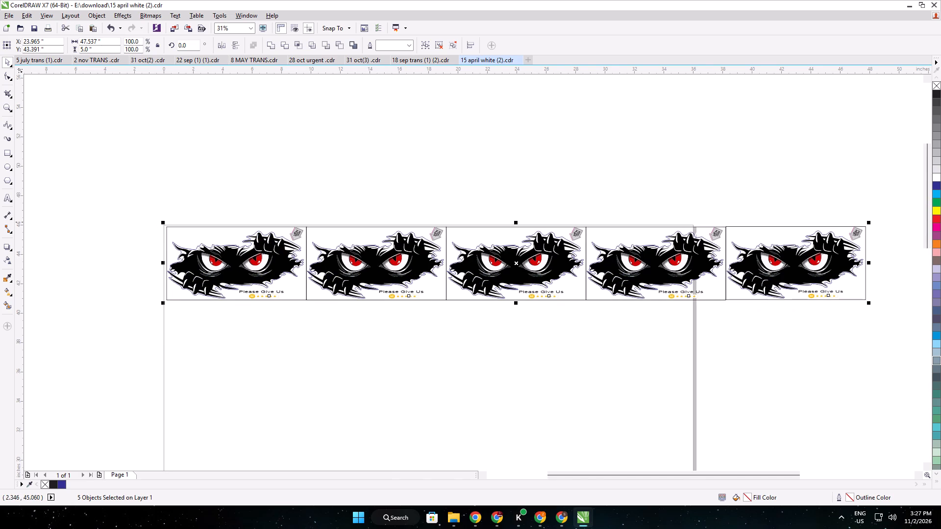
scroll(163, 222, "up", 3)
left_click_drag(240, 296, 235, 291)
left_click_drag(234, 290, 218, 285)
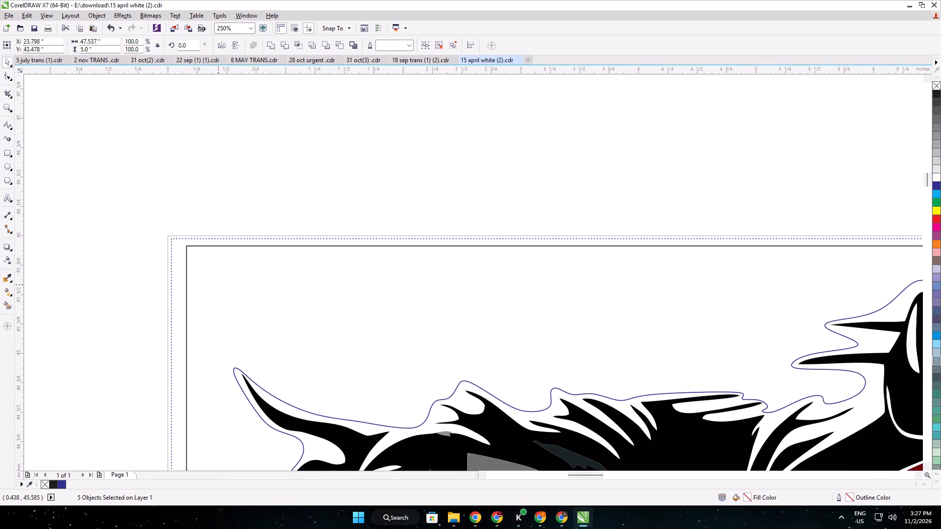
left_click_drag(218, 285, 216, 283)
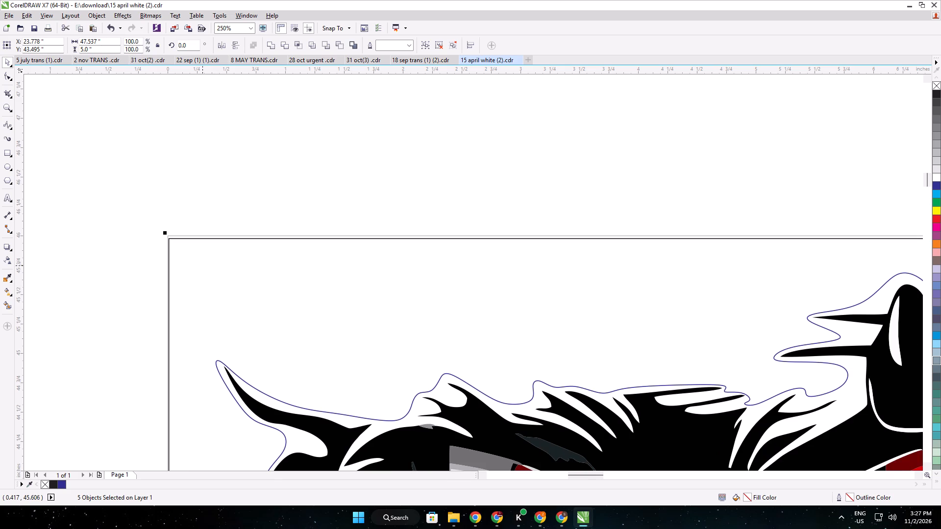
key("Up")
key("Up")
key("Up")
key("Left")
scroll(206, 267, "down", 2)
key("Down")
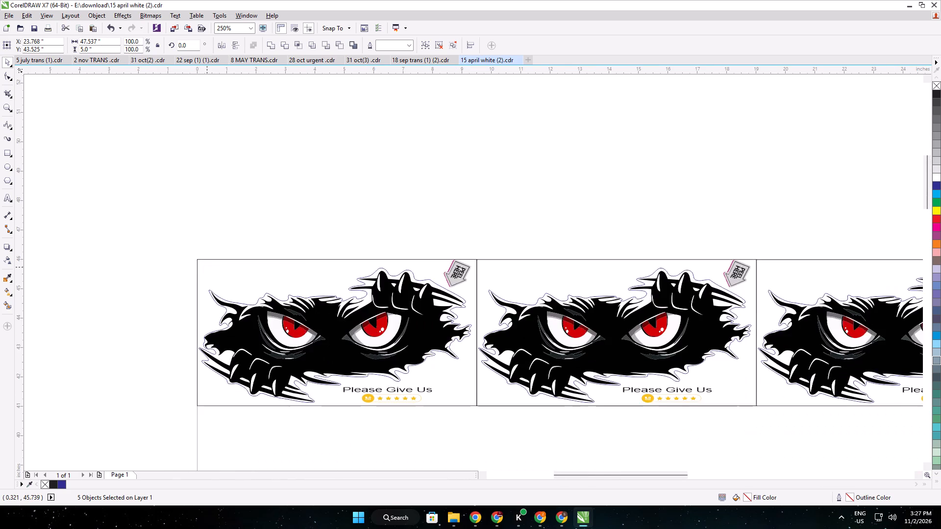
Delete the fifth eye sticker, which lies entirely outside the page's right edge.
scroll(232, 263, "down", 1)
middle_click_drag(518, 271, 236, 256)
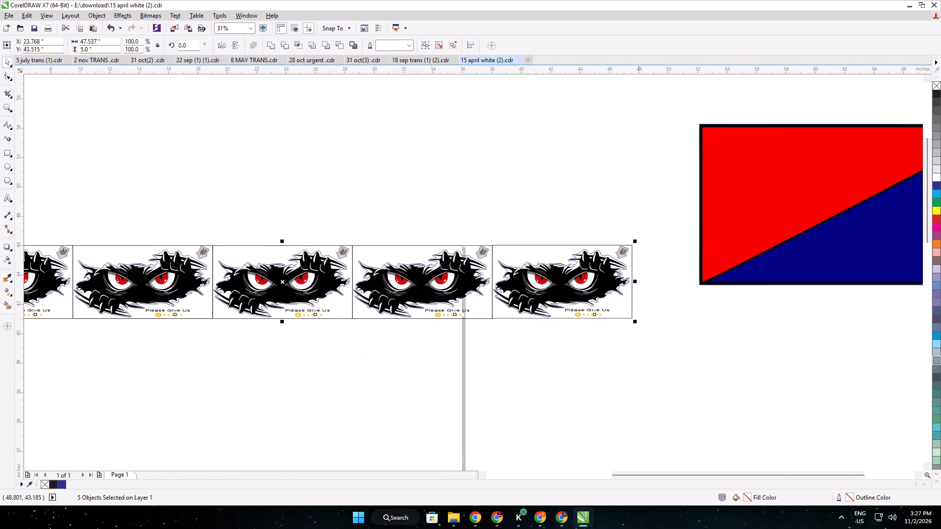
left_click(603, 336)
left_click_drag(651, 344, 487, 219)
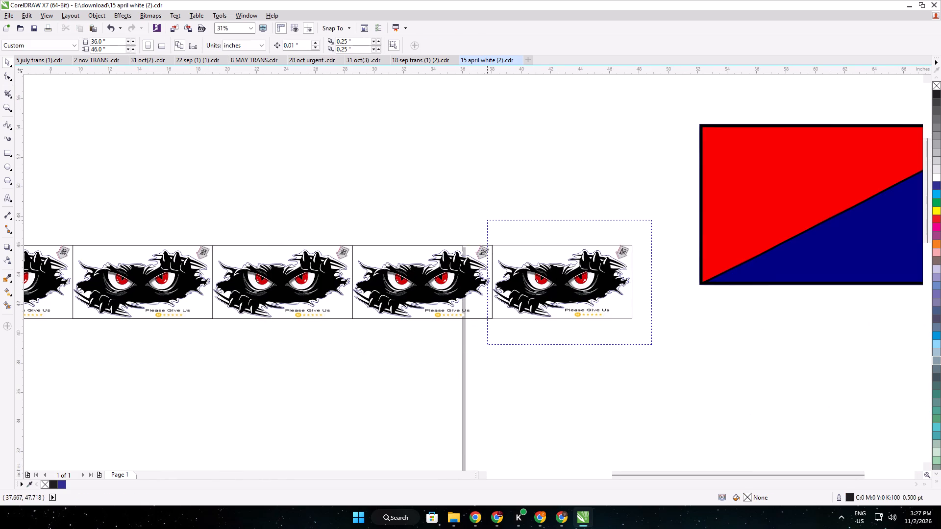
left_click_drag(487, 219, 490, 218)
key("Delete")
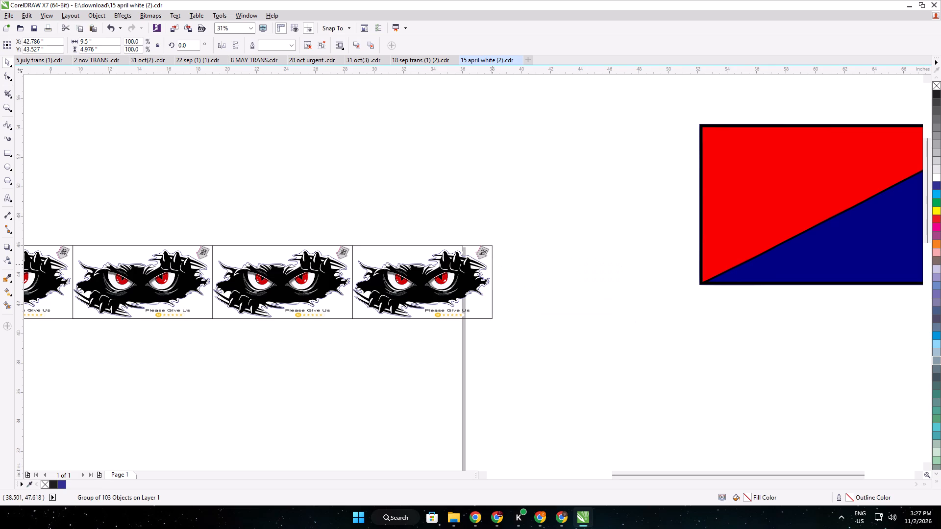
Rotate the fourth eye sticker by 90 degrees and move it inside the page, just beyond and below the row.
scroll(492, 265, "down", 1)
left_click_drag(496, 296, 197, 240)
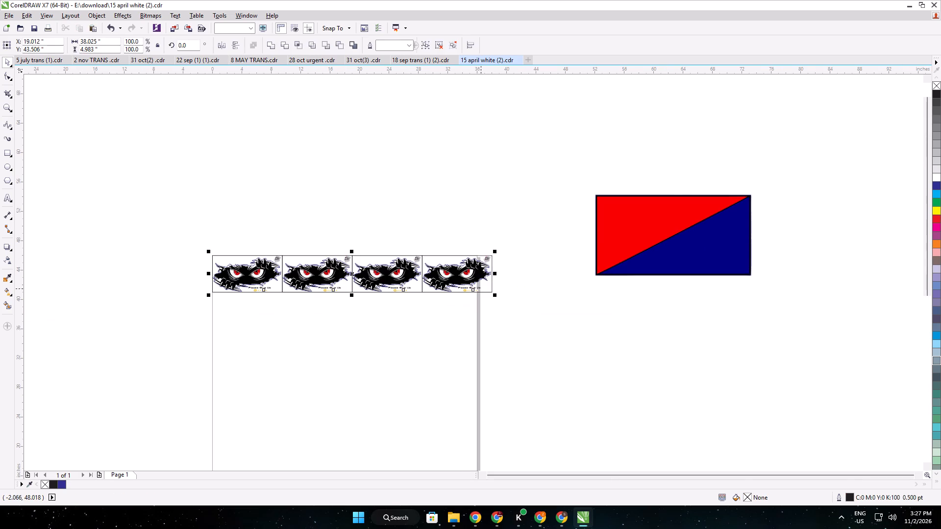
left_click(503, 309)
left_click_drag(506, 307, 422, 248)
left_click_drag(508, 314, 436, 258)
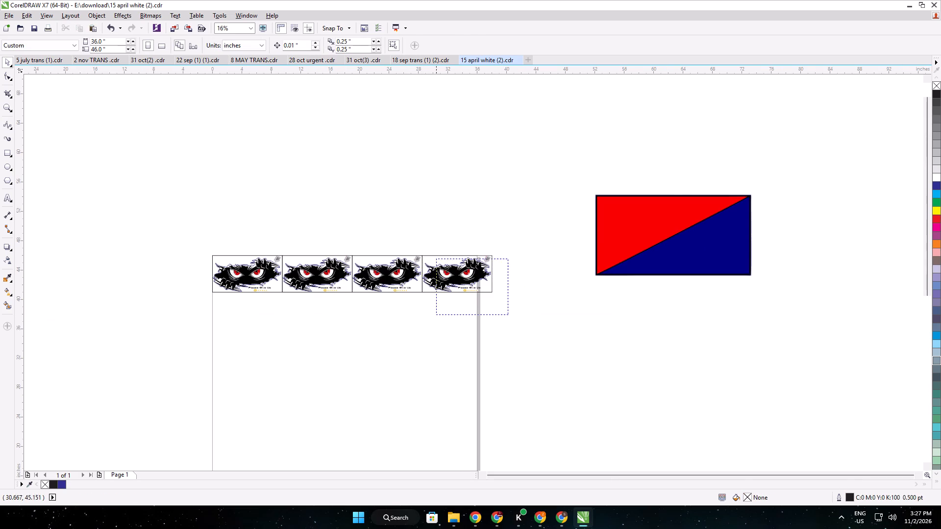
left_click_drag(436, 258, 420, 240)
double_click(181, 44)
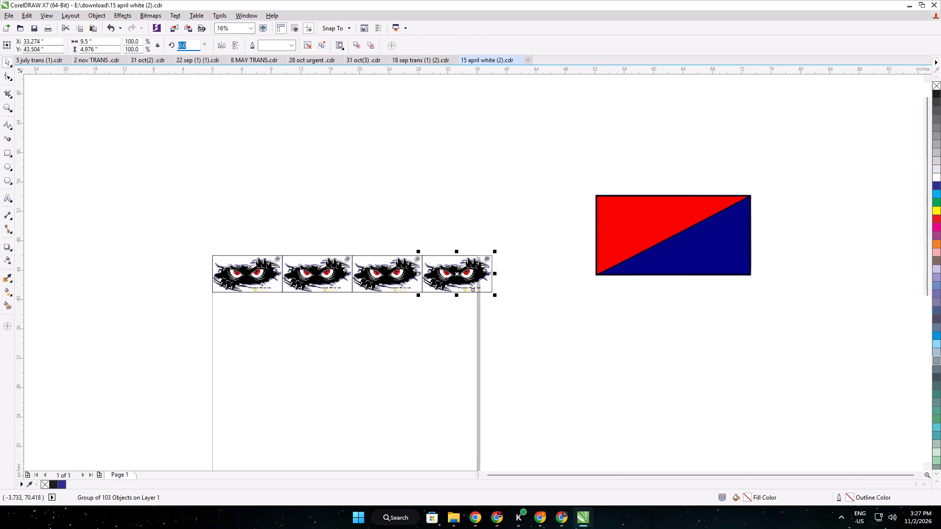
type("90")
key("Return")
left_click_drag(461, 263, 457, 273)
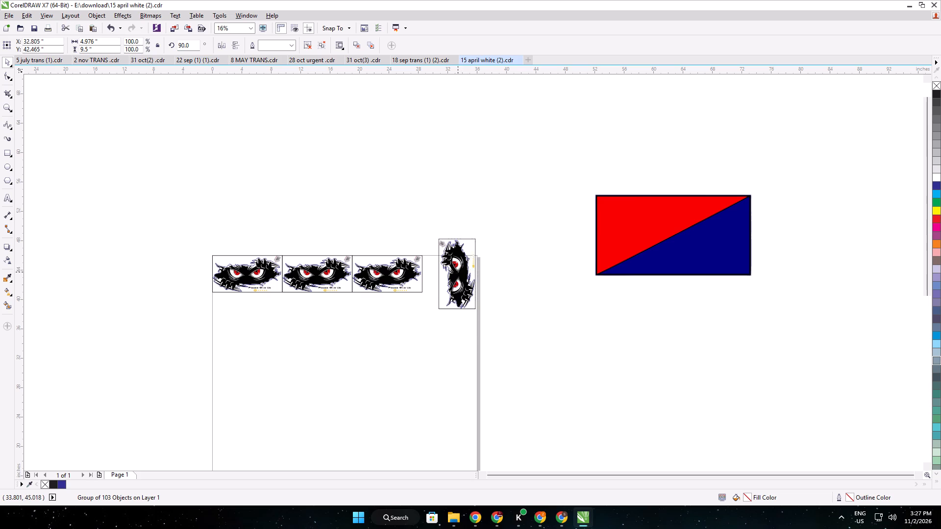
left_click_drag(457, 273, 457, 306)
Delete the three remaining horizontal eye stickers along the page's top edge.
left_click(287, 338)
left_click_drag(170, 231, 429, 301)
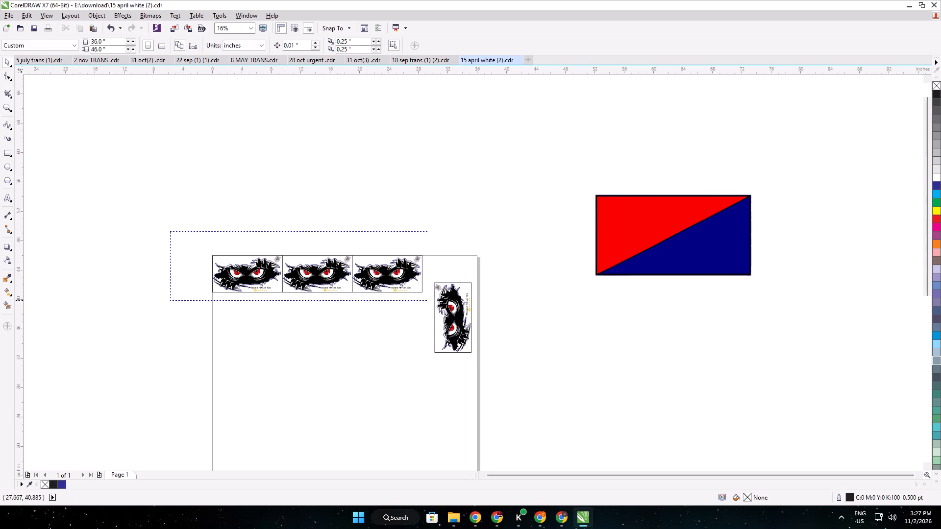
left_click_drag(429, 301, 437, 306)
key("Delete")
Move the rotated eye sticker into the page's upper-left corner, aligning its border with the page edges.
left_click_drag(504, 370, 425, 259)
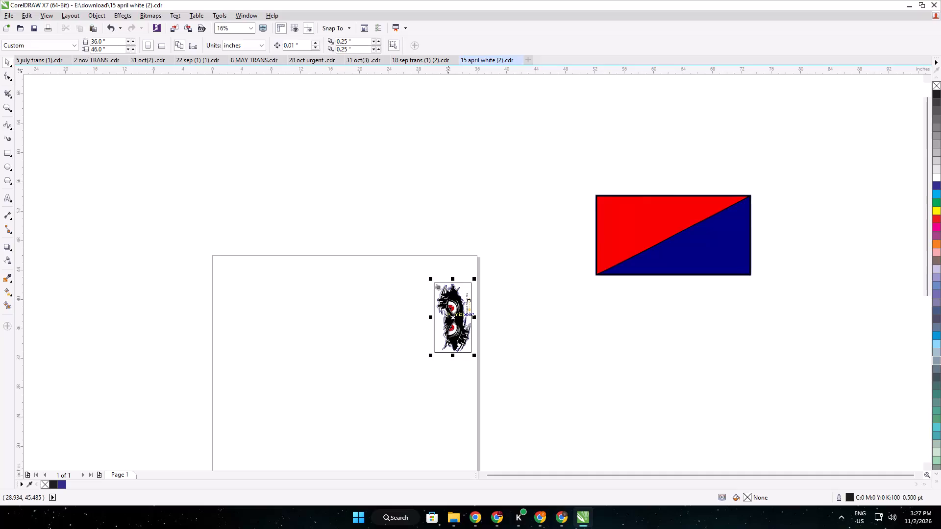
left_click_drag(451, 316, 232, 290)
scroll(223, 254, "up", 4)
left_click_drag(217, 282, 201, 280)
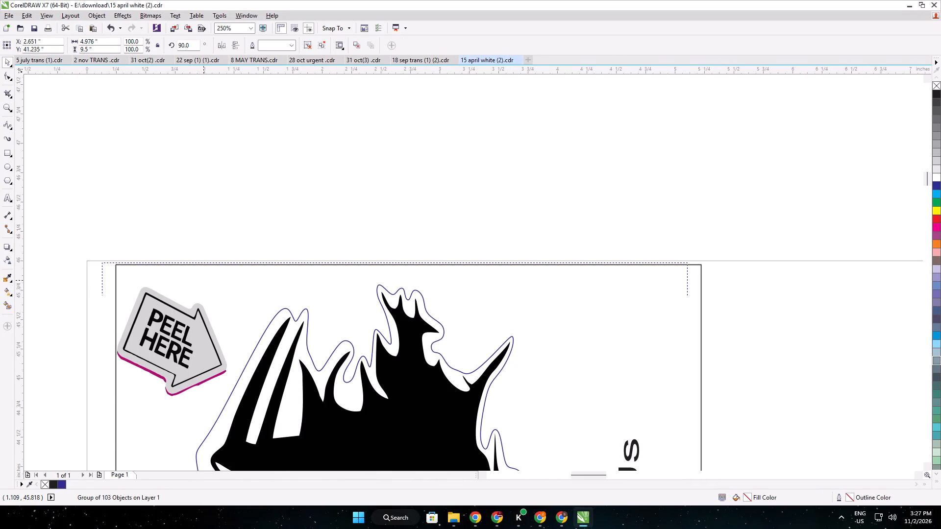
left_click_drag(201, 280, 190, 278)
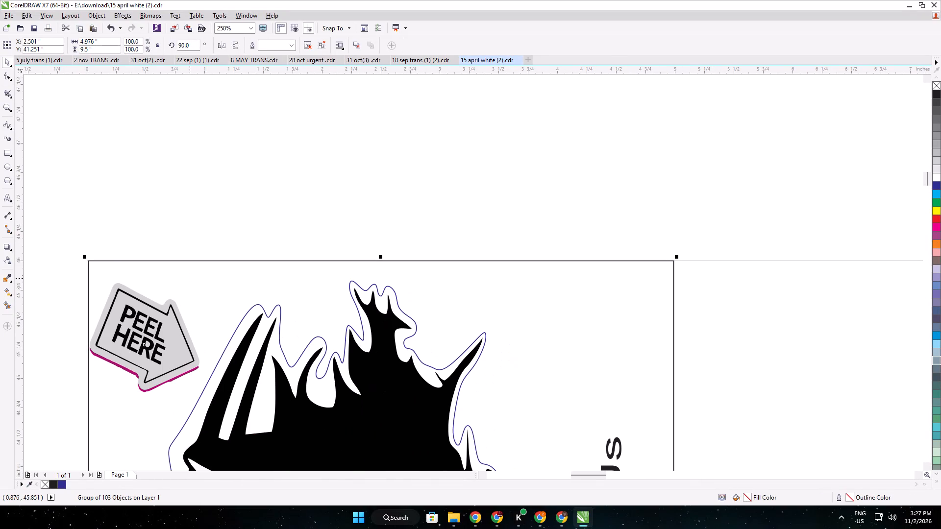
key("Left")
scroll(208, 281, "up", 1)
scroll(208, 281, "down", 2)
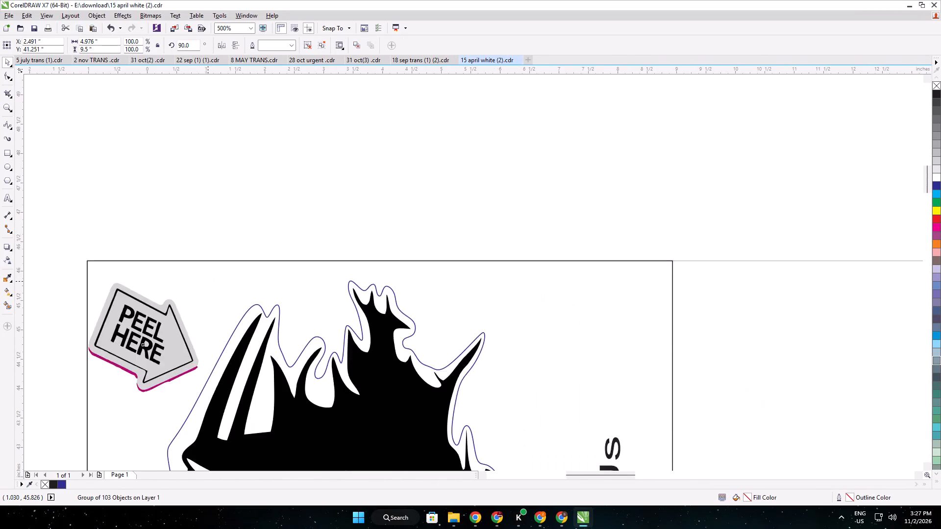
Duplicate the rotated eye sticker and place the copy flush beside the original, aligned with the page's top edge.
scroll(210, 282, "down", 2)
middle_click_drag(377, 305, 345, 257)
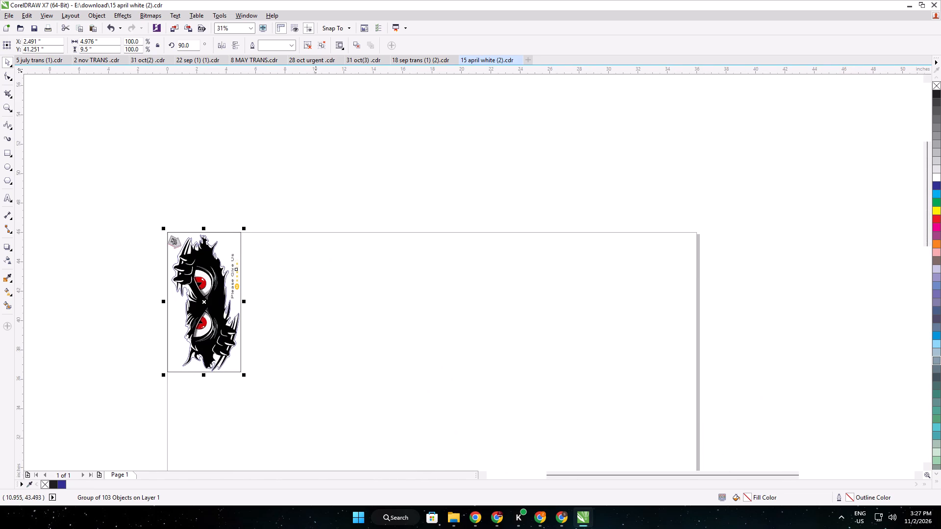
key("ctrl+d")
left_click_drag(232, 294, 302, 301)
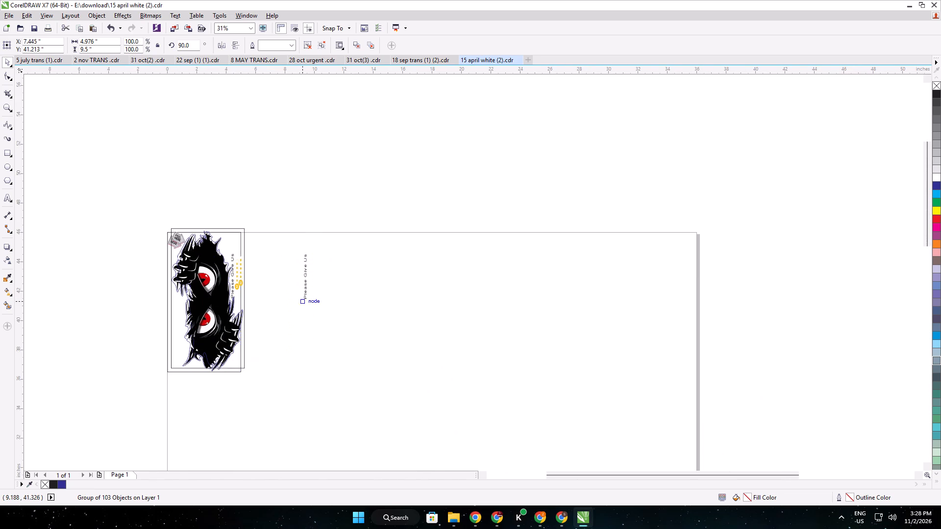
scroll(246, 234, "up", 4)
key("Up")
key("Up")
key("Up")
key("Up")
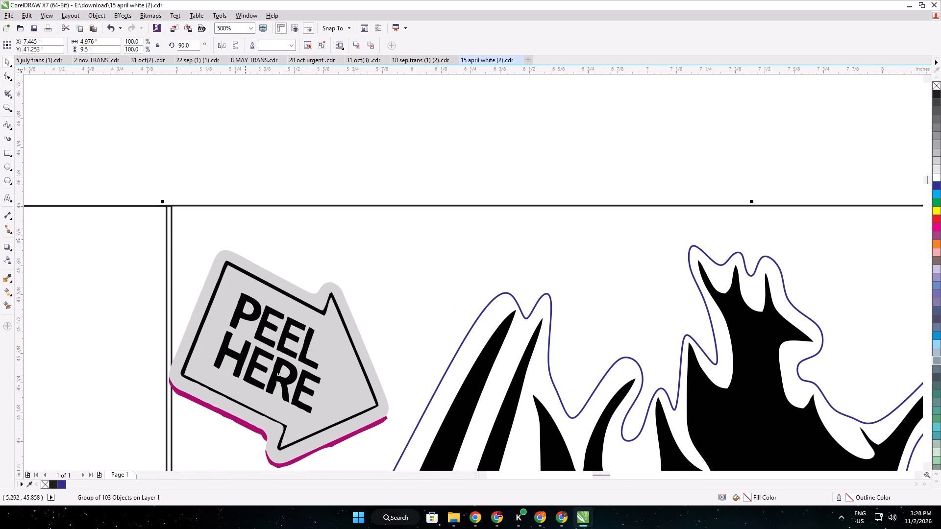
key("Right")
key("Right")
scroll(251, 243, "down", 4)
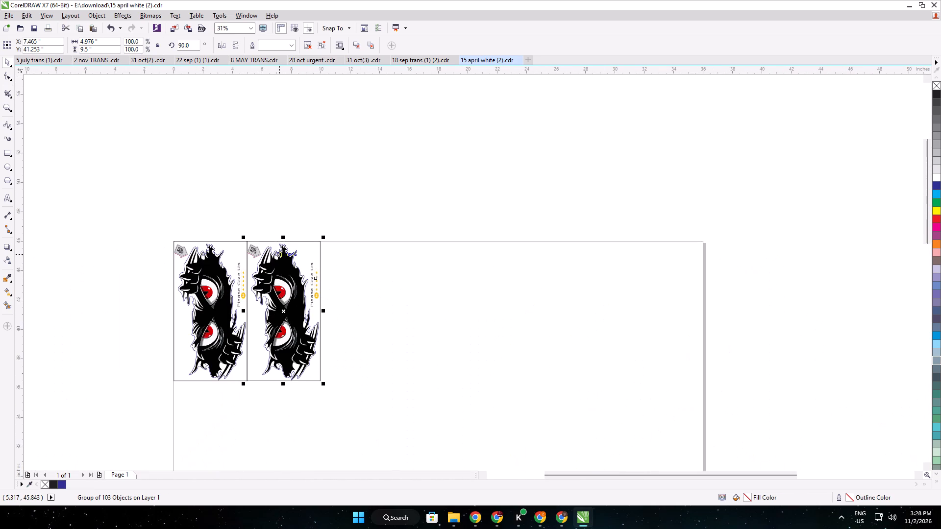
Repeat the duplication five more times along the page's top edge to make a row of seven rotated eye stickers.
key("ctrl+d")
scroll(296, 259, "up", 1)
middle_click_drag(428, 227, 288, 225)
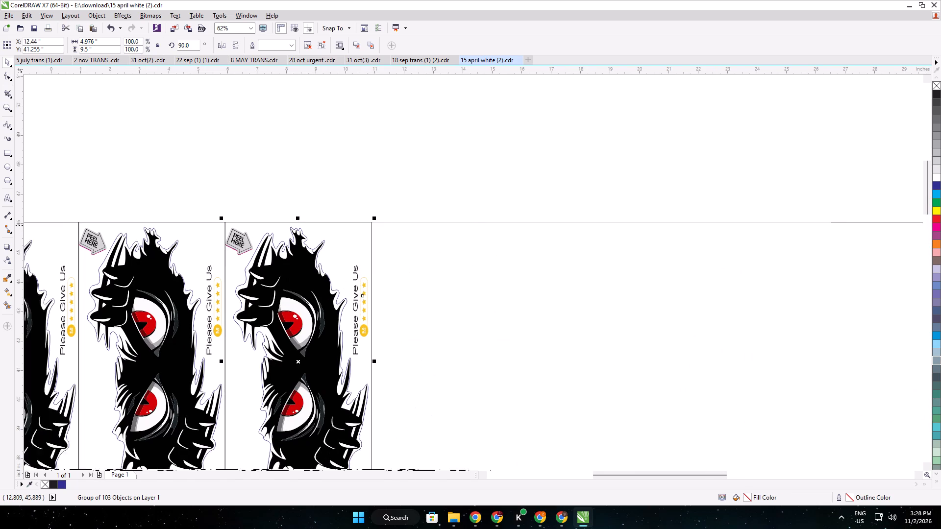
middle_click_drag(288, 225, 279, 225)
key("ctrl+d")
scroll(382, 231, "up", 2)
middle_click_drag(485, 203, 396, 203)
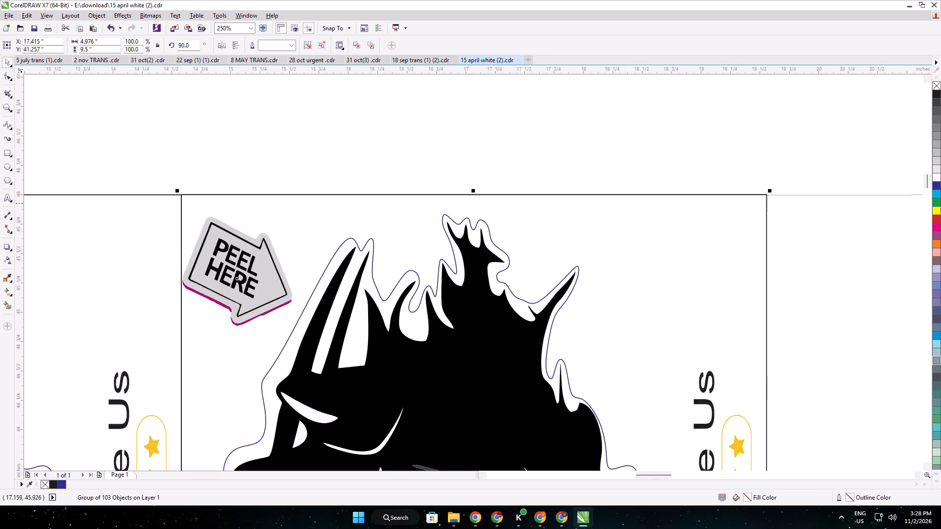
middle_click_drag(396, 203, 65, 232)
key("ctrl+d")
key("Down")
key("ctrl+d")
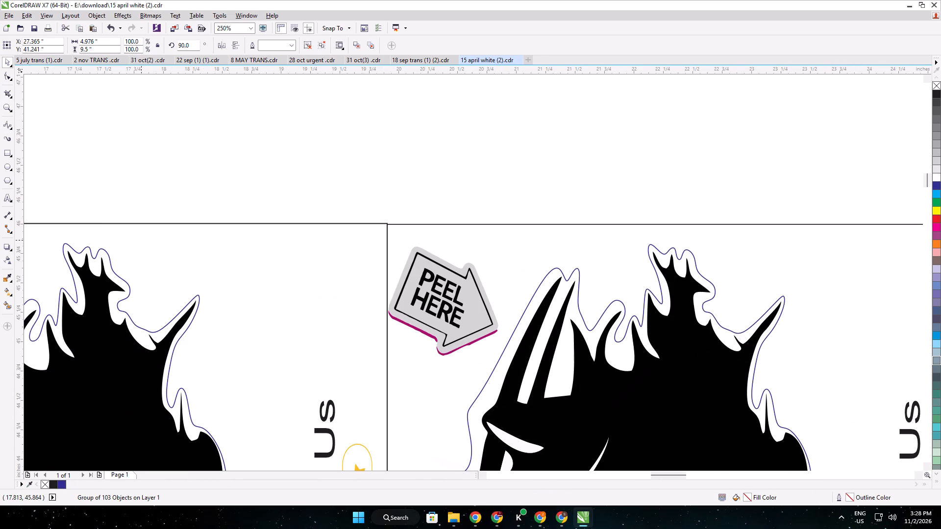
scroll(383, 246, "down", 2)
middle_click_drag(609, 248, 201, 251)
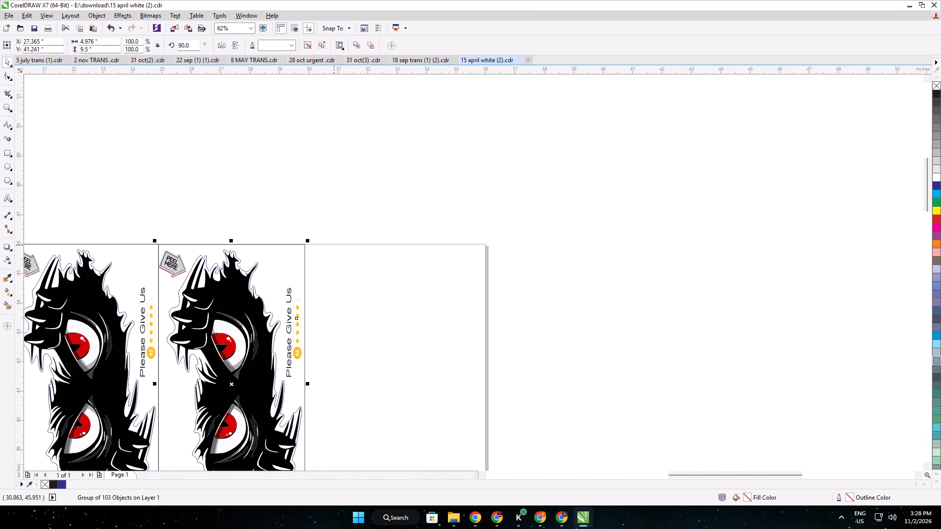
key("Up")
key("ctrl+d")
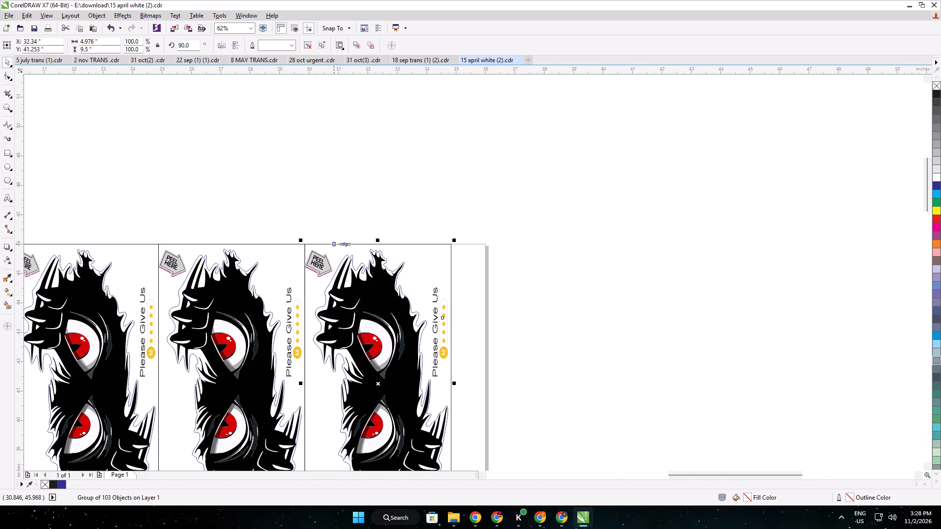
Select all seven eye stickers and stretch the row to the page's right edge, about 35.95 inches wide.
scroll(331, 244, "down", 2)
left_click(371, 332)
left_click_drag(403, 352, 44, 256)
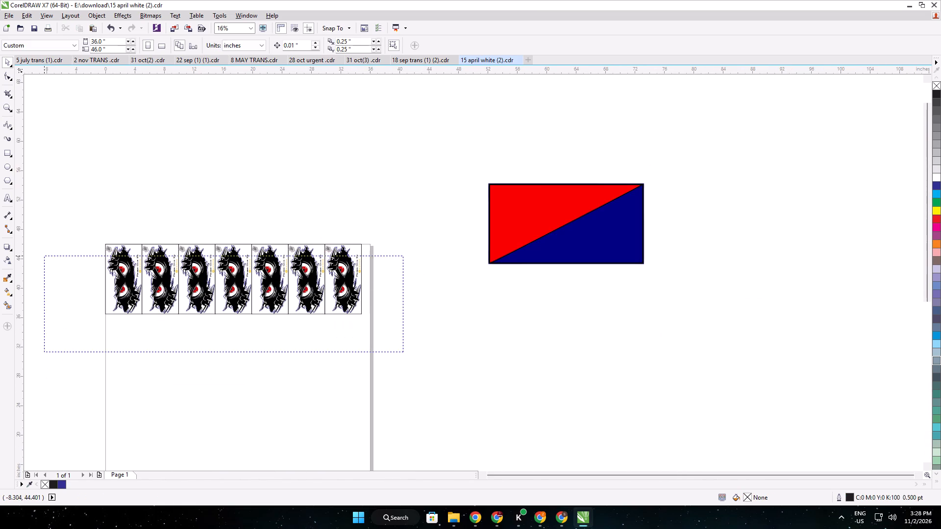
left_click_drag(44, 256, 43, 208)
scroll(365, 285, "up", 3)
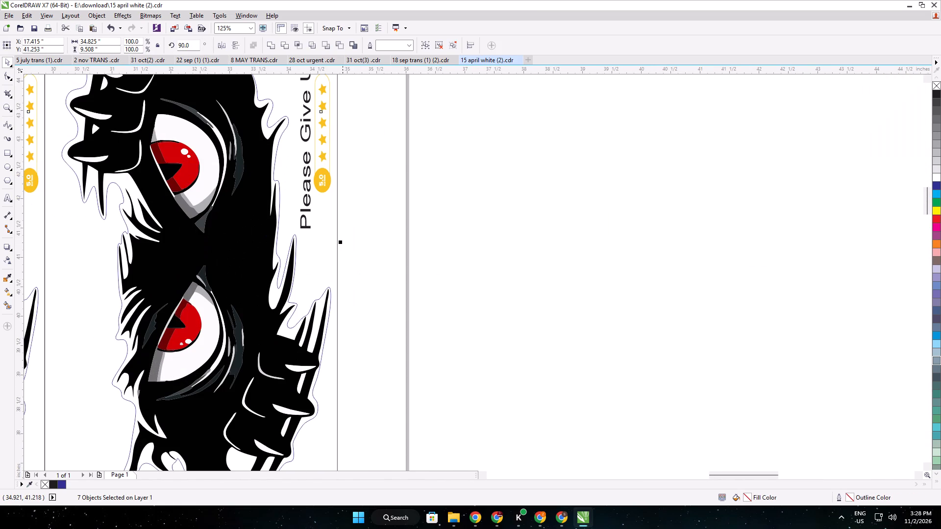
left_click_drag(343, 244, 409, 245)
left_click(449, 247)
scroll(376, 238, "down", 2)
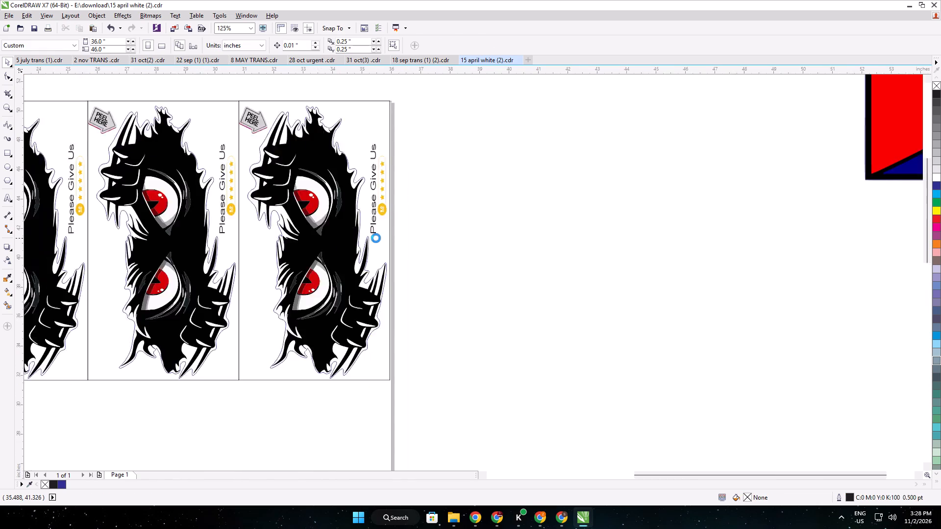
scroll(376, 238, "down", 2)
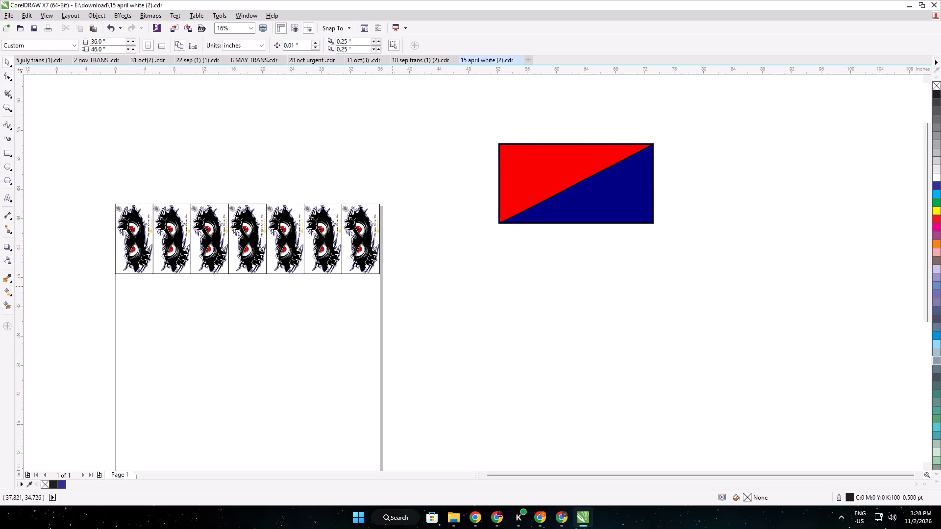
Move the row of seven rotated eye stickers off the page, into the empty space just beyond its right edge.
left_click_drag(388, 283, 97, 190)
left_click_drag(190, 240, 597, 312)
left_click_drag(274, 240, 279, 240)
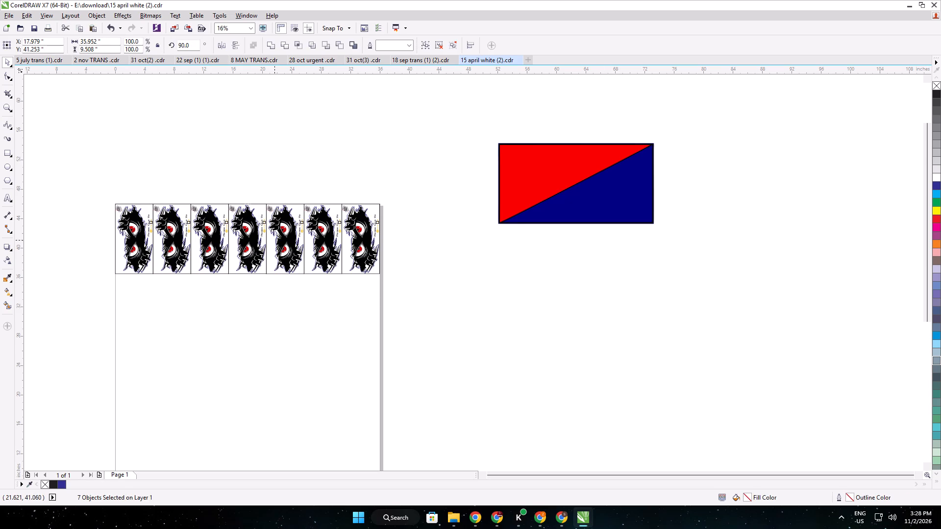
left_click_drag(279, 240, 545, 290)
left_click(375, 295)
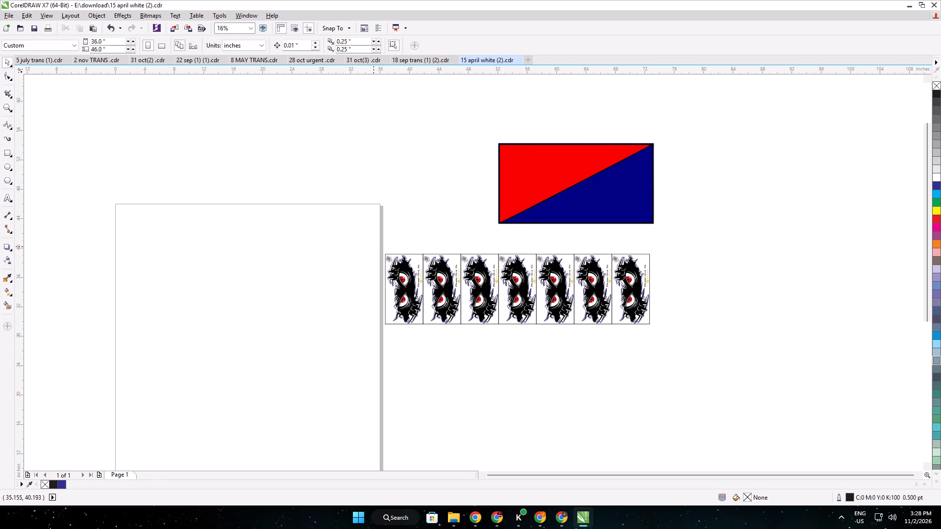
Duplicate the row's first eye sticker, move the copy onto the page, and set its rotation angle to 0 degrees.
left_click_drag(374, 246, 424, 331)
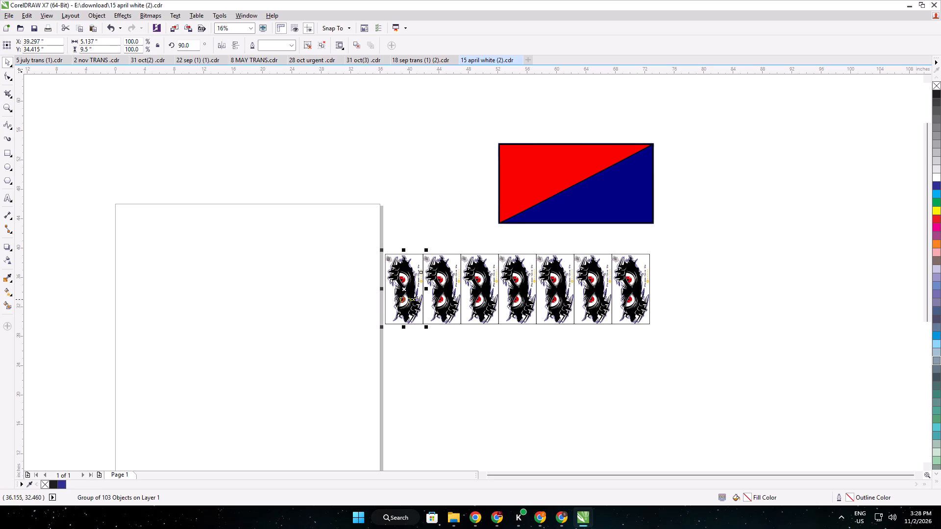
key("ctrl+d")
left_click_drag(409, 291, 310, 289)
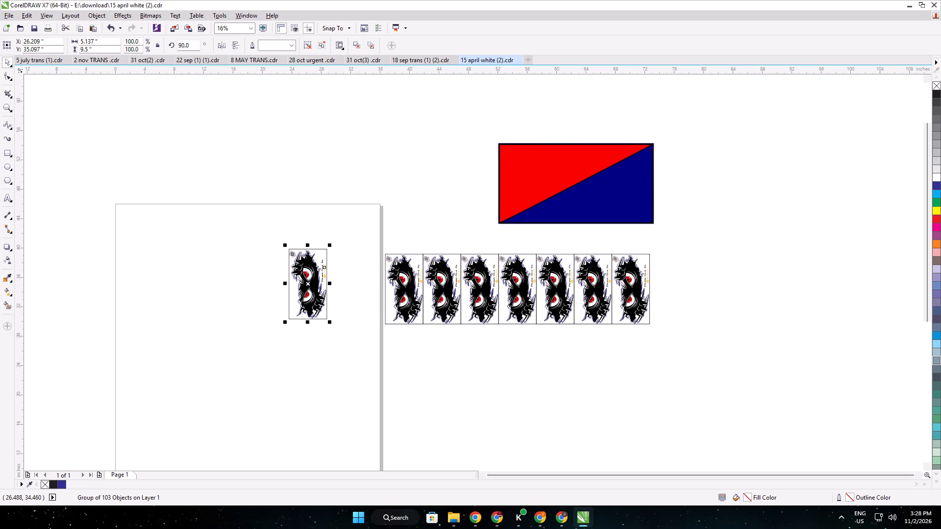
double_click(188, 45)
key("0")
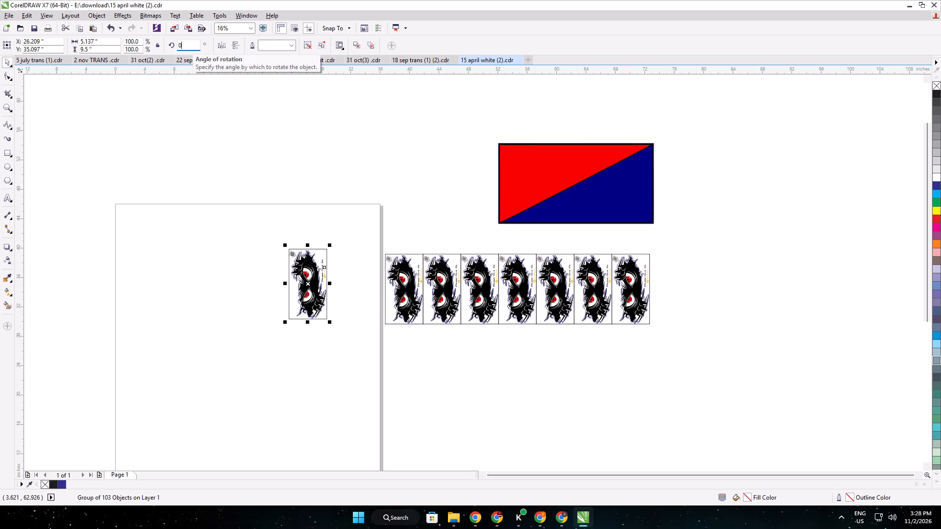
key("Return")
Move the horizontal eye sticker into the page's upper-left corner, aligning its border with the page edges.
left_click_drag(297, 282, 138, 227)
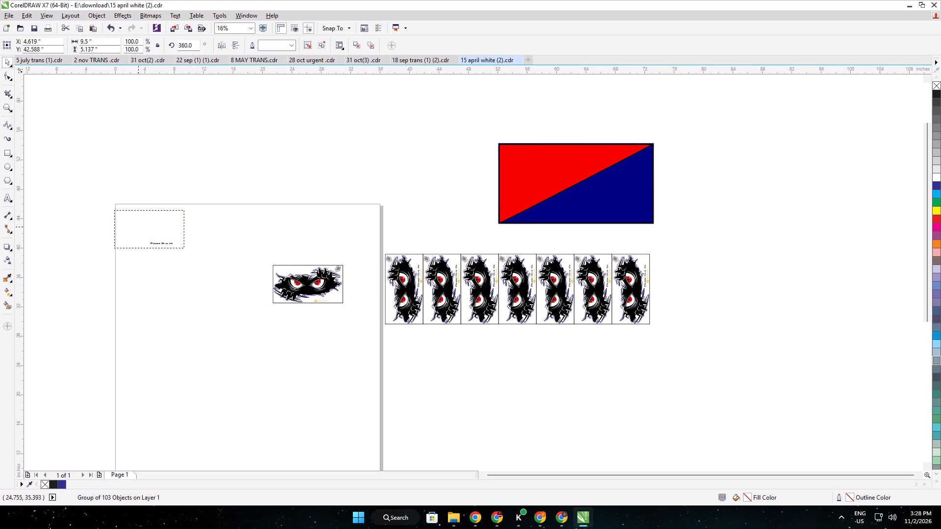
left_click_drag(138, 227, 139, 219)
scroll(107, 205, "up", 1)
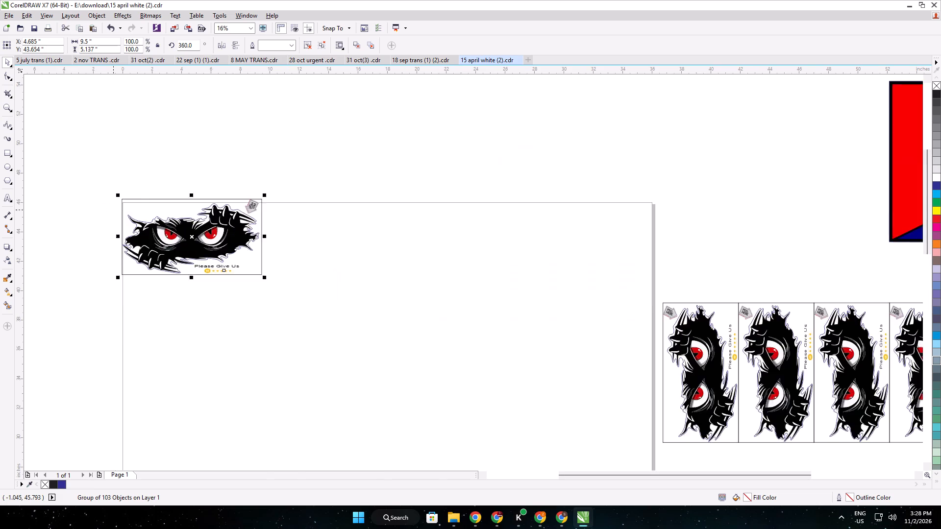
scroll(113, 210, "up", 2)
left_click_drag(159, 216, 162, 228)
scroll(164, 229, "down", 4)
middle_click_drag(263, 240, 225, 249)
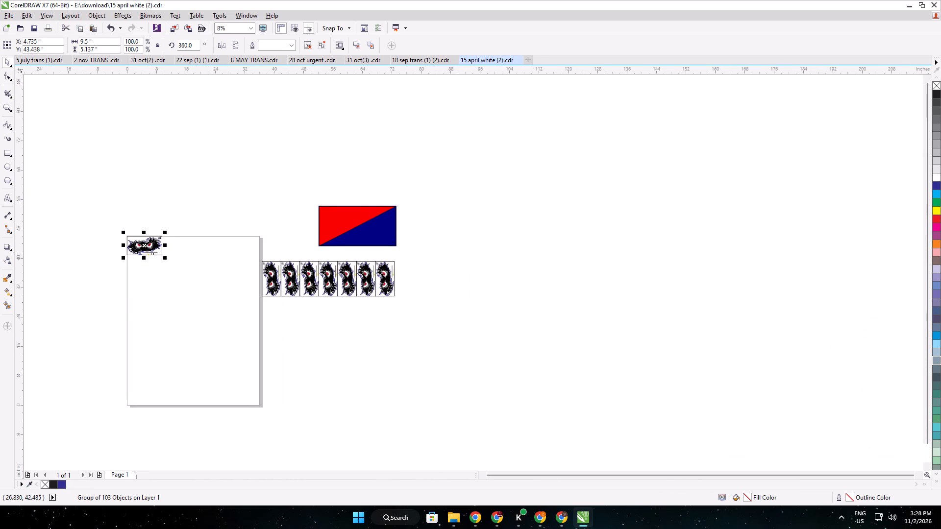
left_click(195, 253)
Duplicate the horizontal eye sticker and place the copy flush beside it, with its border aligned to the page's top edge.
scroll(178, 247, "up", 1)
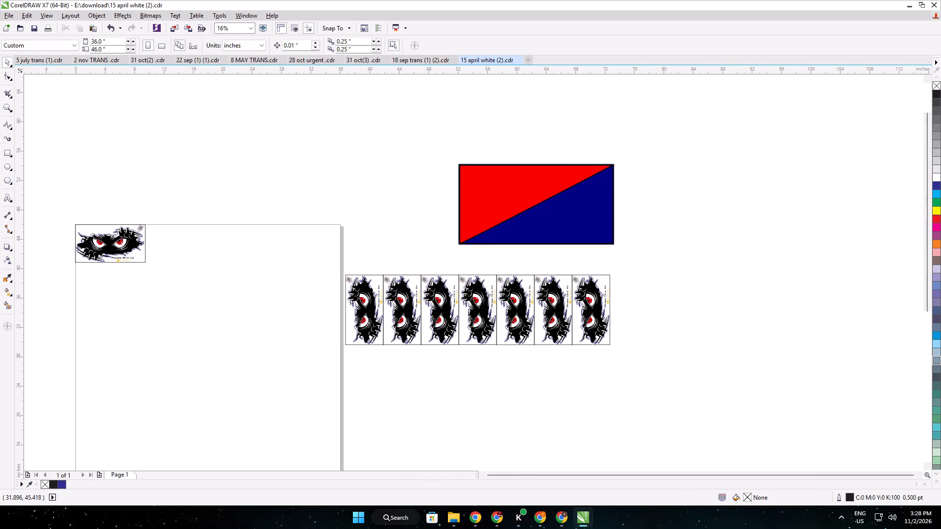
left_click_drag(173, 276, 73, 212)
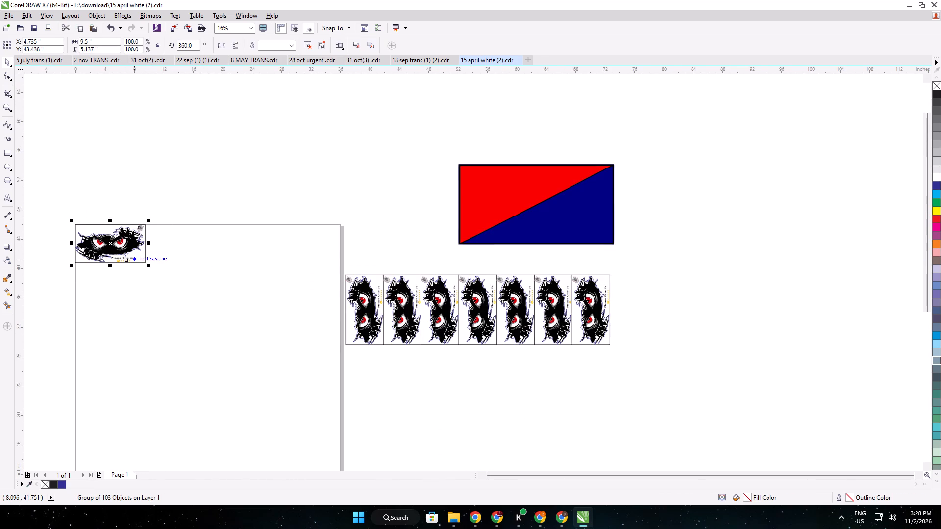
key("ctrl+d")
left_click_drag(108, 241, 171, 246)
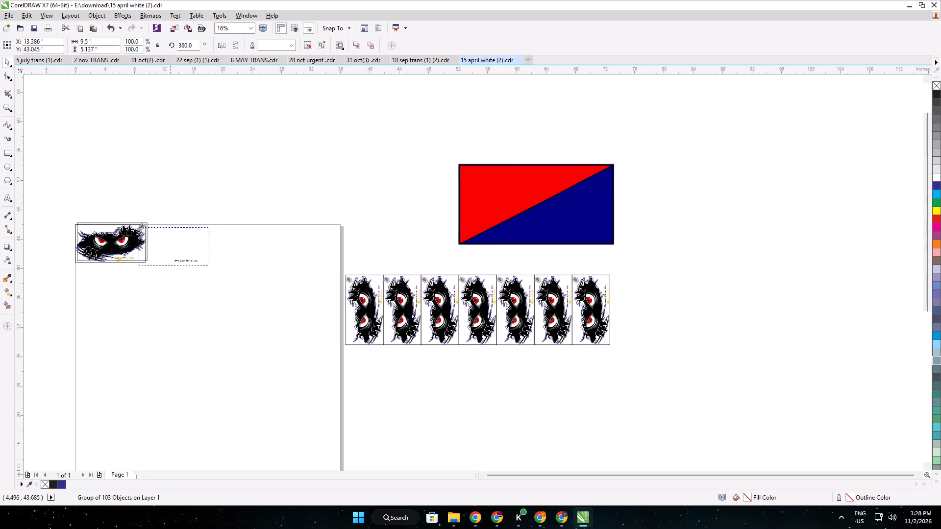
left_click_drag(171, 246, 176, 243)
scroll(150, 229, "up", 2)
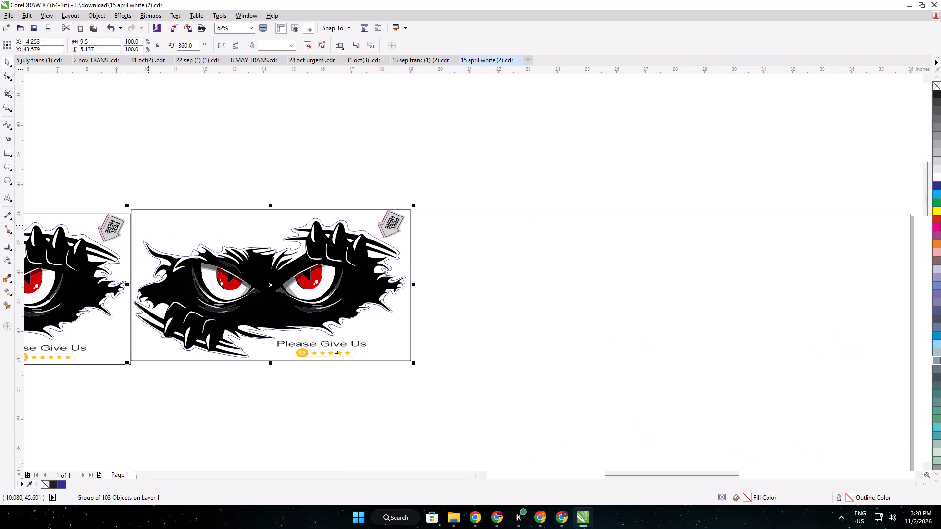
key("Down")
key("Down")
key("Down")
key("Down")
key("Down")
key("Down")
key("Down")
key("Down")
key("Down")
key("Down")
key("Down")
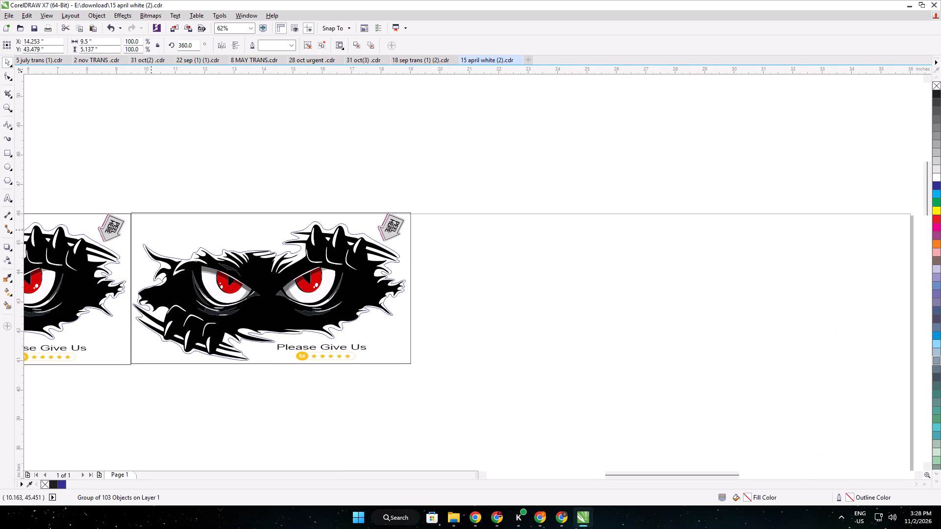
key("Down")
key("Down")
key("Left")
scroll(149, 233, "up", 1)
key("Left")
key("Down")
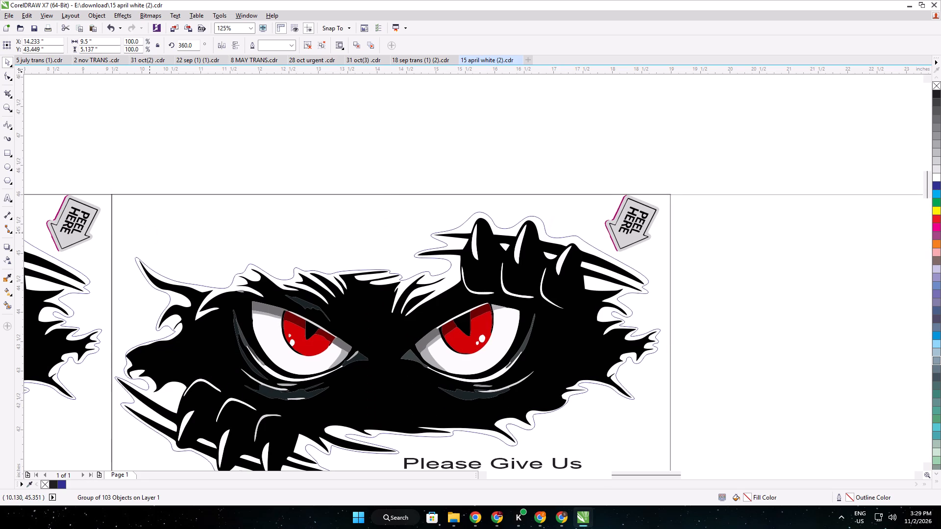
key("Down")
scroll(163, 230, "down", 3)
middle_click_drag(499, 272, 407, 276)
left_click(371, 239)
Resize the whole red-and-navy police sticker to 4 inches wide and 3 inches high.
left_click_drag(352, 142, 585, 254)
scroll(435, 158, "up", 3)
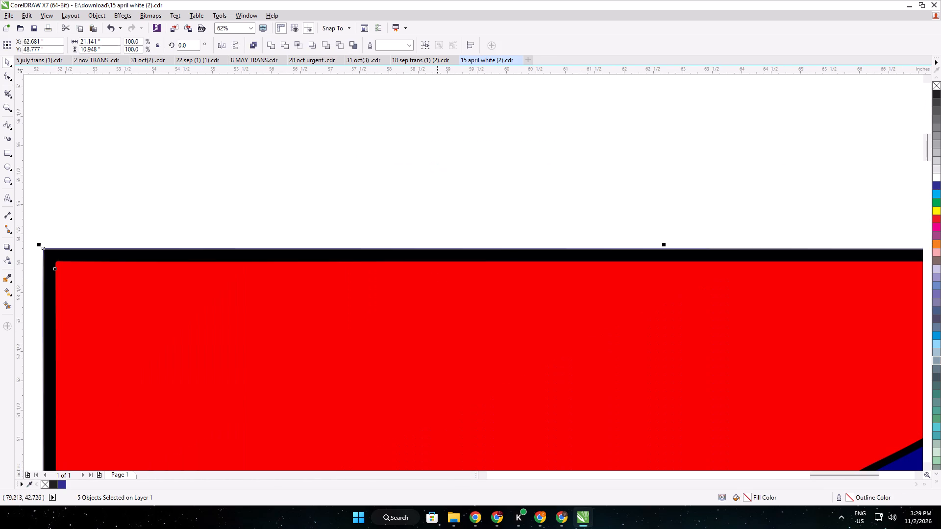
scroll(368, 259, "down", 2)
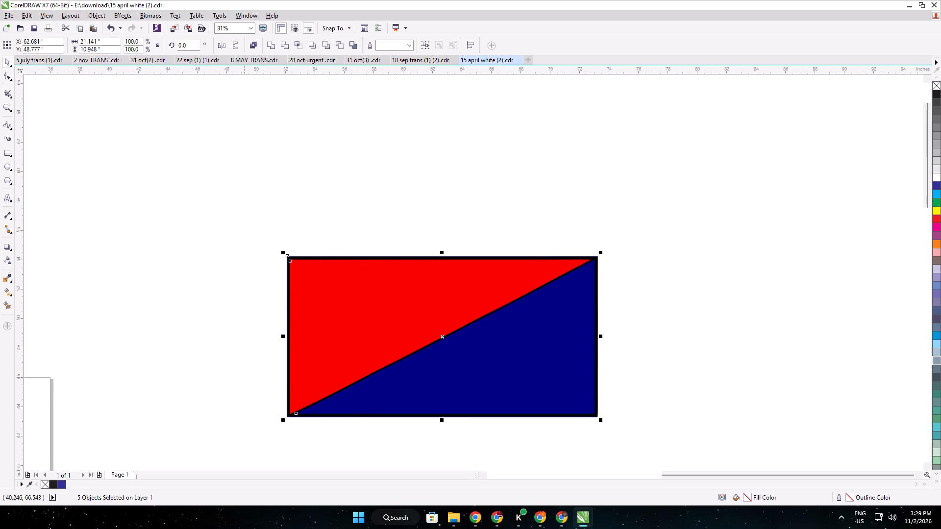
double_click(91, 47)
key("5")
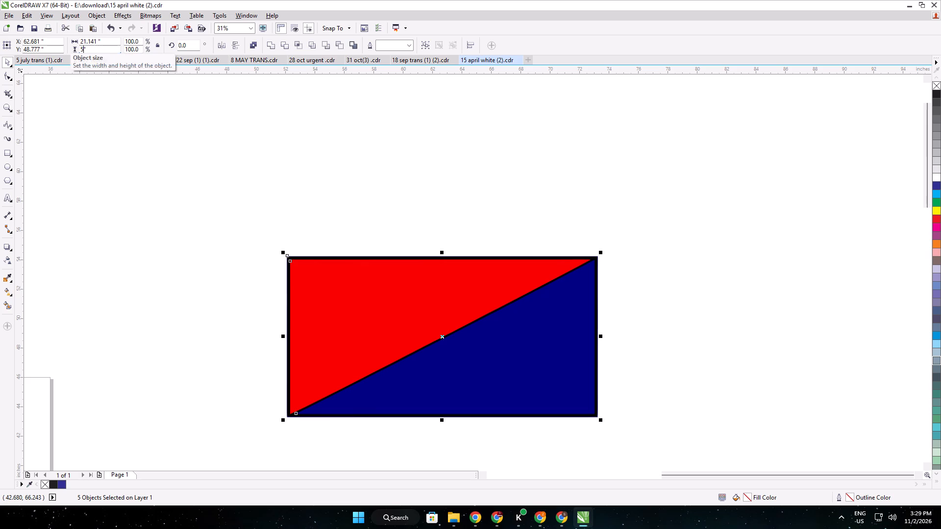
key("3")
double_click(84, 43)
double_click(85, 50)
key("3")
triple_click(87, 41)
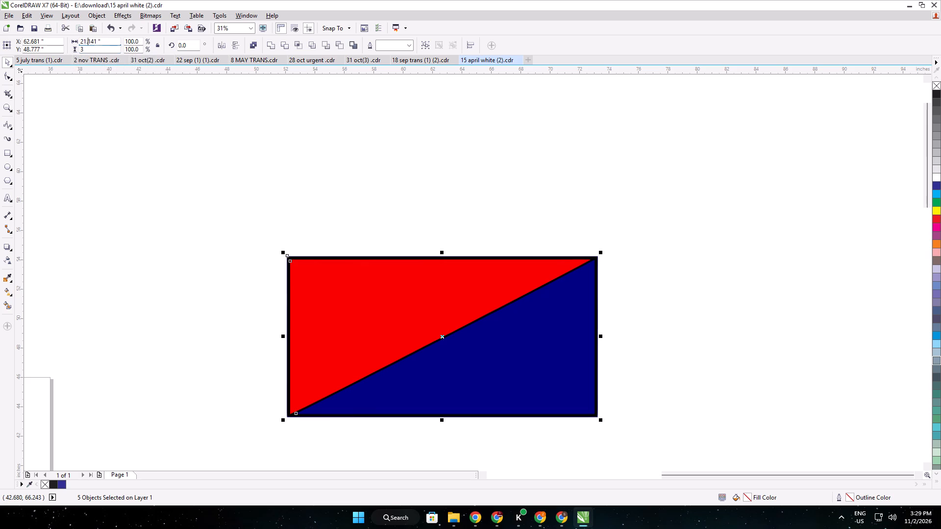
left_click(89, 41)
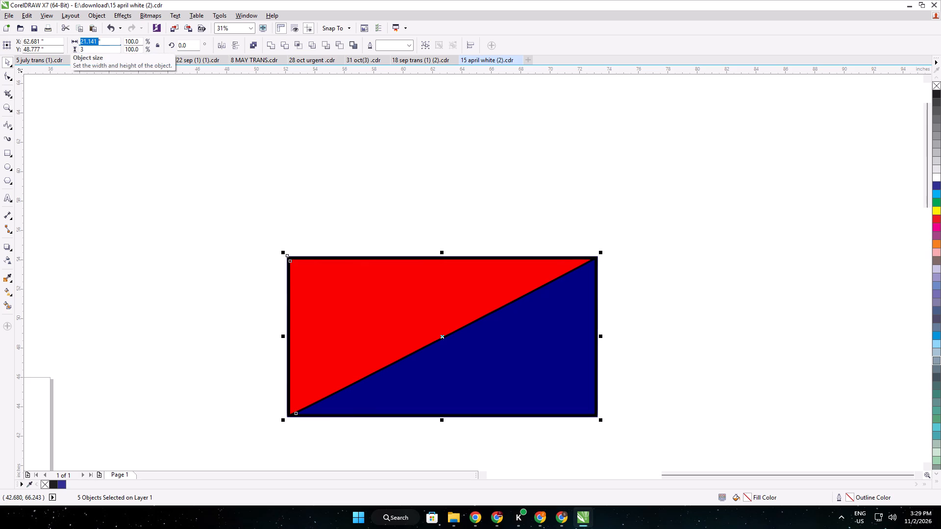
key("4")
key("Return")
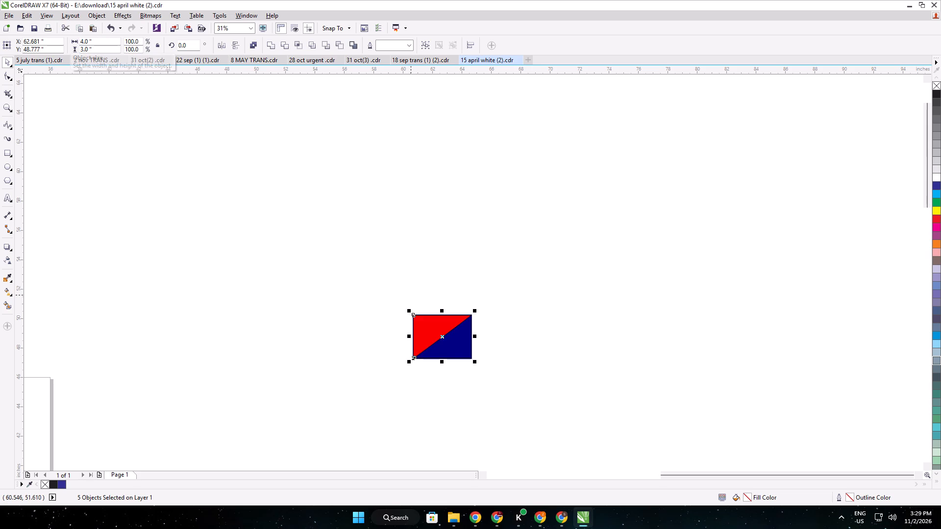
Set the police sticker's width to 5 inches.
double_click(80, 41)
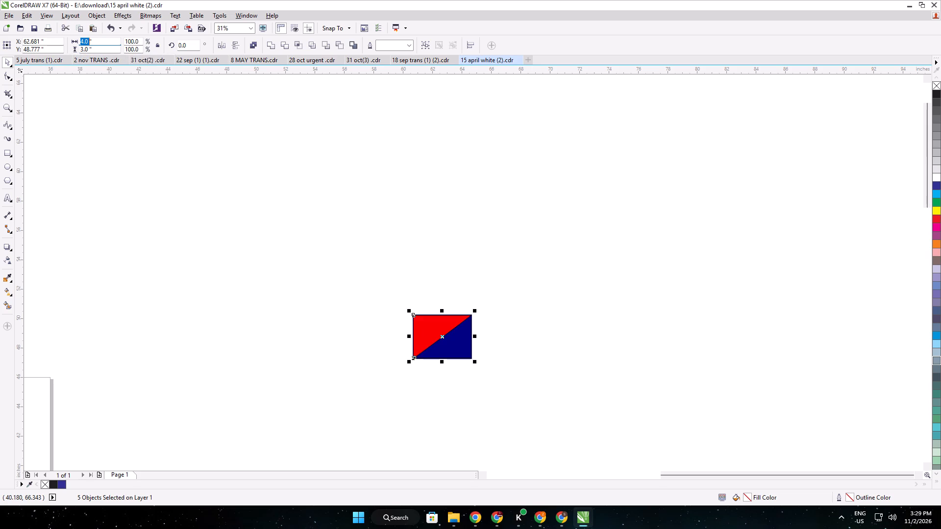
key("5")
key("Return")
scroll(372, 302, "down", 1)
middle_click_drag(370, 309, 475, 291)
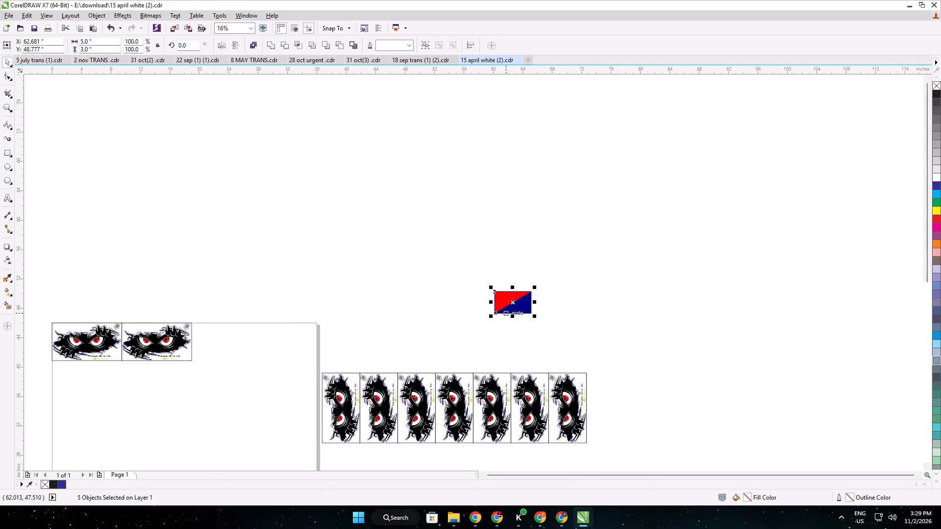
Move the police sticker onto the page, just beside the second horizontal eye sticker and near the page's top edge.
left_click_drag(508, 303, 215, 342)
scroll(207, 341, "up", 1)
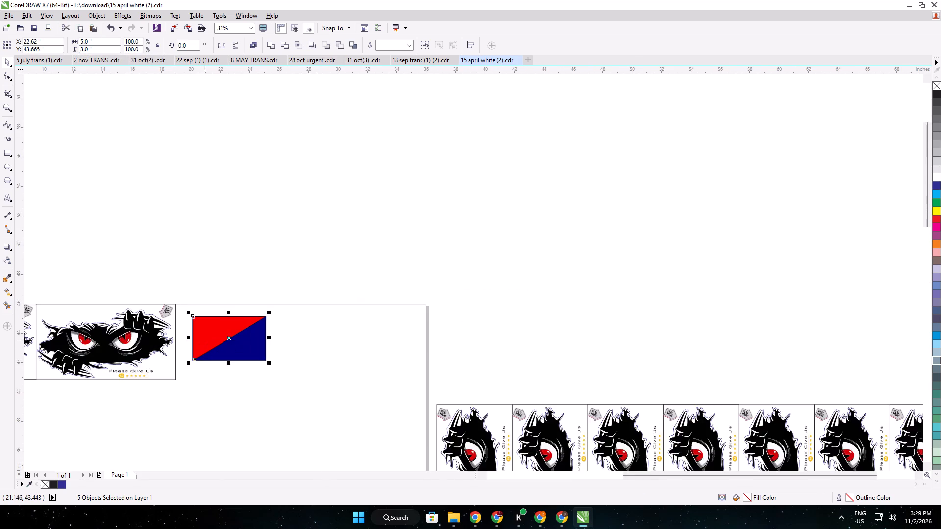
scroll(202, 337, "up", 1)
left_click_drag(237, 338, 213, 317)
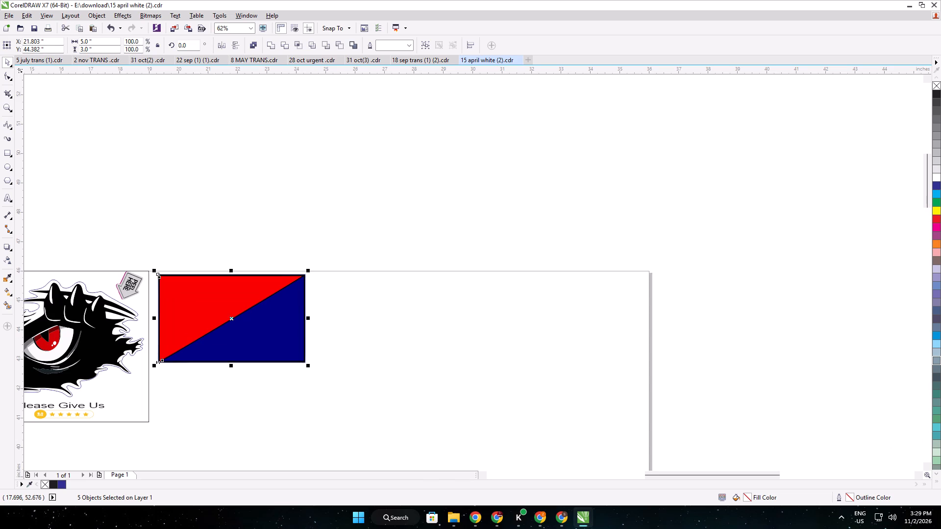
Set the police sticker's height to 2 inches.
double_click(82, 48)
key("2")
key("Return")
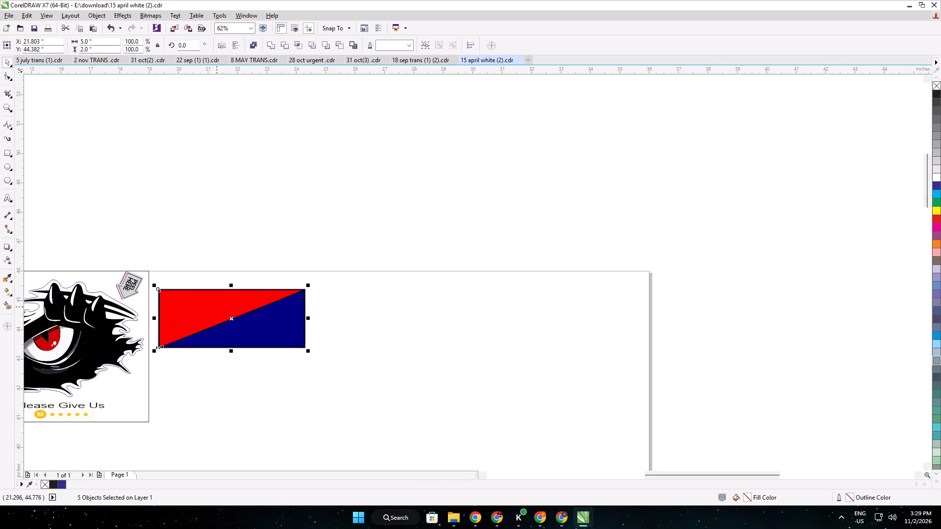
Nudge the police sticker up to about 0.2 inch below the page's top edge.
key("Up")
key("Up")
key("Up")
key("Up")
key("Up")
key("Up")
key("Up")
key("Up")
key("Up")
key("Up")
key("Up")
key("Up")
key("Up")
key("Up")
key("Up")
key("Up")
key("Up")
key("Up")
key("Up")
key("Up")
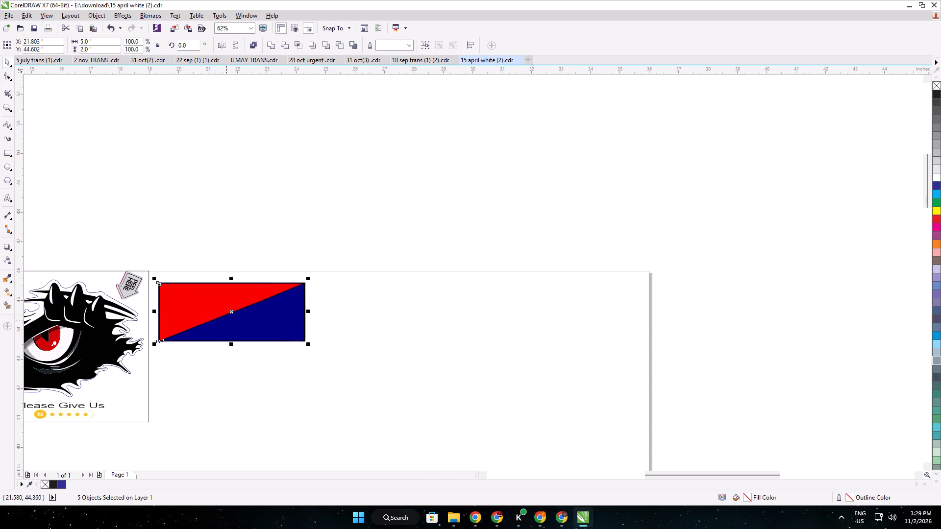
left_click(225, 240)
scroll(204, 272, "up", 1)
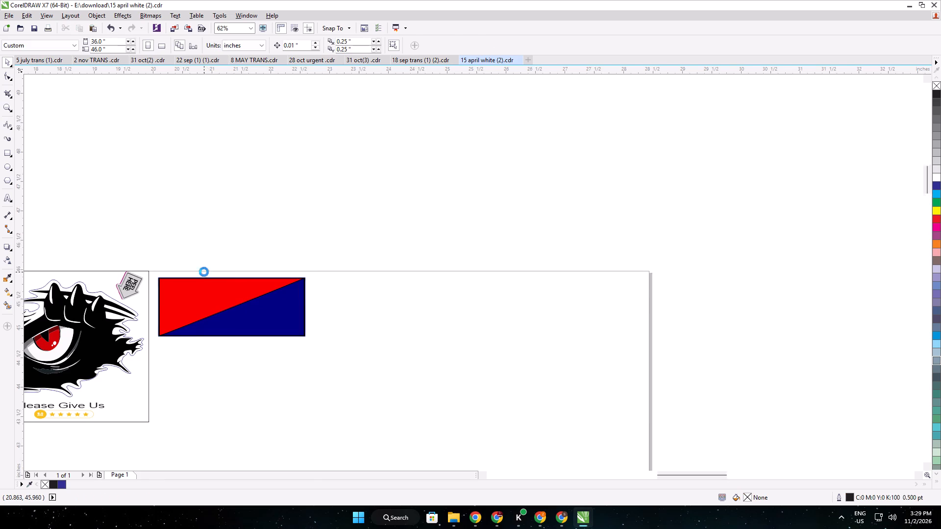
scroll(204, 272, "up", 2)
left_click(204, 309)
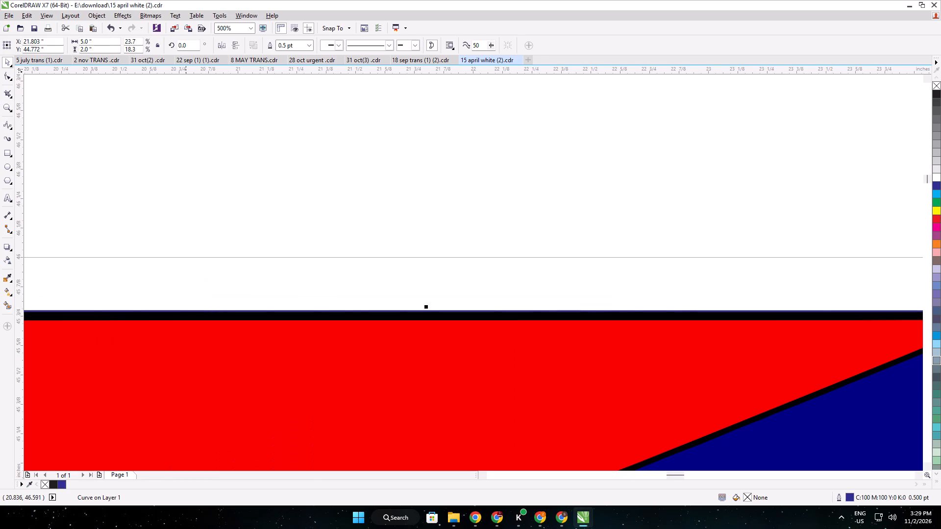
scroll(292, 313, "up", 1)
scroll(292, 316, "down", 7)
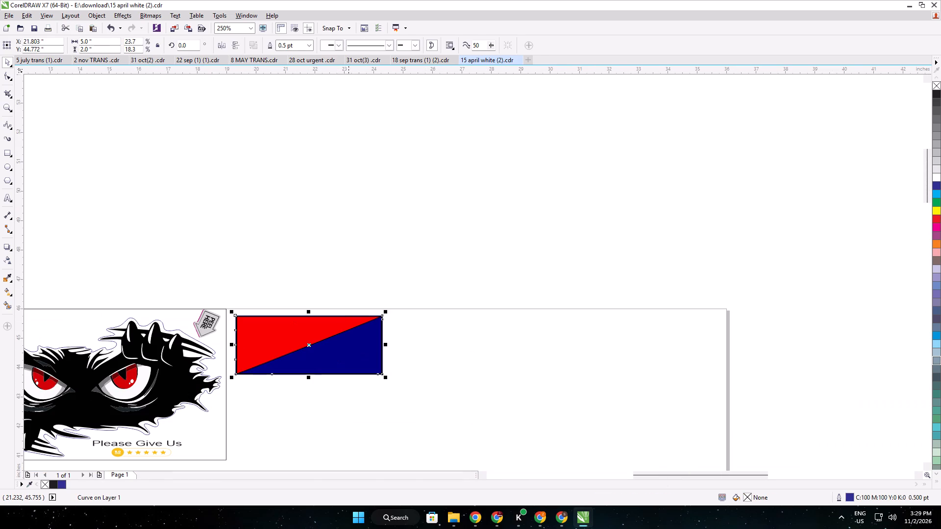
left_click(349, 280)
Duplicate the whole police sticker and place the copy directly below the original with a small gap.
left_click_drag(410, 396, 233, 288)
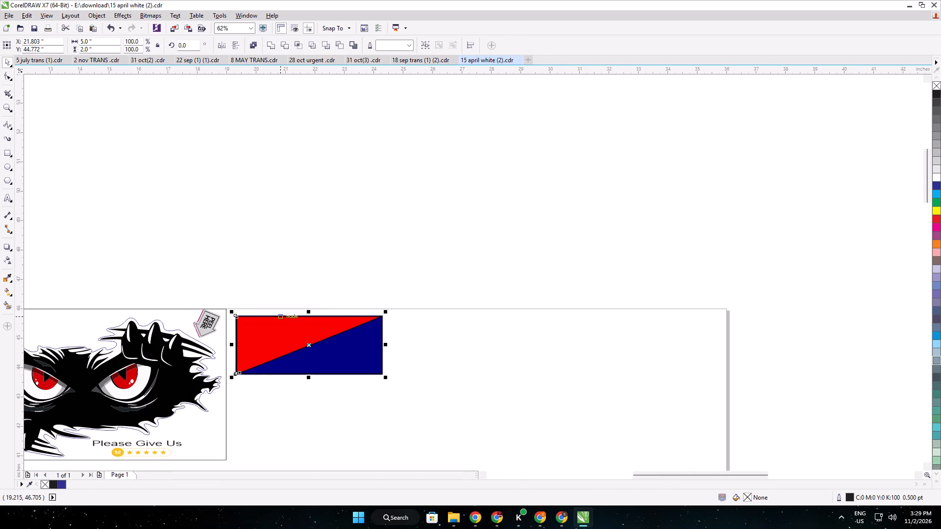
key("ctrl+d")
left_click_drag(308, 342, 300, 418)
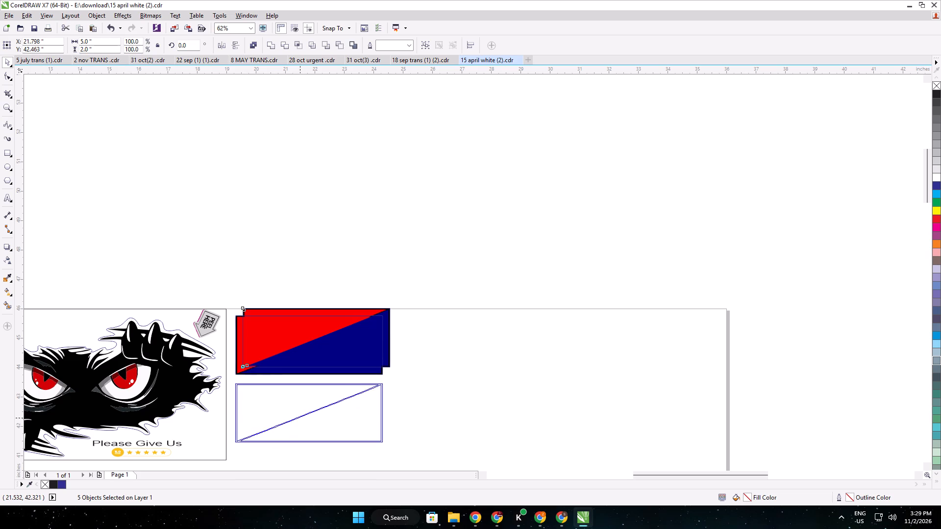
left_click_drag(300, 418, 299, 421)
left_click(299, 421)
left_click(366, 254)
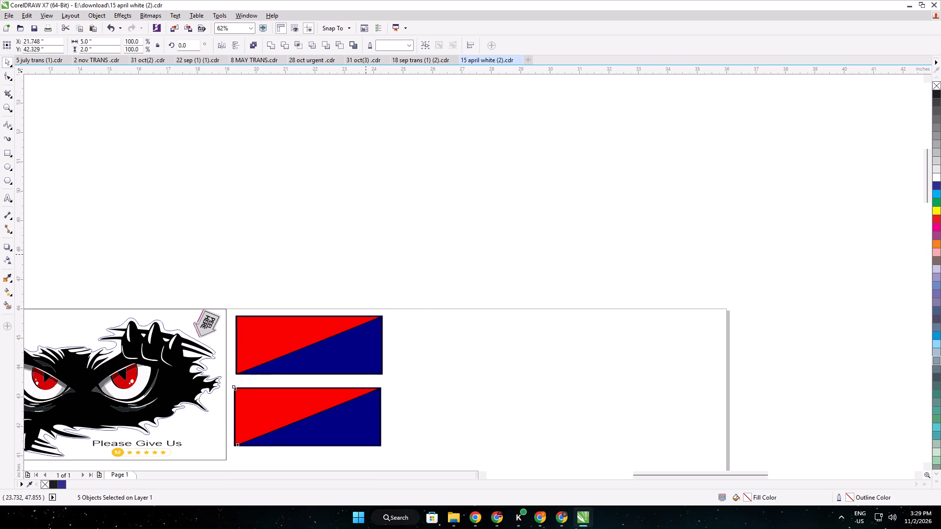
Duplicate the stacked pair of police stickers twice toward the page's far edge, making a grid of three columns and two rows.
left_click_drag(423, 272, 230, 438)
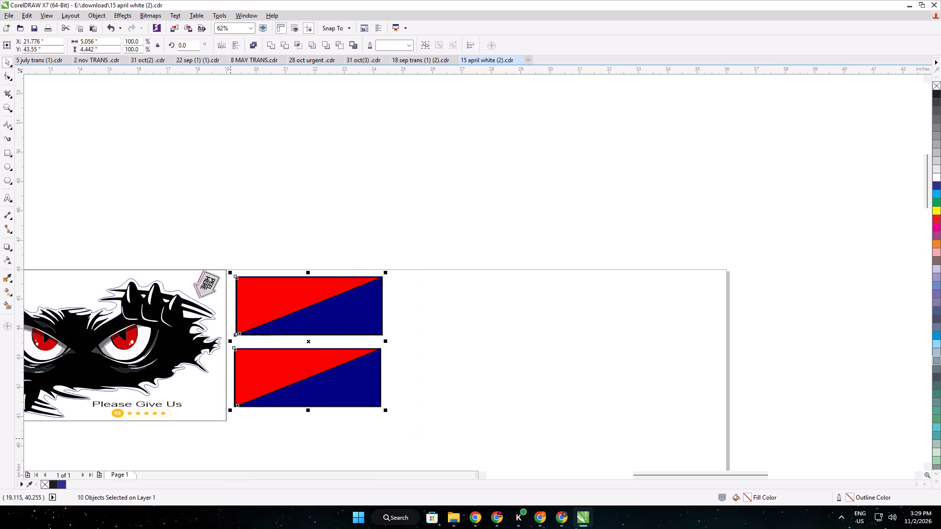
key("ctrl+d")
left_click_drag(325, 329, 494, 343)
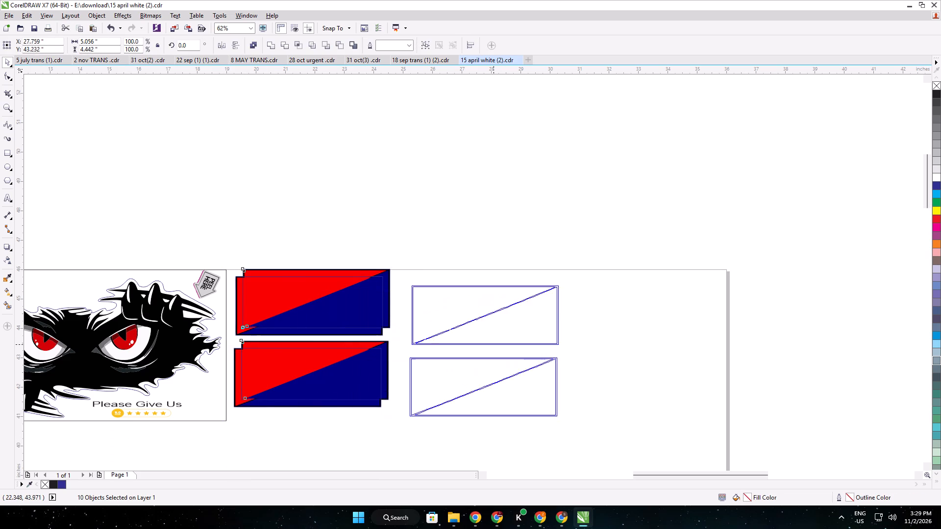
left_click_drag(494, 343, 473, 335)
key("ctrl+d")
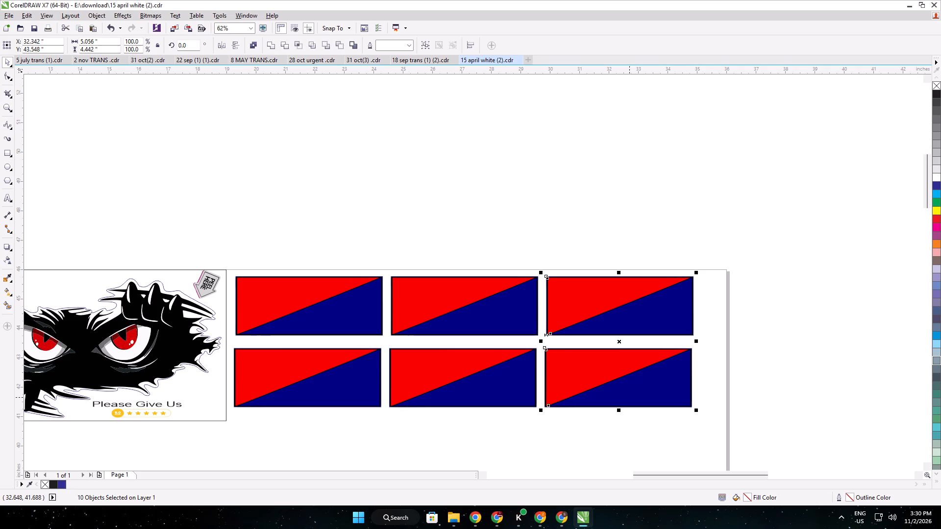
left_click(714, 381)
Move all six police stickers off the page into the empty area above it.
scroll(517, 370, "down", 2)
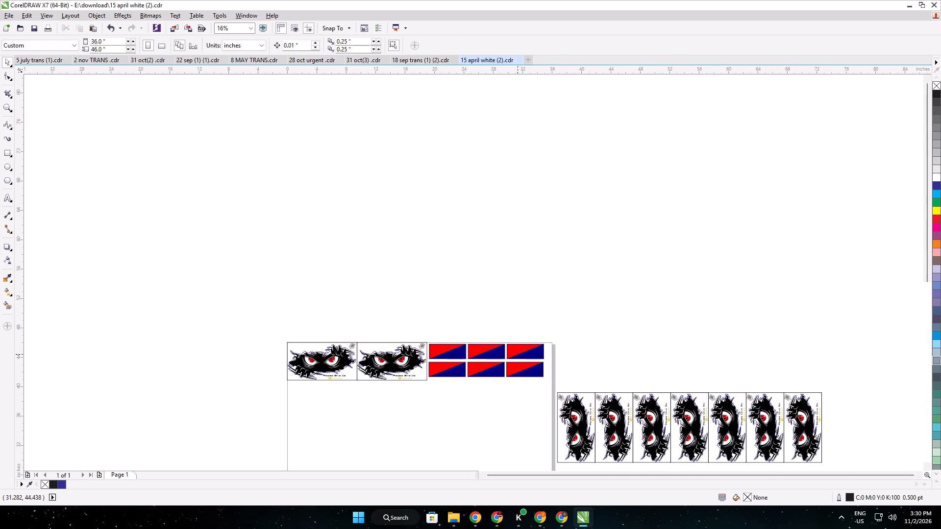
scroll(518, 354, "up", 1)
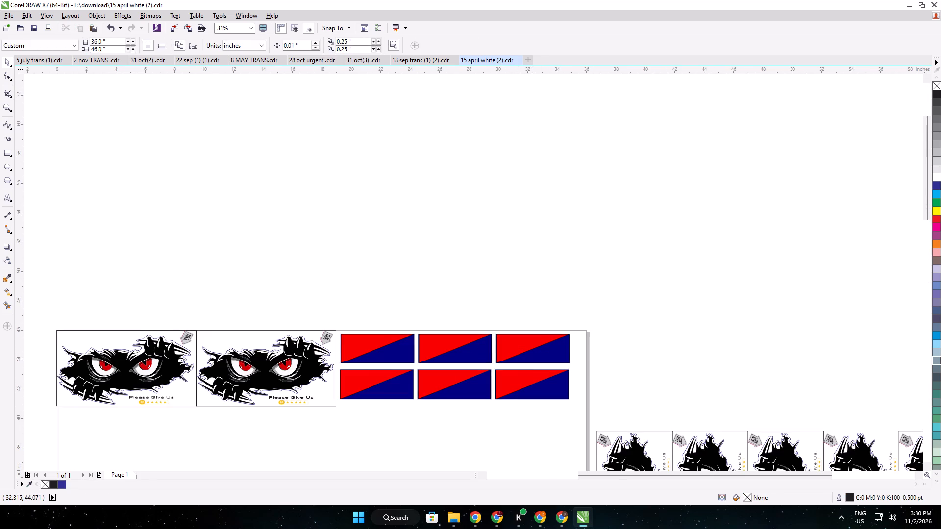
left_click_drag(570, 411, 322, 328)
left_click_drag(322, 328, 338, 325)
left_click_drag(376, 369, 512, 261)
left_click(436, 263)
Rotate the first police sticker in the upper row of the off-page grid by 90 degrees.
left_click_drag(460, 218, 531, 239)
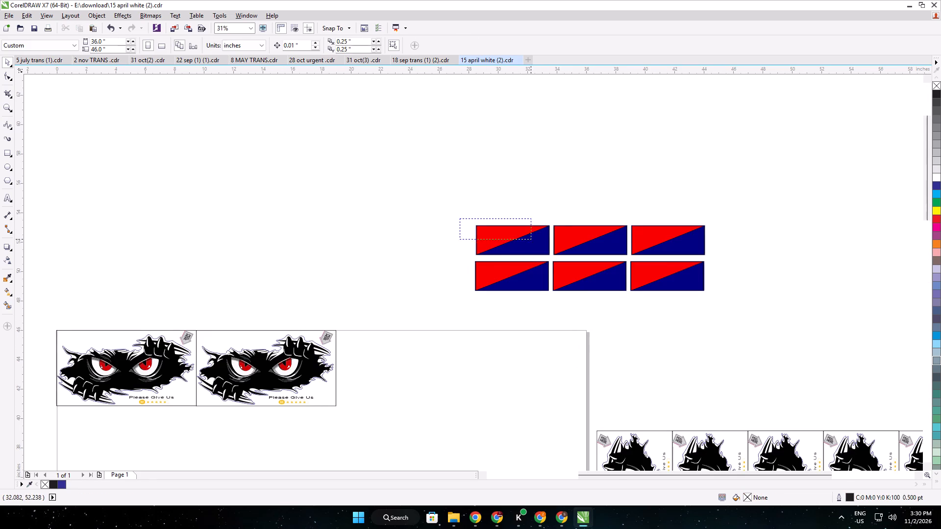
left_click_drag(531, 239, 552, 257)
left_click(184, 39)
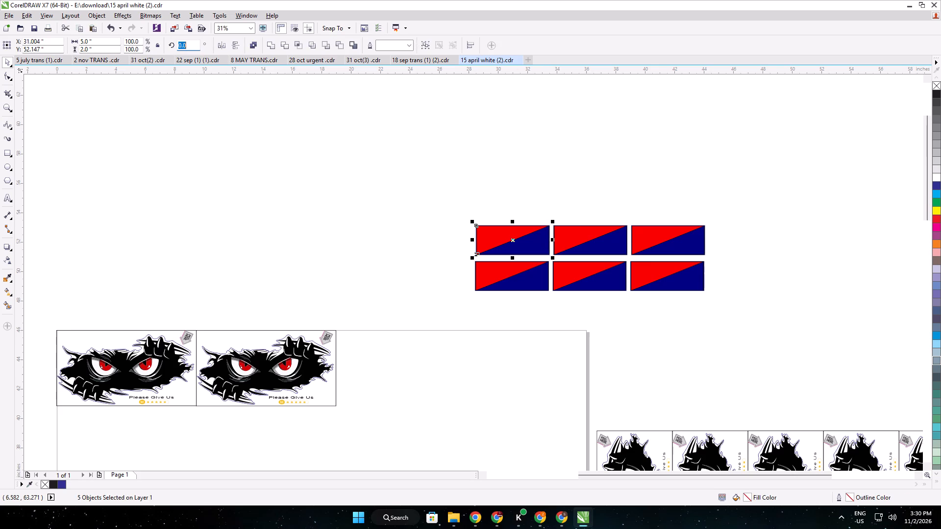
type("90")
key("Return")
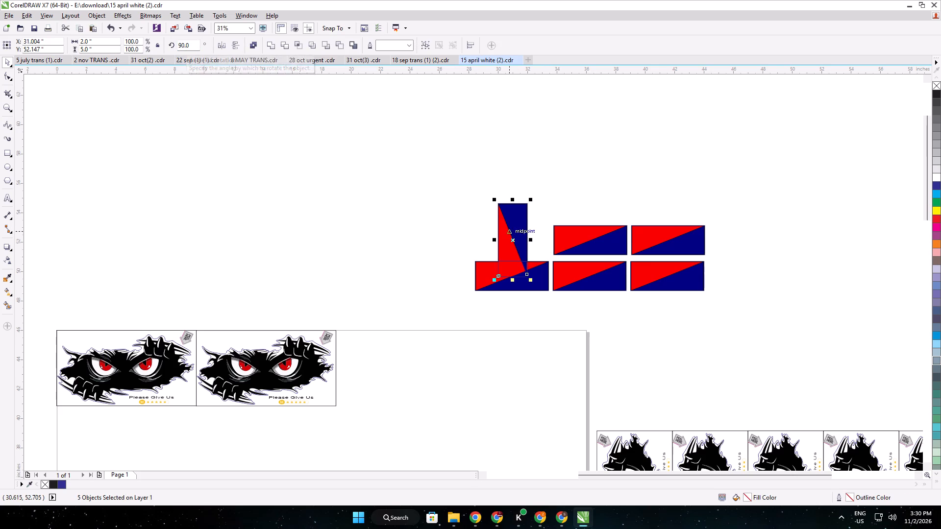
Move the rotated police sticker beside the second horizontal eye sticker, with its top just below the page's top edge.
left_click_drag(509, 235, 352, 363)
scroll(347, 356, "up", 1)
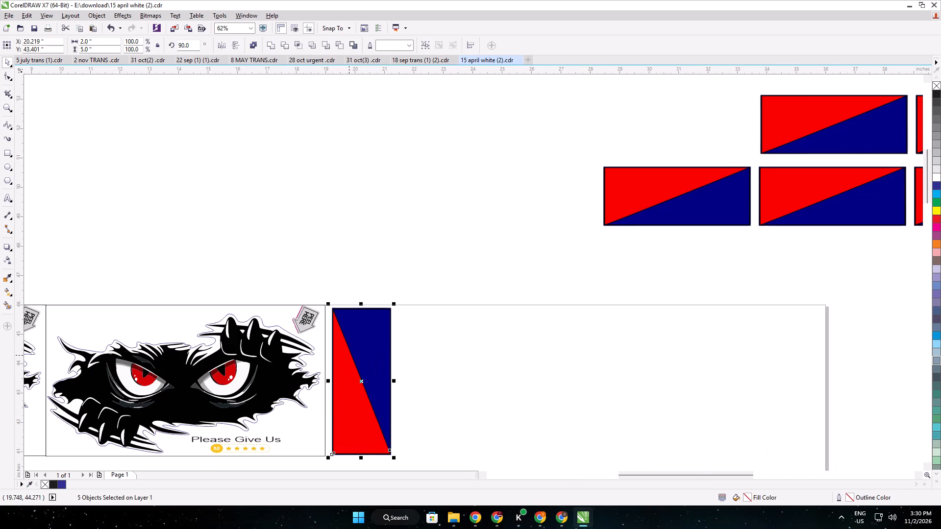
scroll(342, 347, "up", 1)
key("Up")
key("Up")
key("Up")
key("Up")
key("Up")
key("Up")
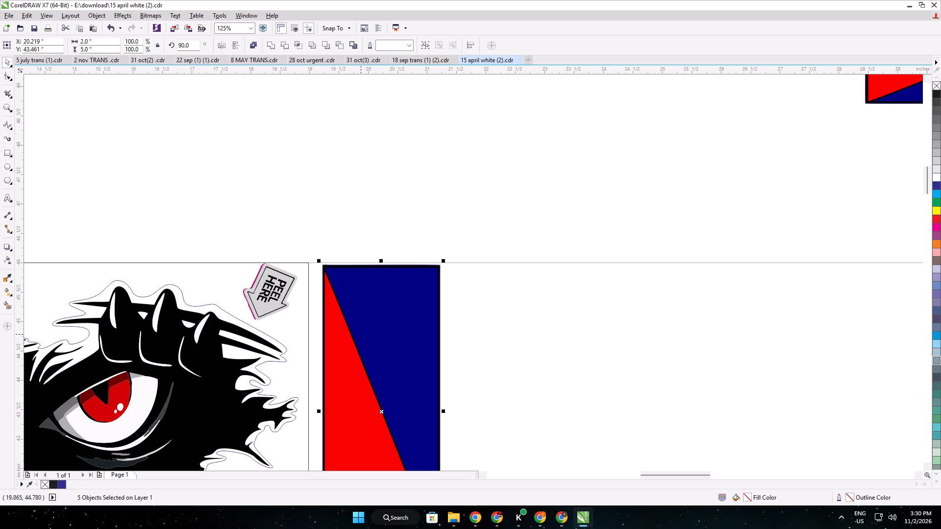
Duplicate the upright police sticker and place the copy right beside it with a narrow gap, level with the original.
key("ctrl+d")
left_click_drag(375, 331, 474, 351)
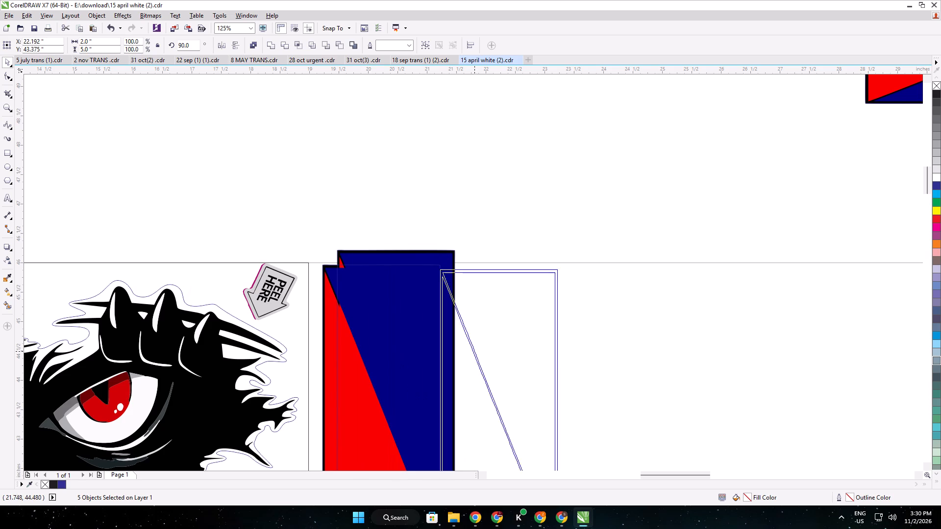
left_click_drag(474, 351, 479, 350)
key("Up")
key("Up")
key("Up")
key("Up")
key("Up")
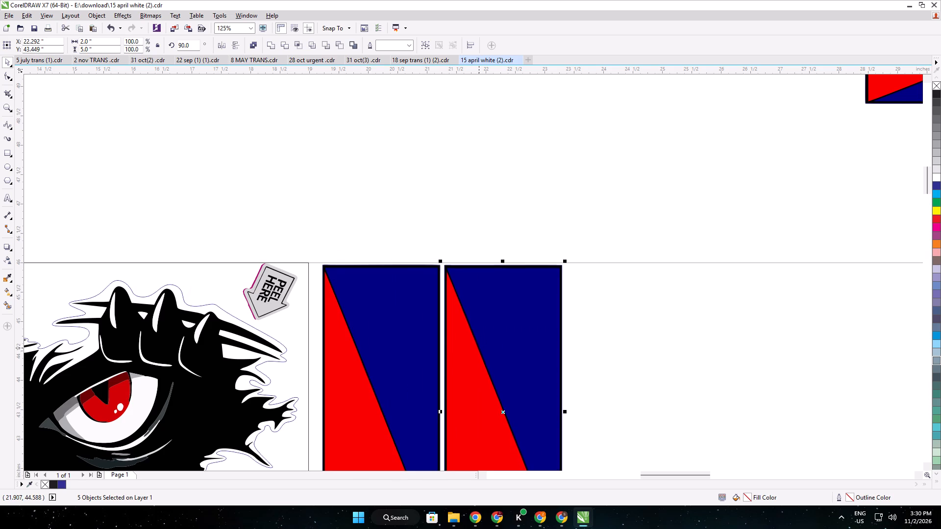
key("Up")
Repeat the spaced duplication six more times to fill the rest of the row with eight upright police stickers.
key("ctrl+d")
key("ctrl+d")
key("ctrl+d")
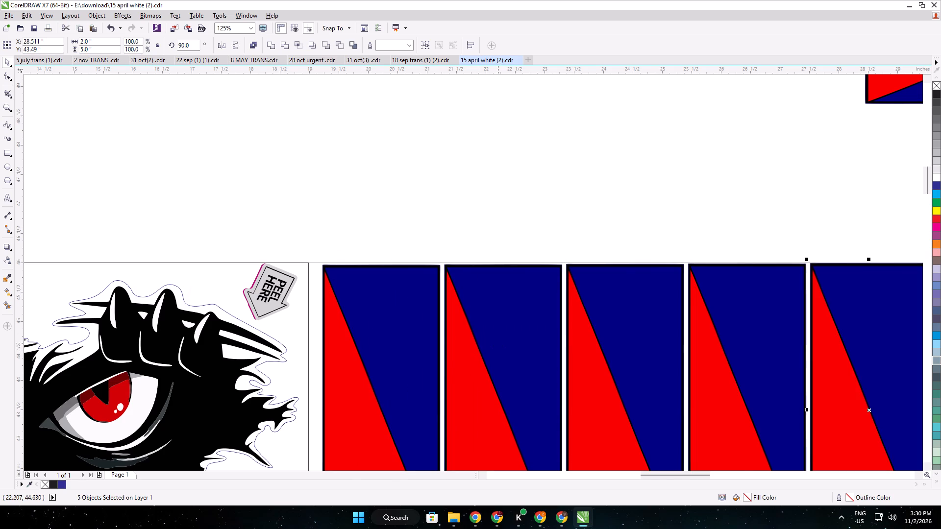
middle_click_drag(524, 330, 12, 192)
key("ctrl+d")
key("ctrl+d")
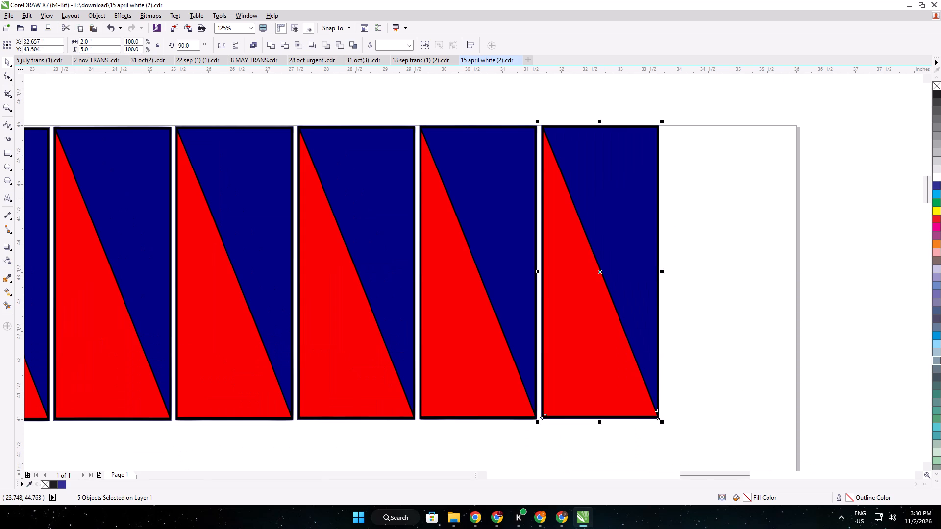
key("ctrl+d")
scroll(501, 153, "down", 1)
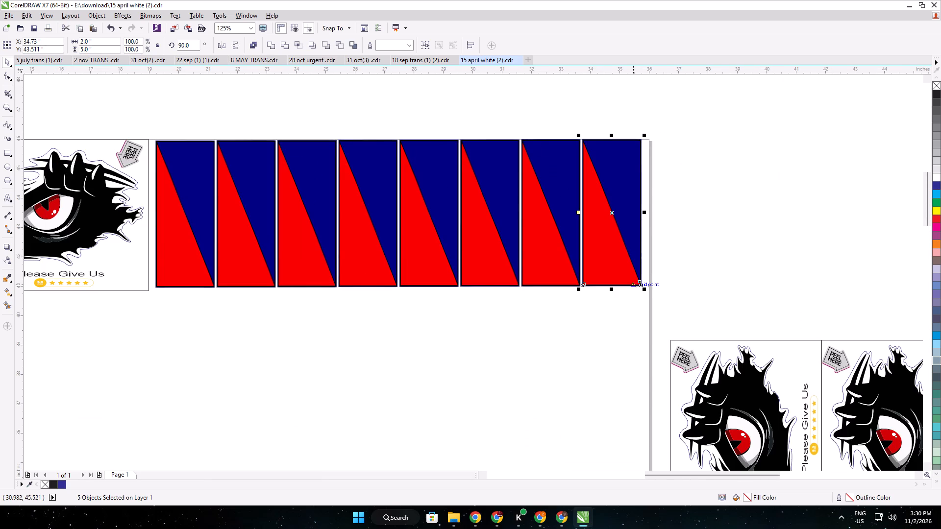
left_click(636, 297)
Nudge the last three upright police stickers down slightly so their tops sit just inside the page's top edge.
left_click_drag(665, 295, 460, 130)
key("Down")
key("Down")
key("Down")
key("Down")
scroll(505, 136, "up", 1)
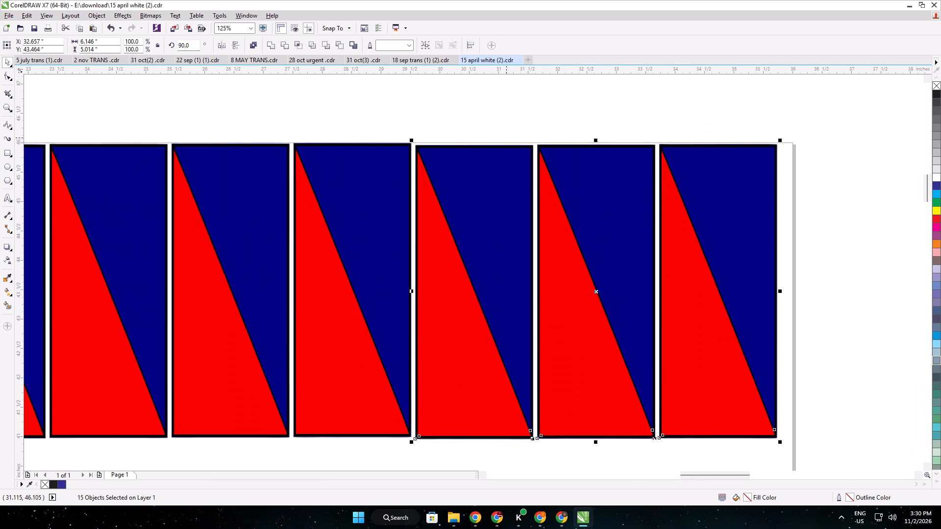
key("Up")
key("Up")
key("Up")
scroll(394, 150, "up", 2)
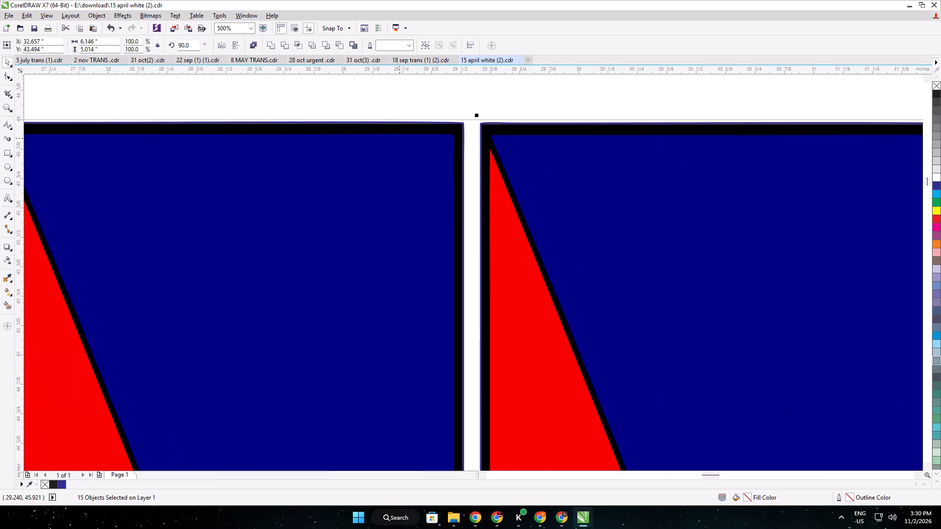
key("Down")
scroll(403, 135, "down", 3)
left_click(413, 121)
Nudge the second through fifth upright police stickers down 0.02 inch to level them with the rest of the row.
left_click_drag(415, 116, 351, 230)
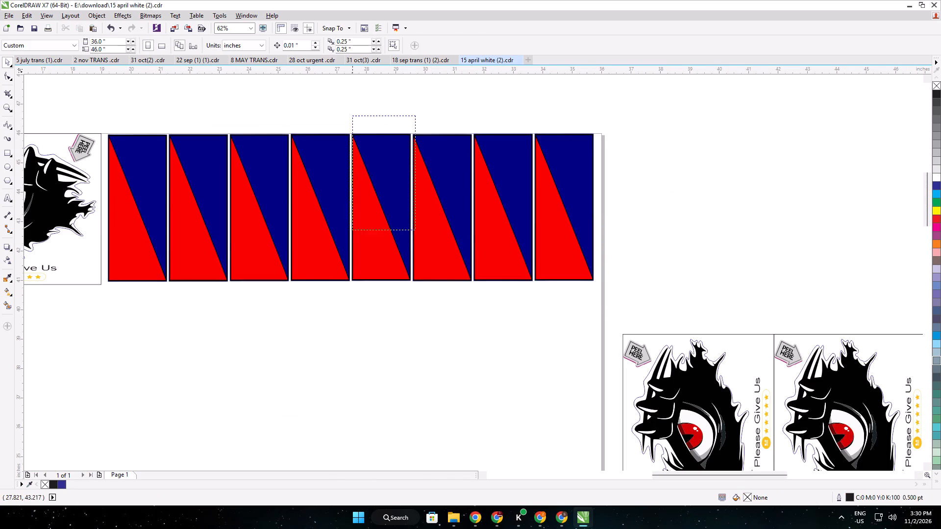
left_click_drag(351, 230, 170, 321)
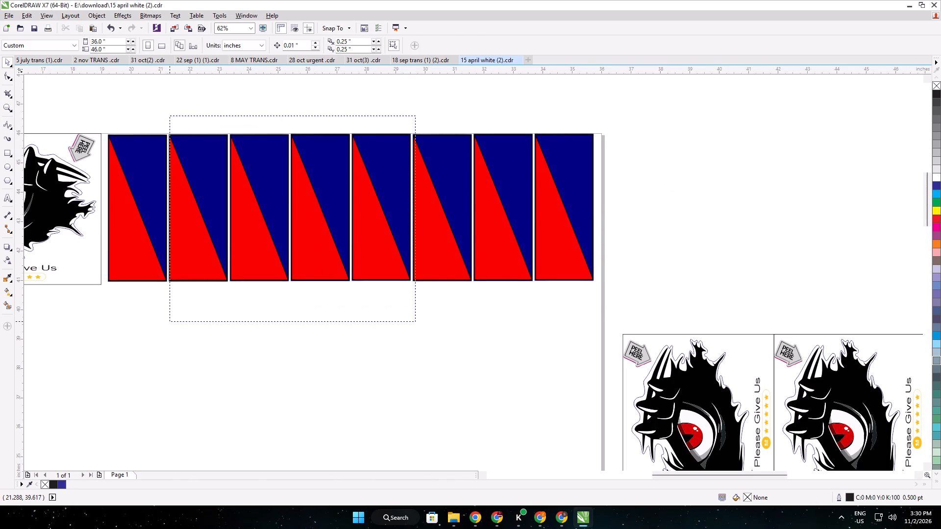
left_click_drag(170, 321, 168, 325)
key("Down")
key("Down")
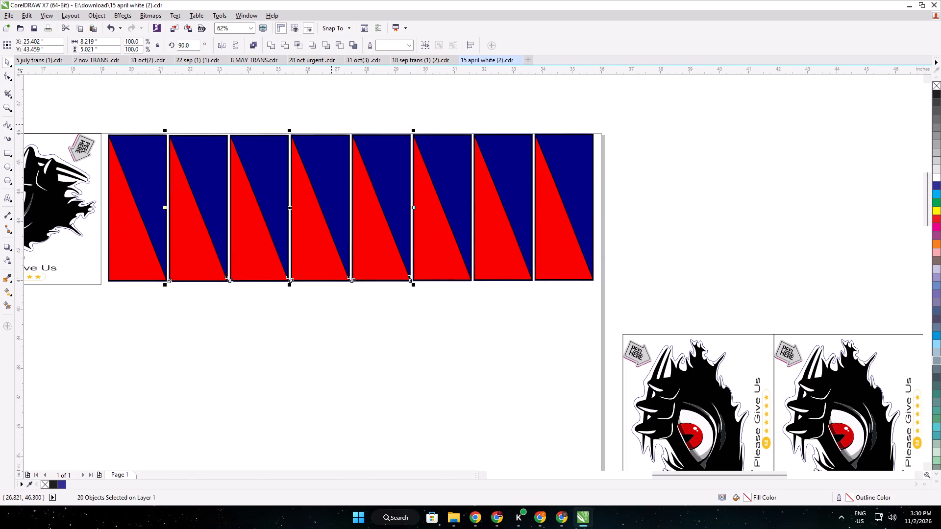
scroll(332, 124, "up", 1)
left_click(362, 124)
scroll(376, 102, "down", 2)
scroll(350, 151, "down", 1)
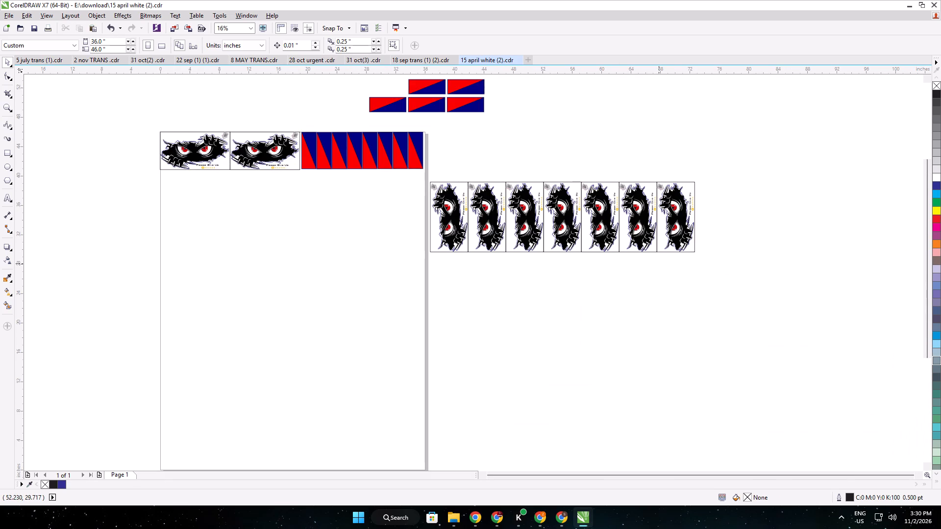
Move the seven upright eye stickers onto the page directly below the top row, nudging them to fit within the page width.
left_click_drag(732, 276, 427, 175)
left_click_drag(497, 204, 229, 192)
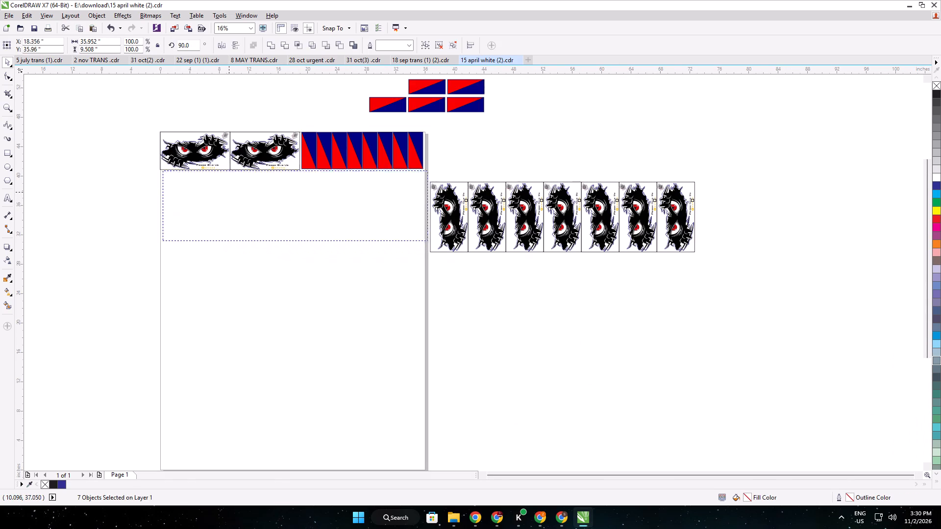
left_click_drag(229, 192, 226, 192)
scroll(229, 183, "up", 1)
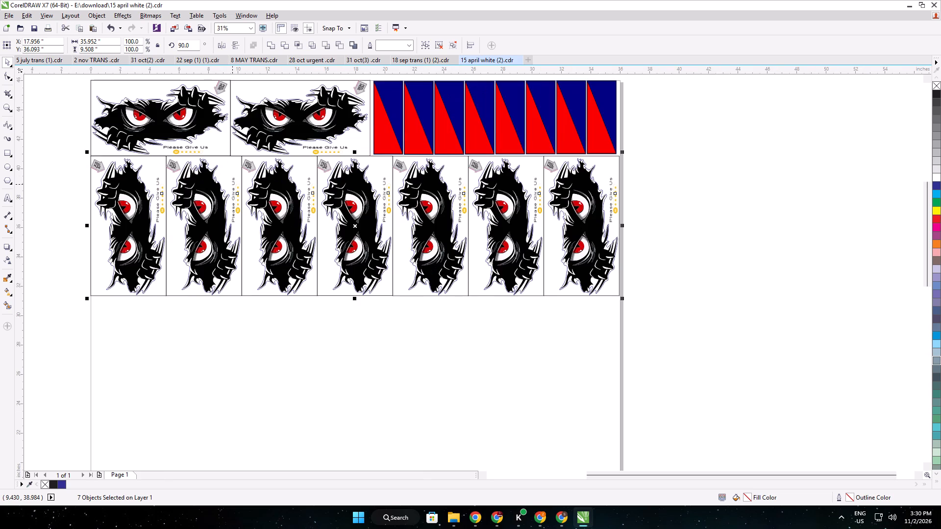
scroll(236, 182, "up", 1)
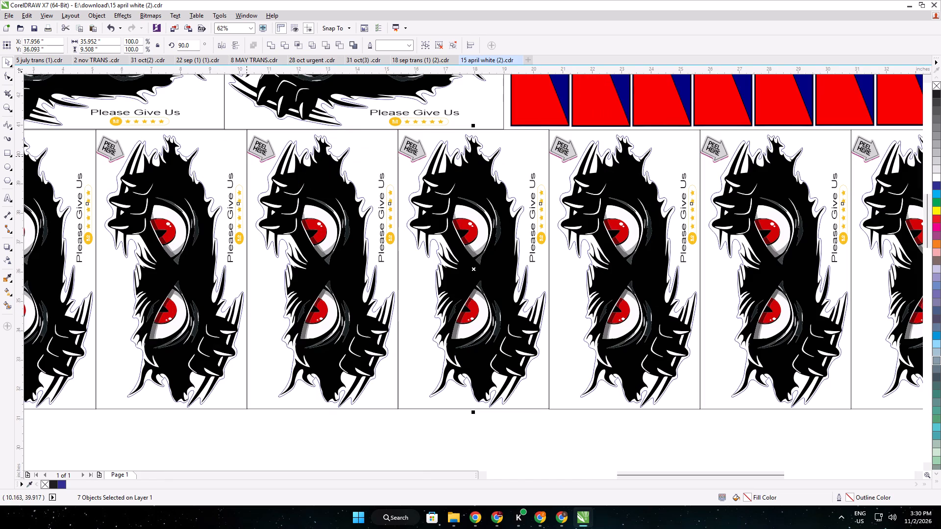
scroll(246, 156, "down", 1)
key("Left")
key("Right")
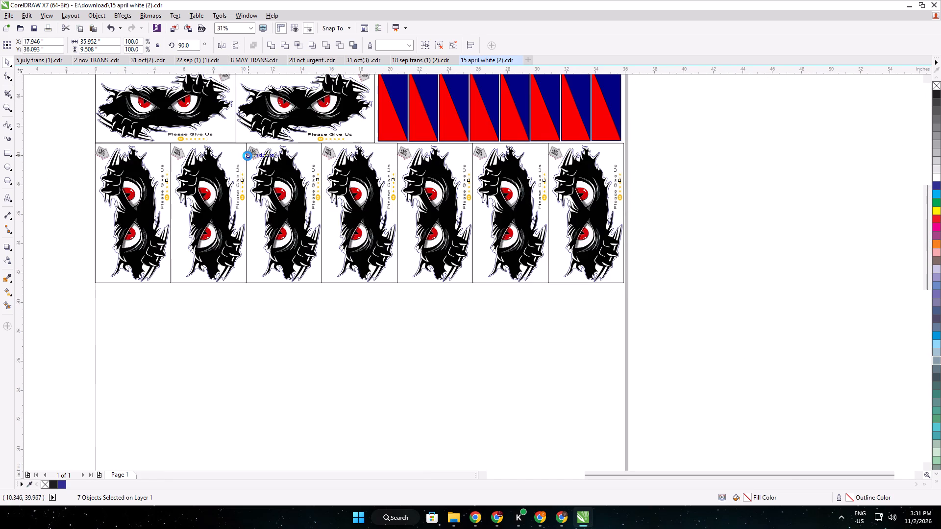
key("Right")
key("Right")
key("Right")
key("Right")
key("Right")
scroll(248, 156, "down", 1)
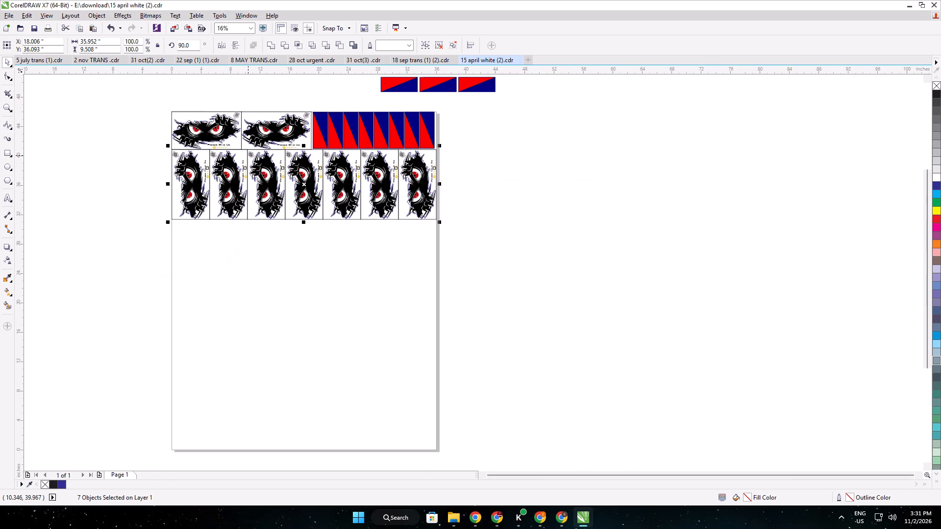
left_click(202, 241)
Set the combined height of both sticker rows on the page to 14.5 inches.
left_click_drag(470, 248, 42, 90)
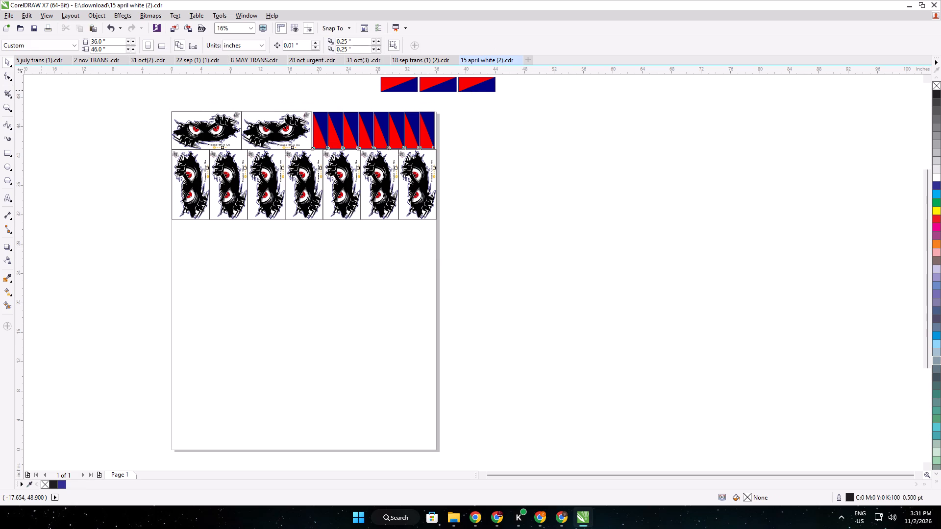
double_click(93, 48)
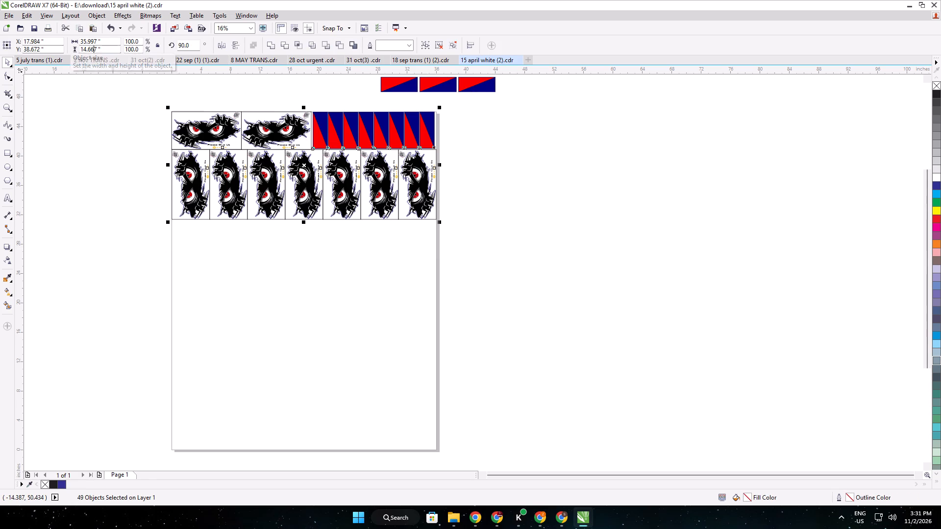
type("14.5")
key("Return")
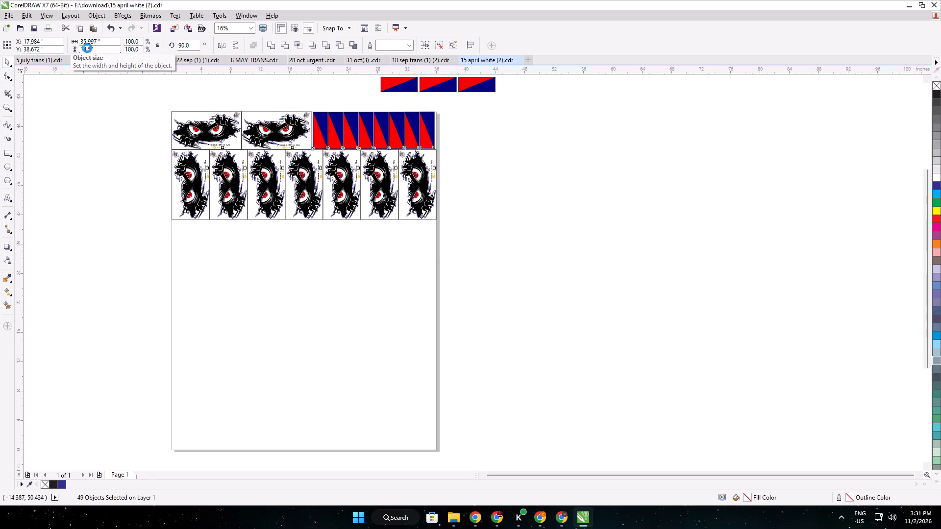
left_click(111, 156)
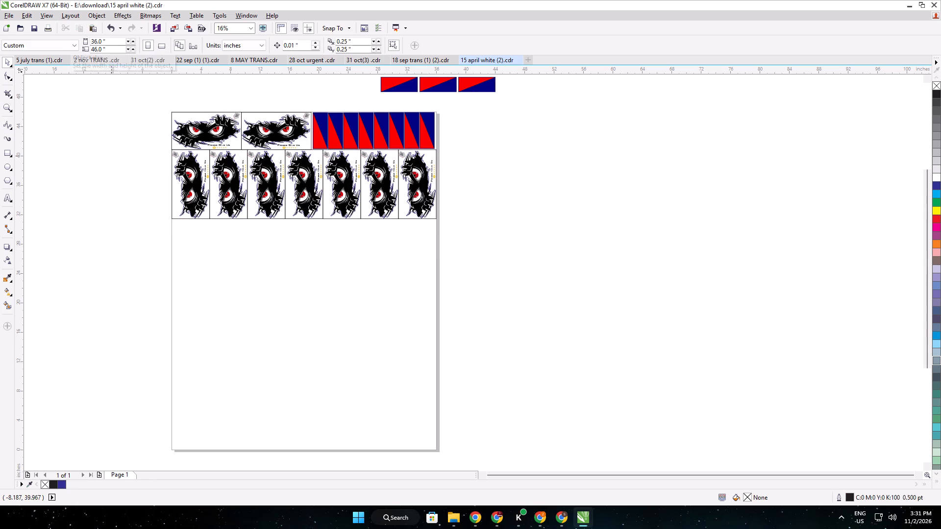
key("shift+s")
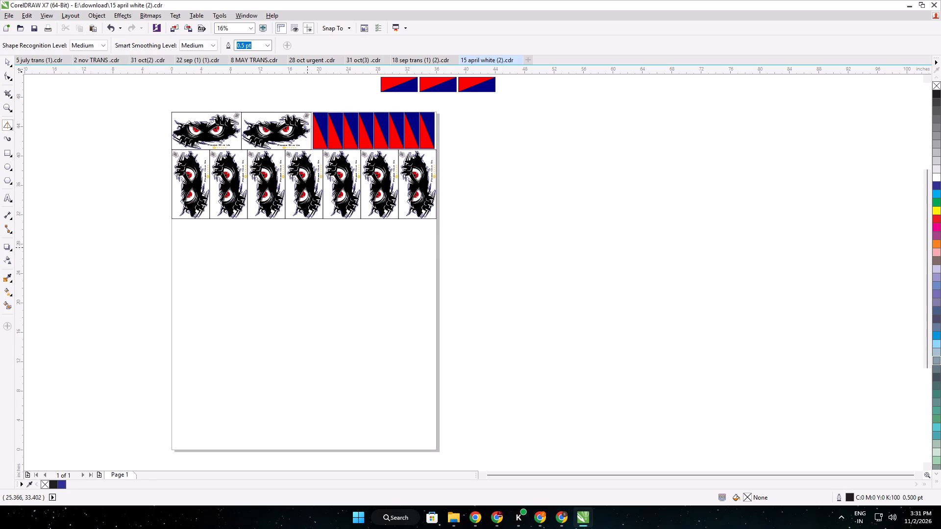
left_click(5, 64)
Delete the five leftover horizontal police stickers lying above the page.
scroll(112, 141, "down", 2)
middle_click_drag(111, 137, 129, 177)
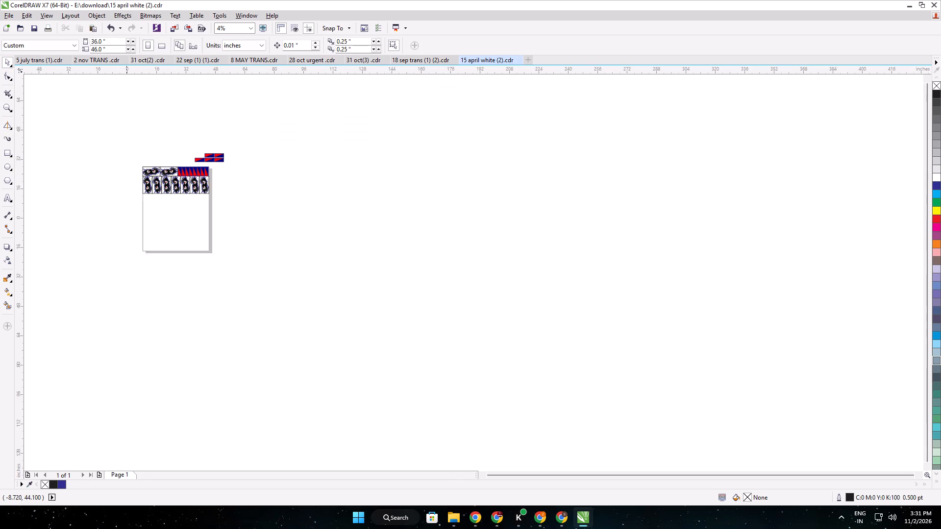
middle_click_drag(129, 177, 138, 217)
left_click(270, 178)
left_click_drag(252, 177, 198, 210)
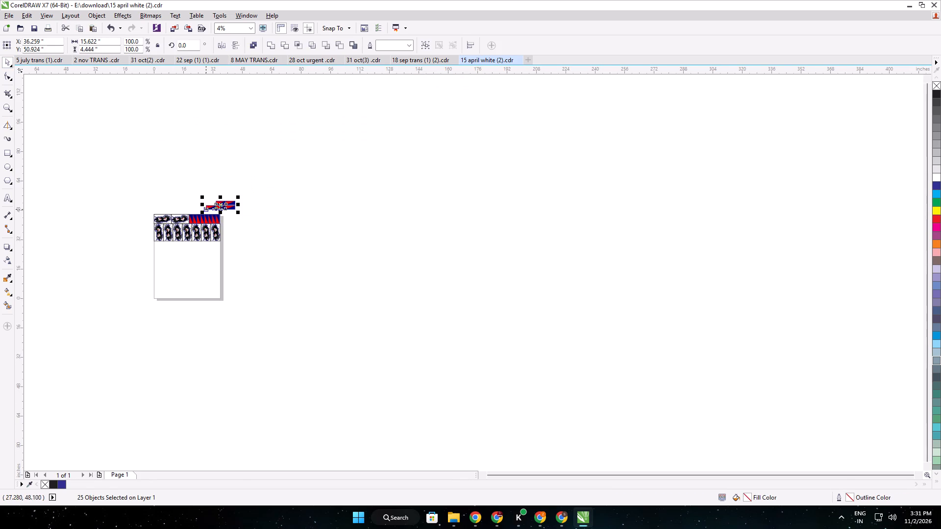
key("Delete")
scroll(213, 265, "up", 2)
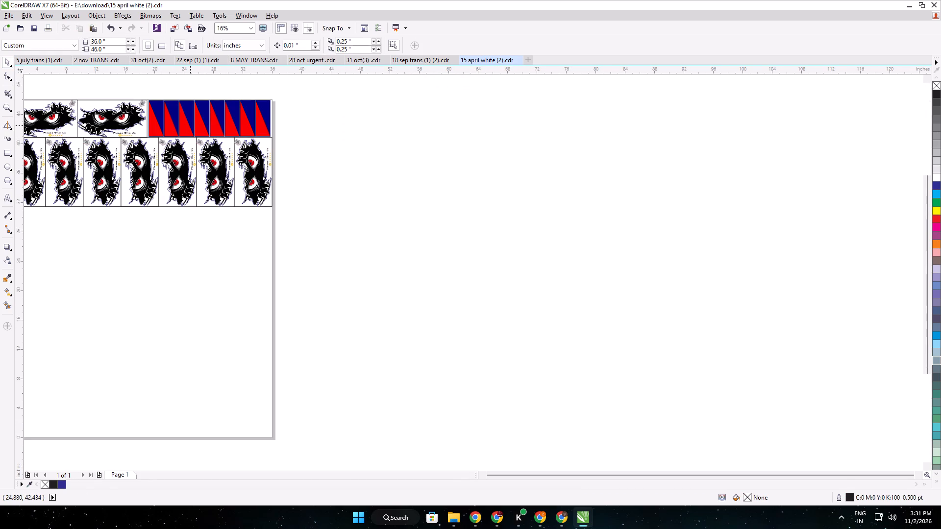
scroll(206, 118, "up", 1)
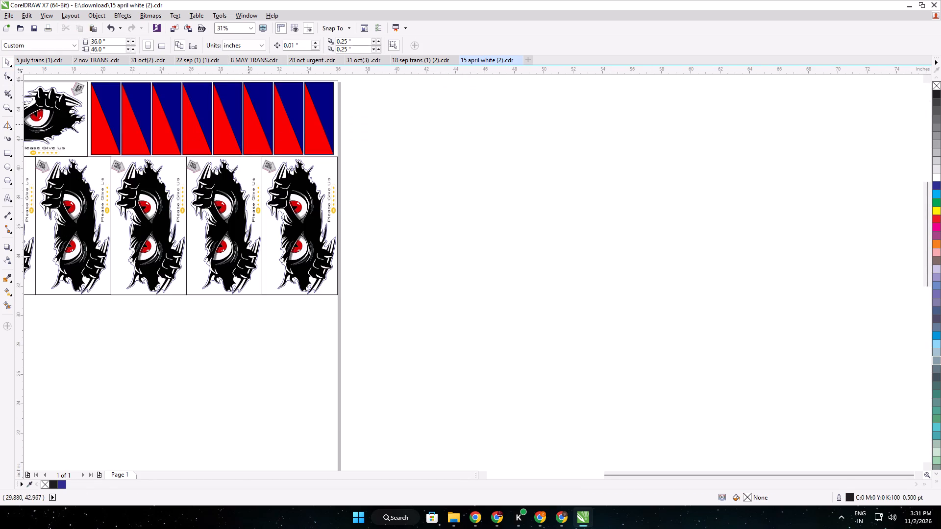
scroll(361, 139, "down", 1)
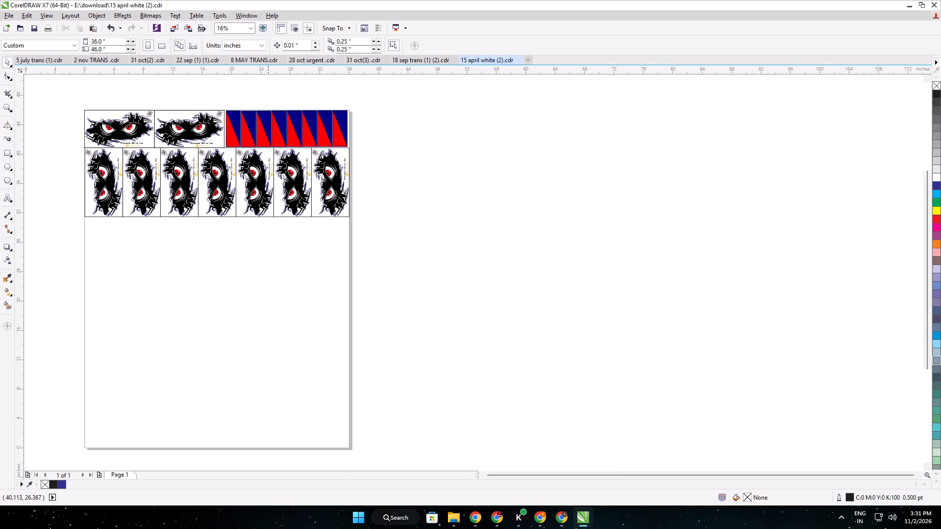
Save the sticker layout as a new drawing named 2 nov white (2).cdr in the Downloads folder.
key("ctrl+shift+s")
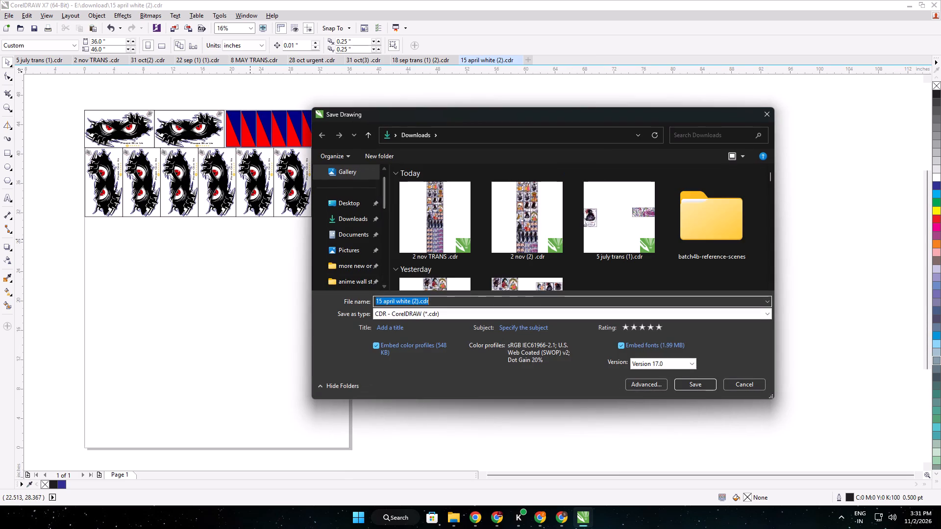
left_click(381, 298)
key("Right")
key("Right")
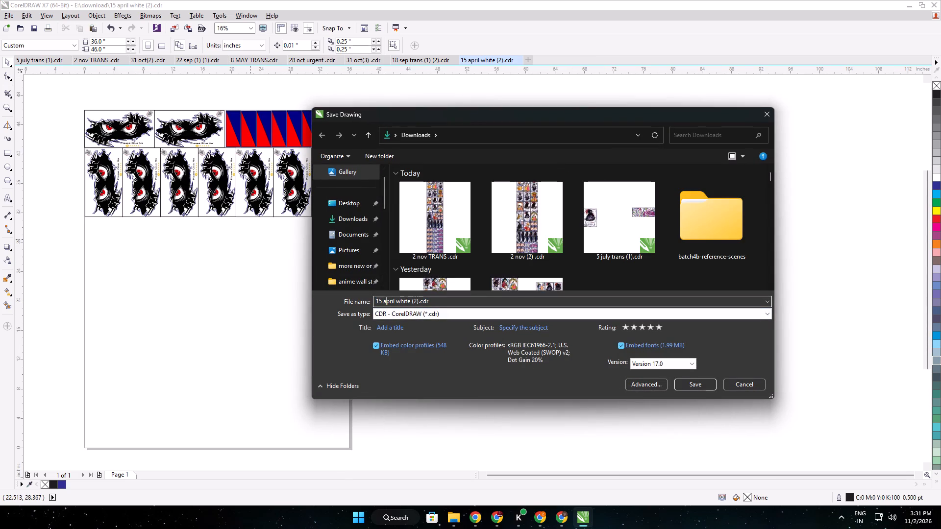
key("Left")
key("Left")
key("BackSpace")
key("BackSpace")
key("BackSpace")
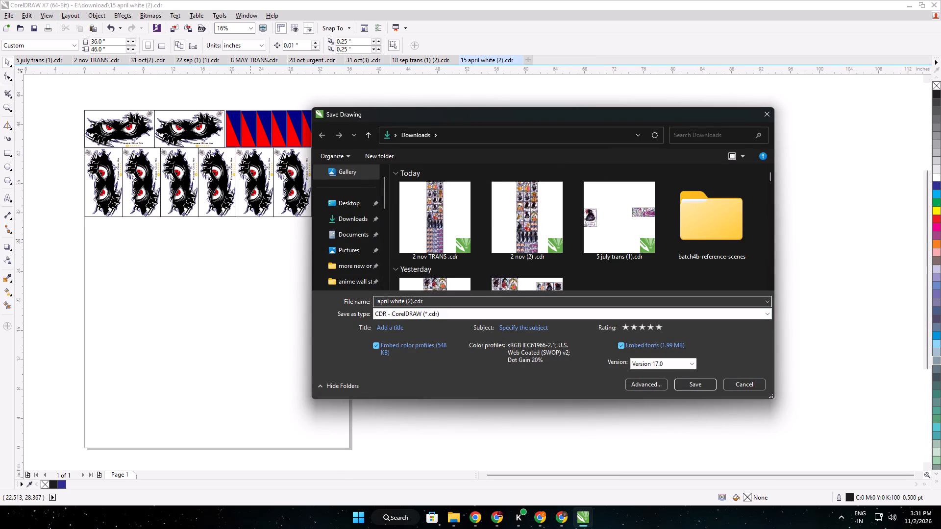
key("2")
key("Right")
key("Right")
key("Left")
key("shift+Right")
key("shift+Right")
key("shift+Right")
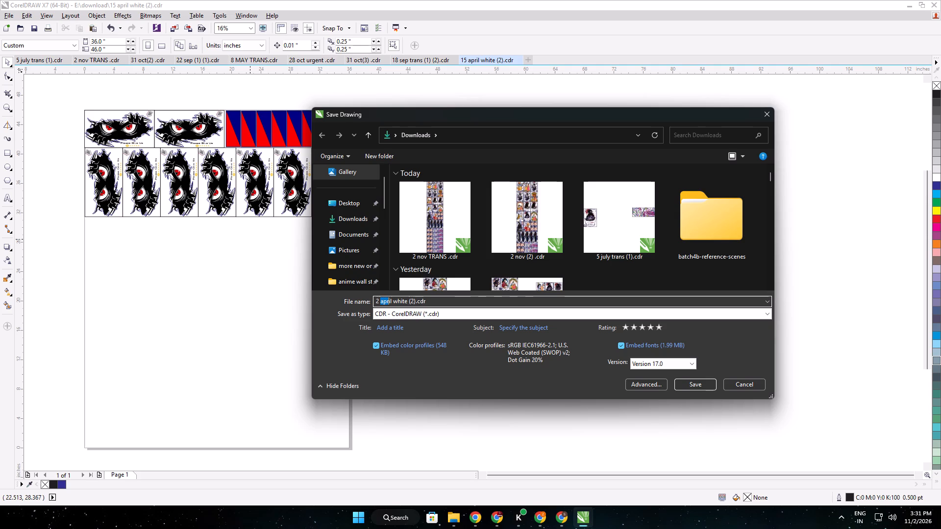
key("shift+Right")
key("shift+Right")
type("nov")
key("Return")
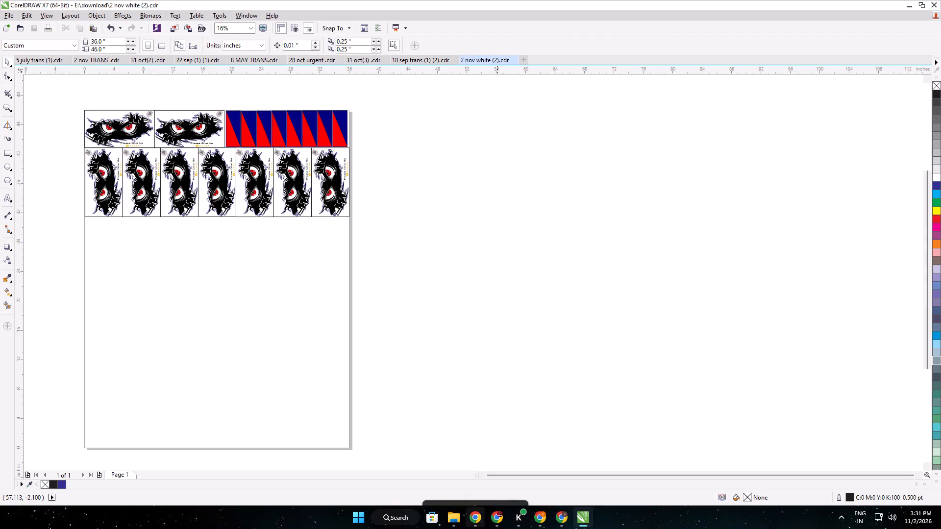
Switch to Google Chrome and open a new browser tab.
left_click(472, 524)
left_click(774, 12)
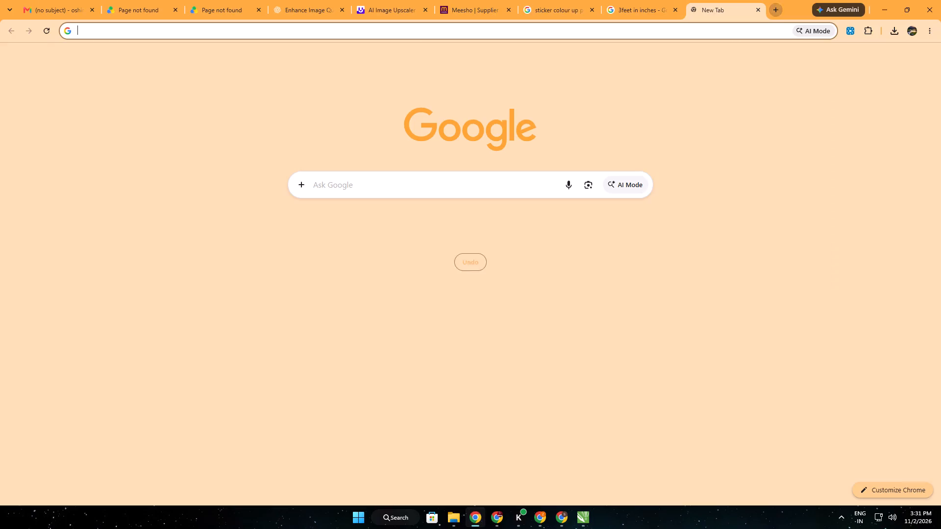